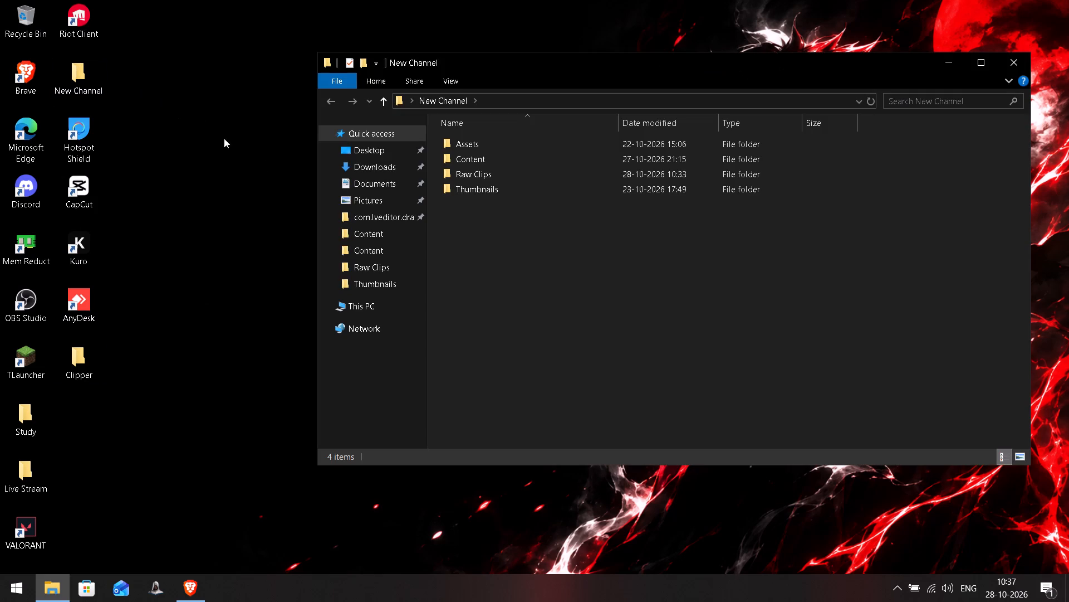
double_click(474, 172)
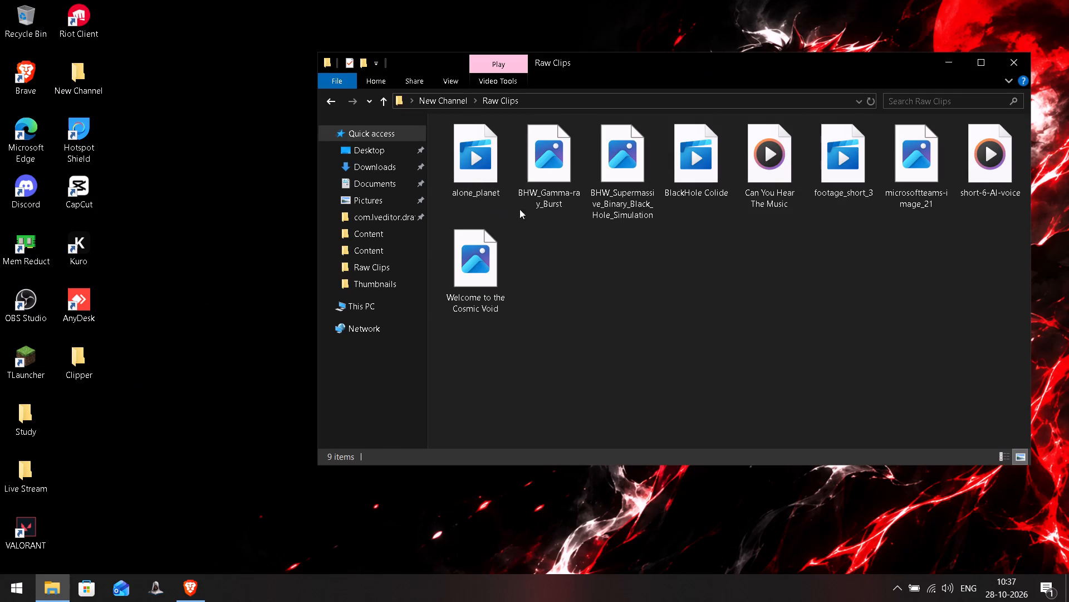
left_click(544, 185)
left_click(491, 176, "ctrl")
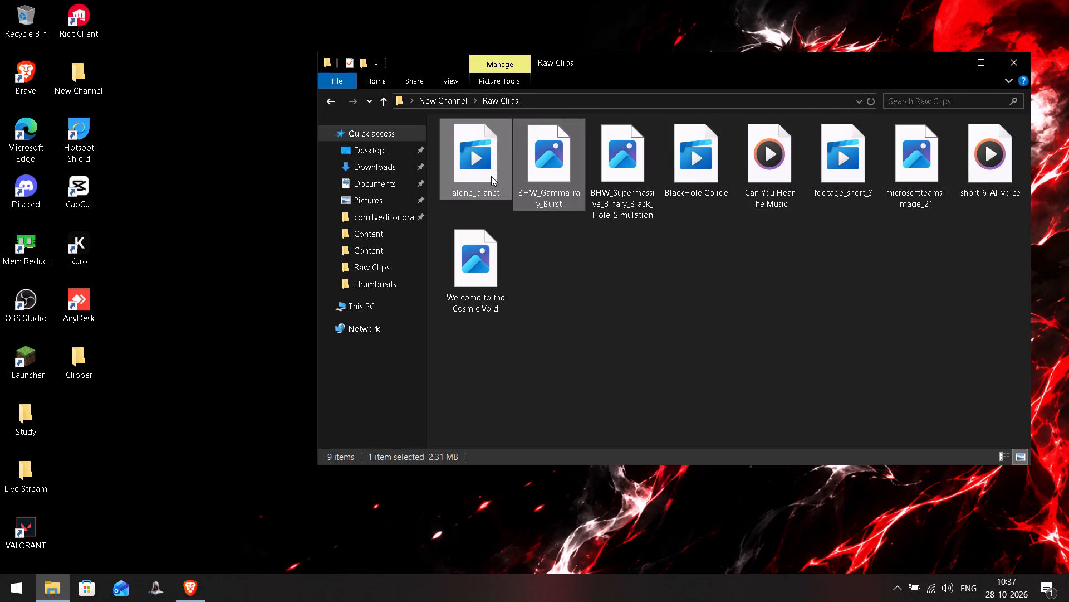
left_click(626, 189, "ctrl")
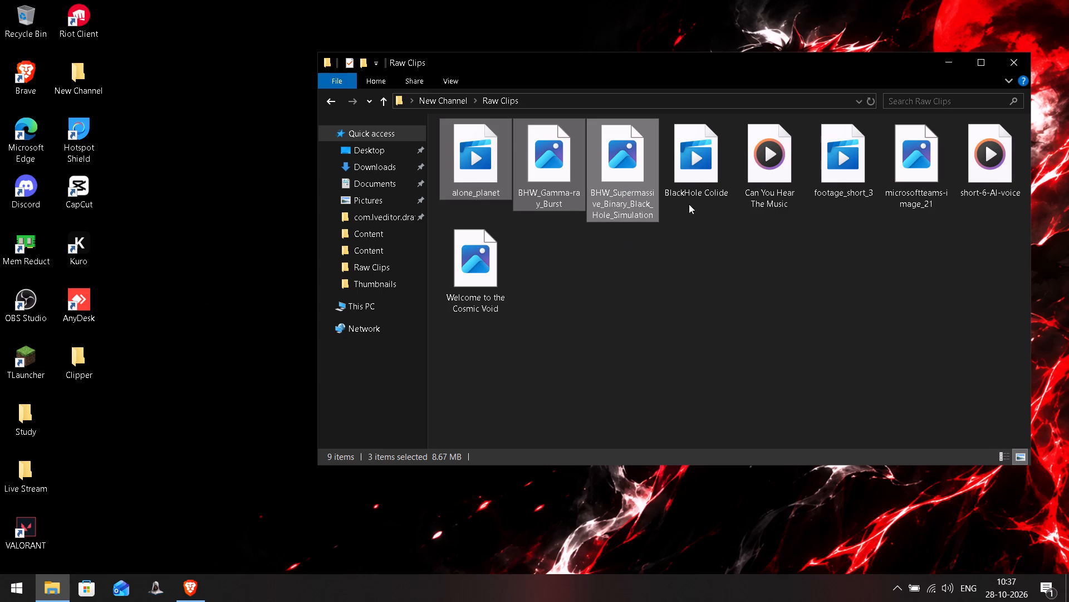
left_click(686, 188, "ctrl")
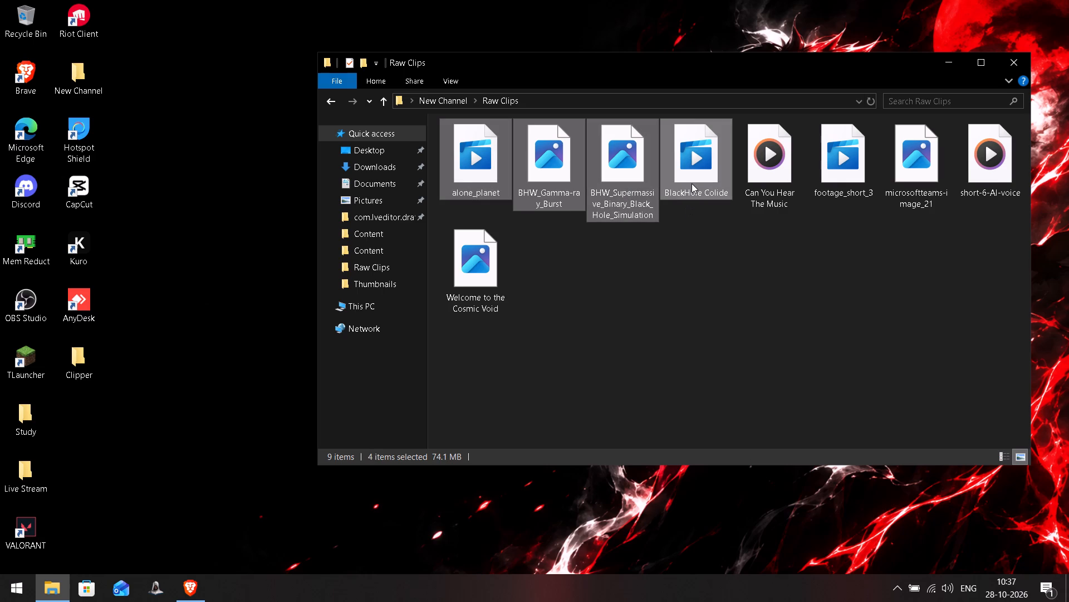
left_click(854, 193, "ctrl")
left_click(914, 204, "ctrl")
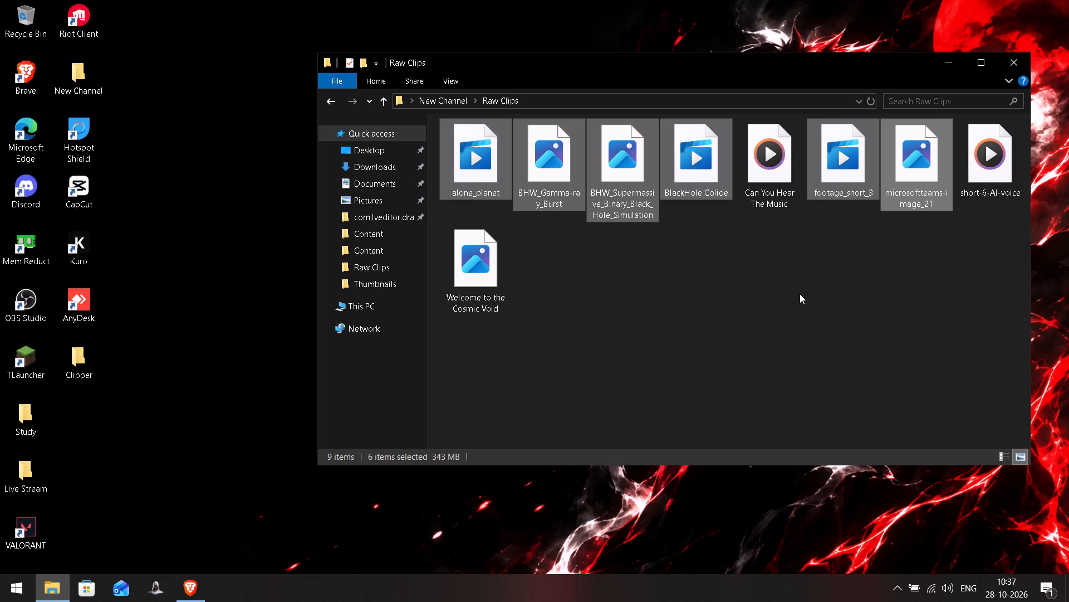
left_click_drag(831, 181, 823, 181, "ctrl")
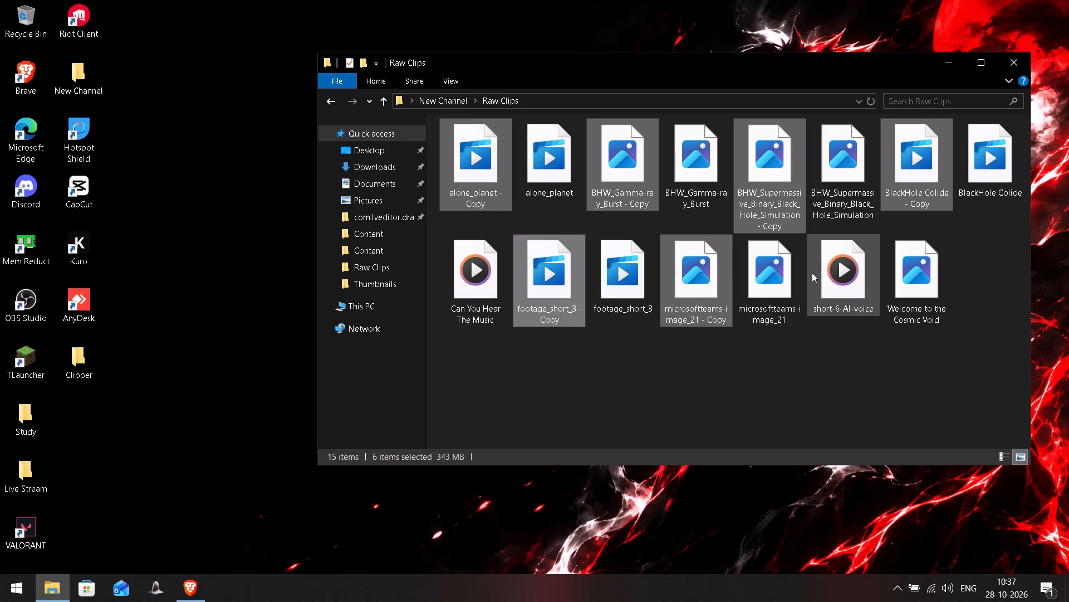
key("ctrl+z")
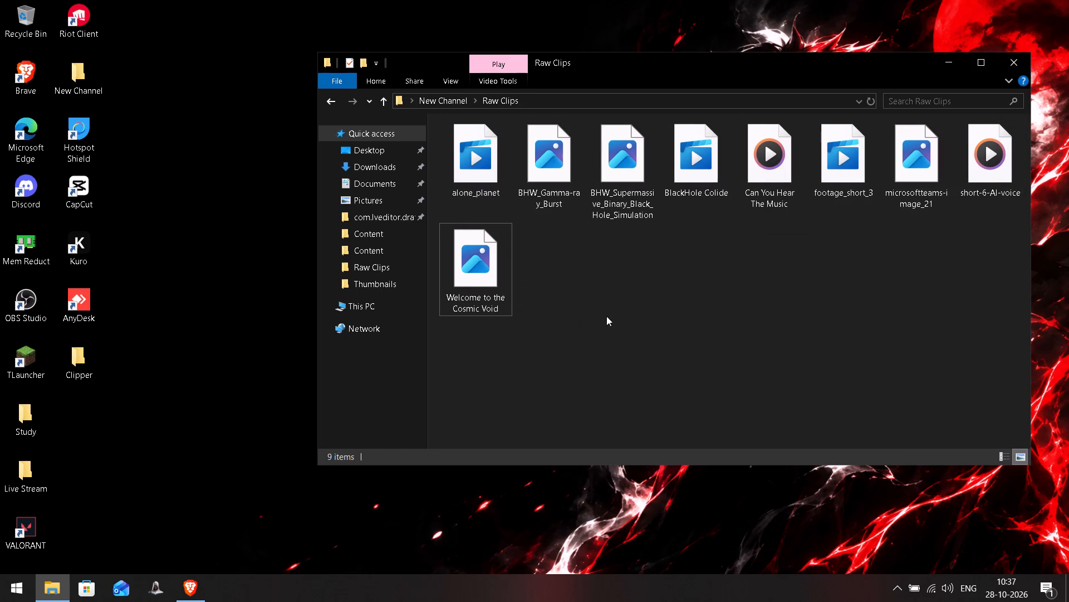
Permanently delete alone_planet, BHW_Gamma-ray_Burst, BHW_Supermassive_Binary_Black_Hole_Simulation, BlackHole Colide and microsoftteams-image_21 from Raw Clips.
left_click(606, 316)
left_click(475, 167, "ctrl")
left_click(555, 177, "ctrl")
left_click(605, 178, "ctrl")
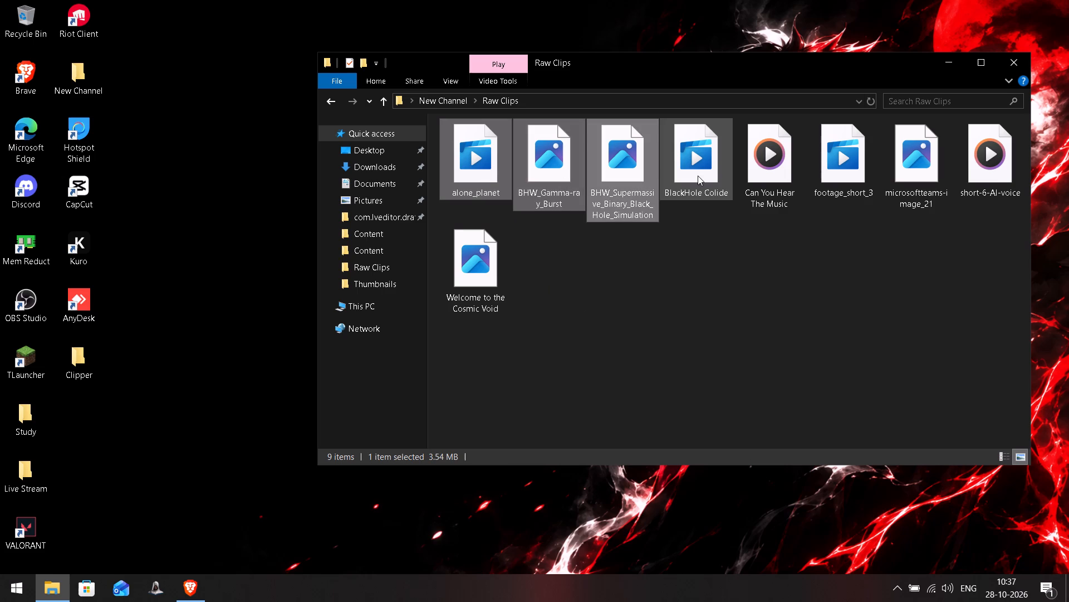
left_click(698, 176, "ctrl")
left_click(845, 173, "ctrl")
left_click(845, 171, "ctrl")
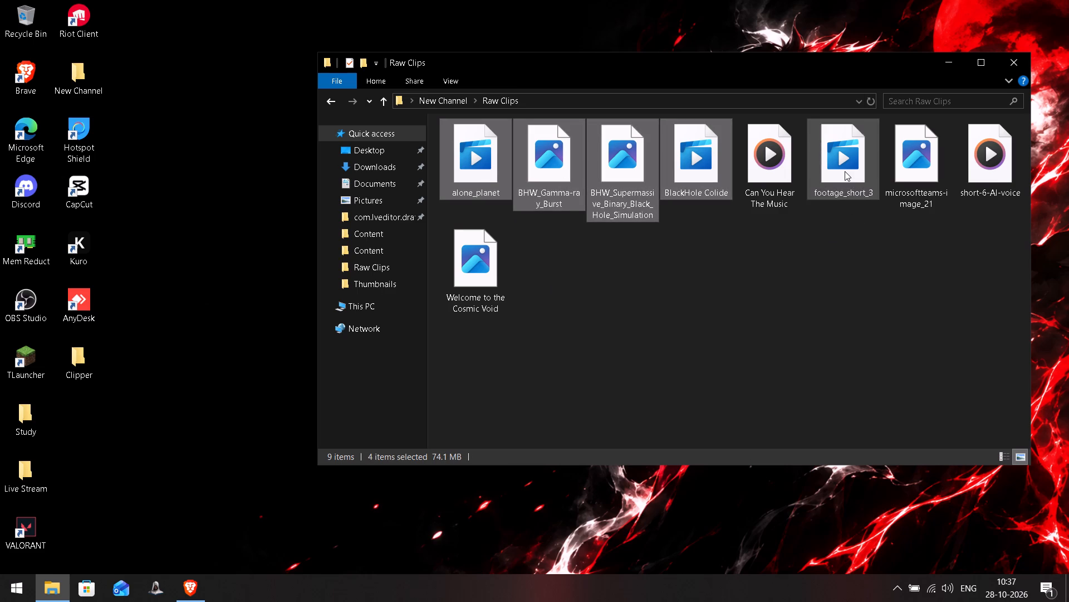
left_click(914, 176, "ctrl")
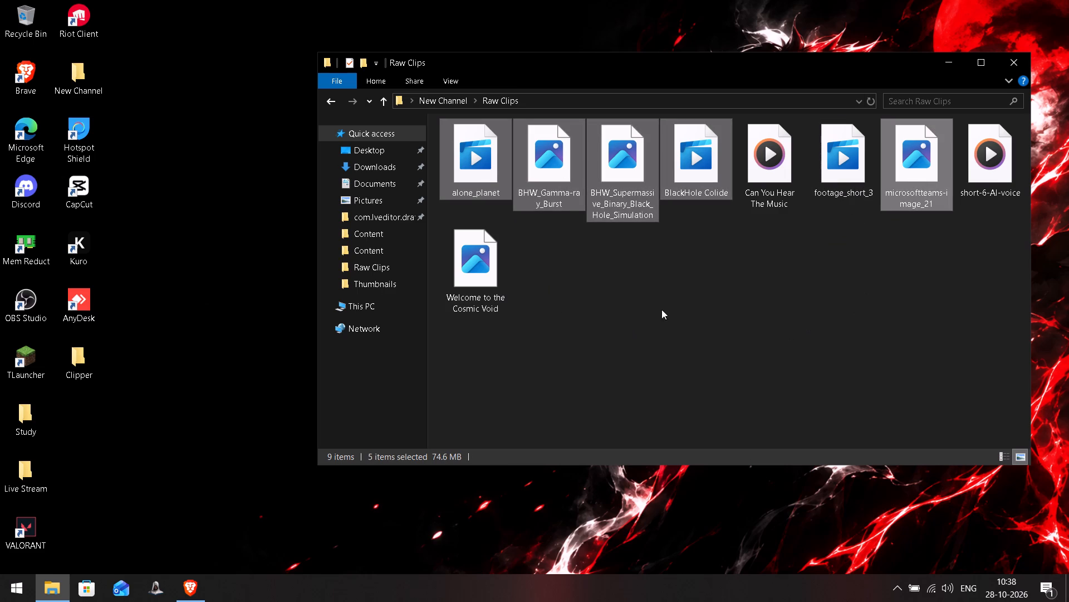
key("shift+Delete")
key("Return")
Play the footage_short_3 video, skim through its scenes from start to near the end, and close the player.
double_click(529, 192)
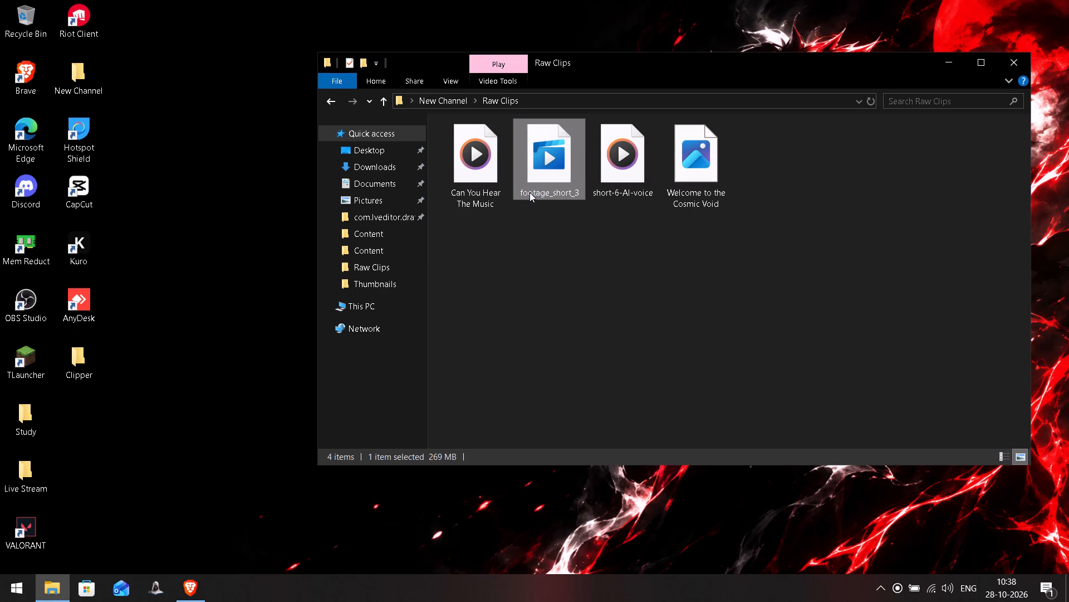
left_click(573, 439)
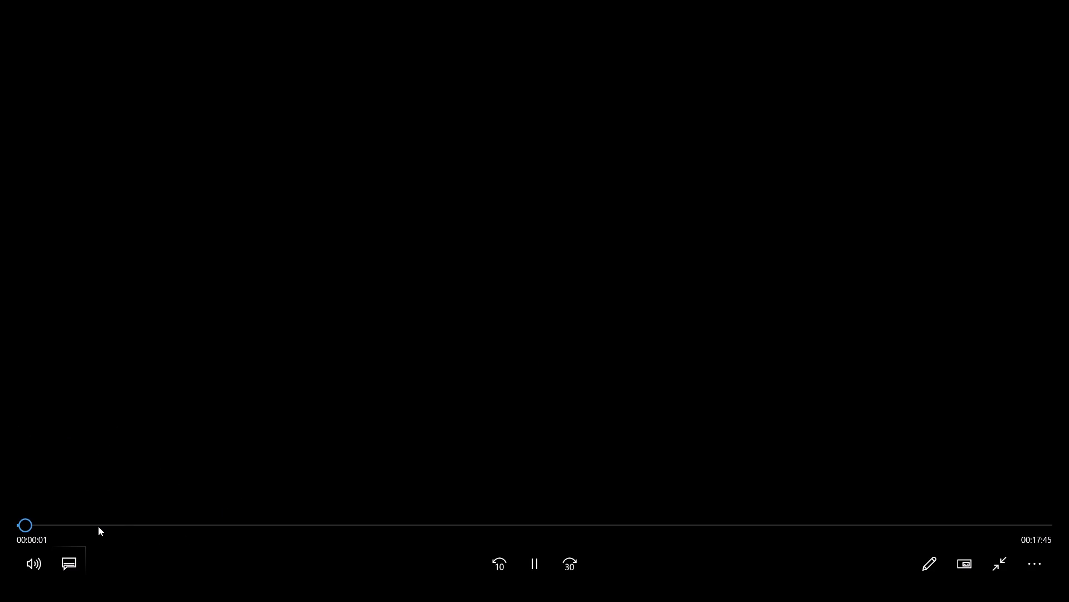
left_click(98, 526)
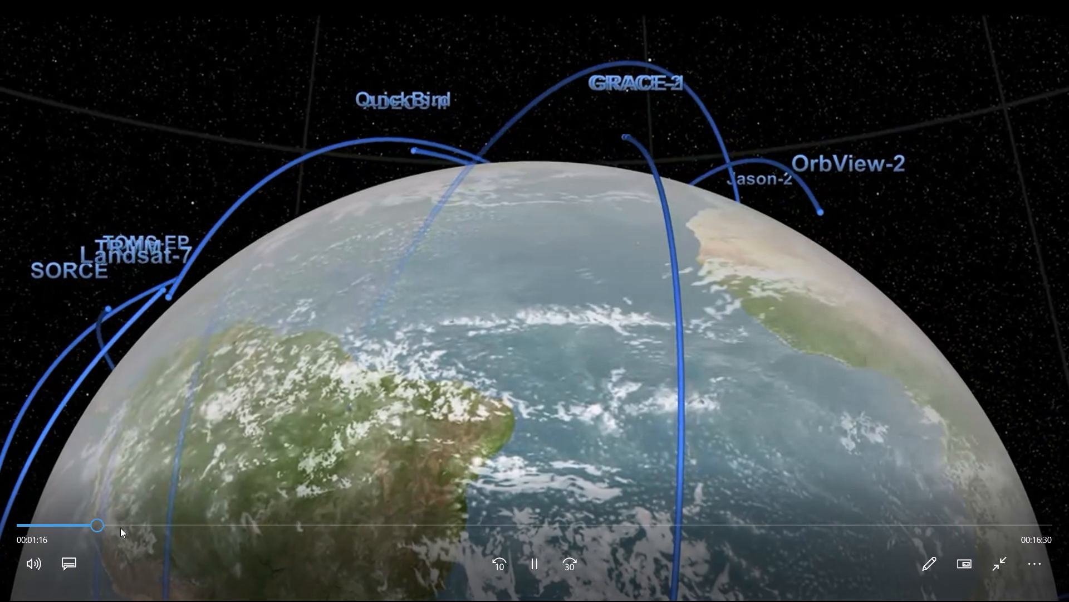
left_click(154, 529)
left_click(265, 529)
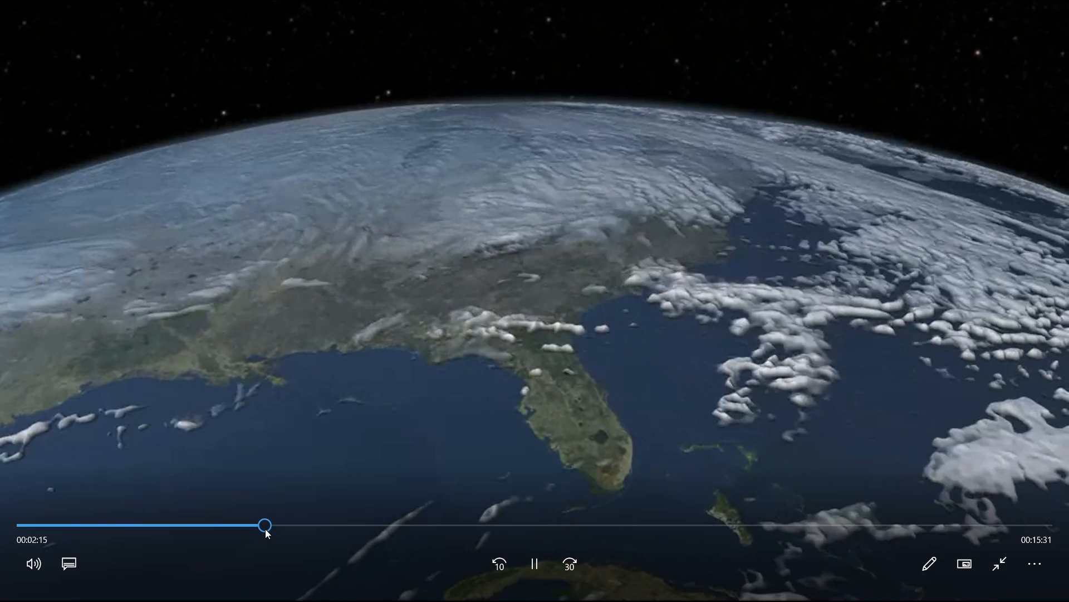
left_click(365, 529)
left_click(440, 529)
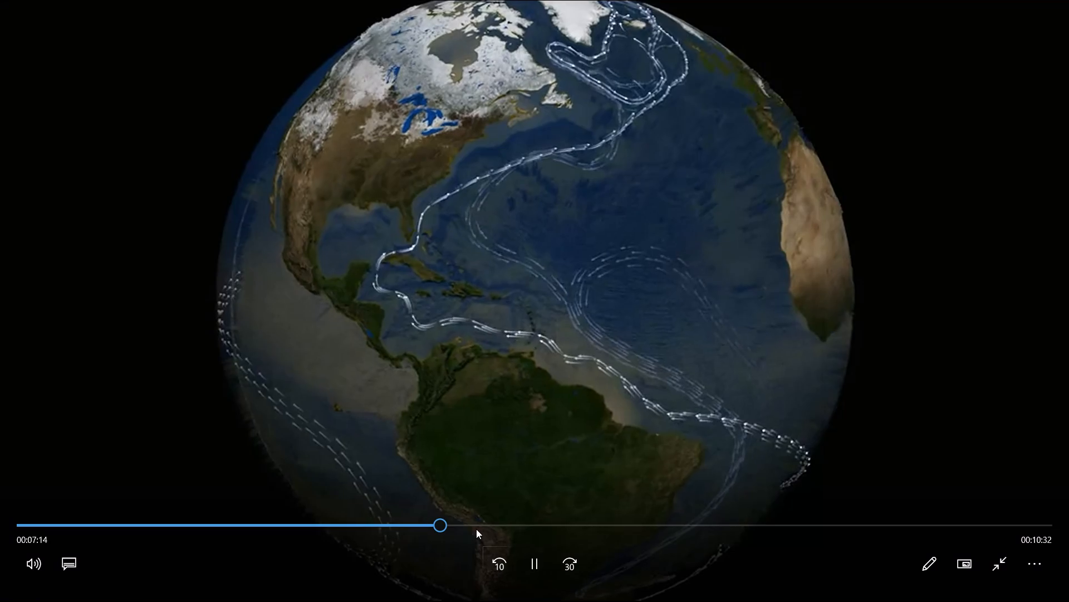
left_click(518, 524)
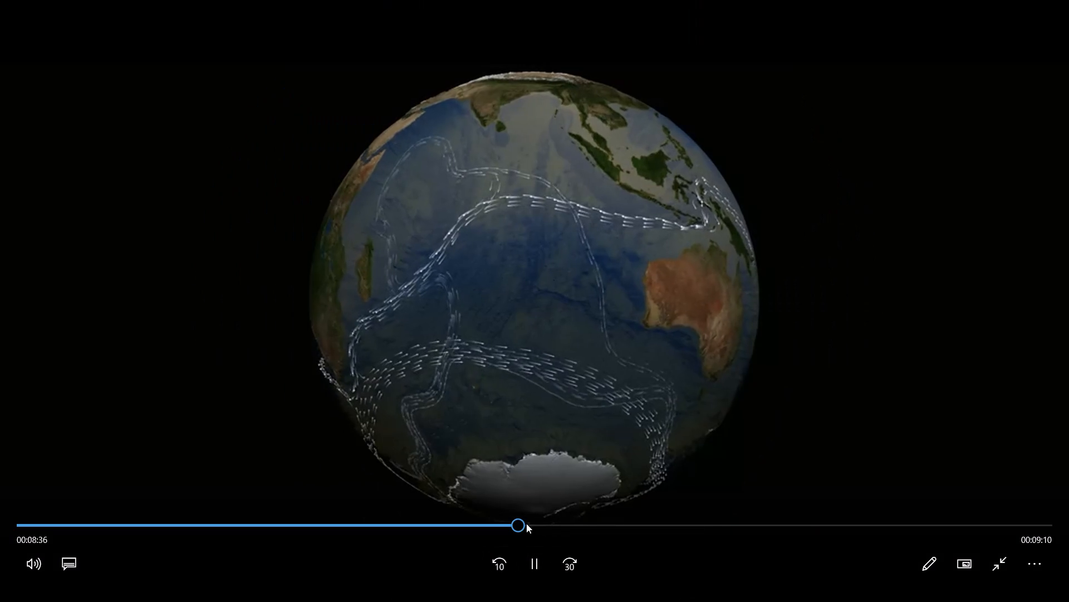
left_click(563, 523)
left_click(604, 523)
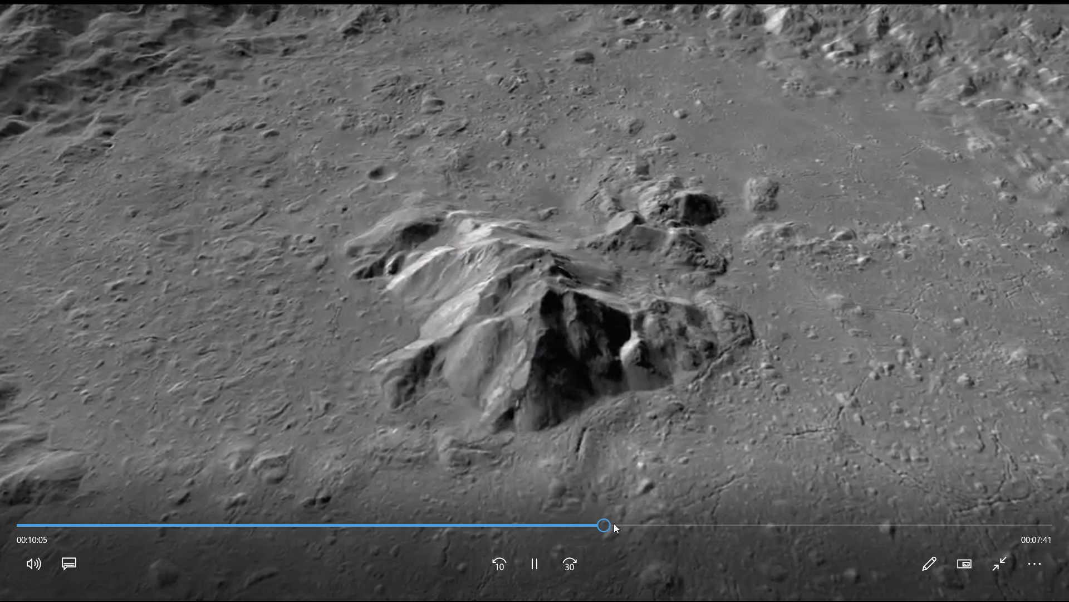
left_click(671, 523)
left_click(758, 526)
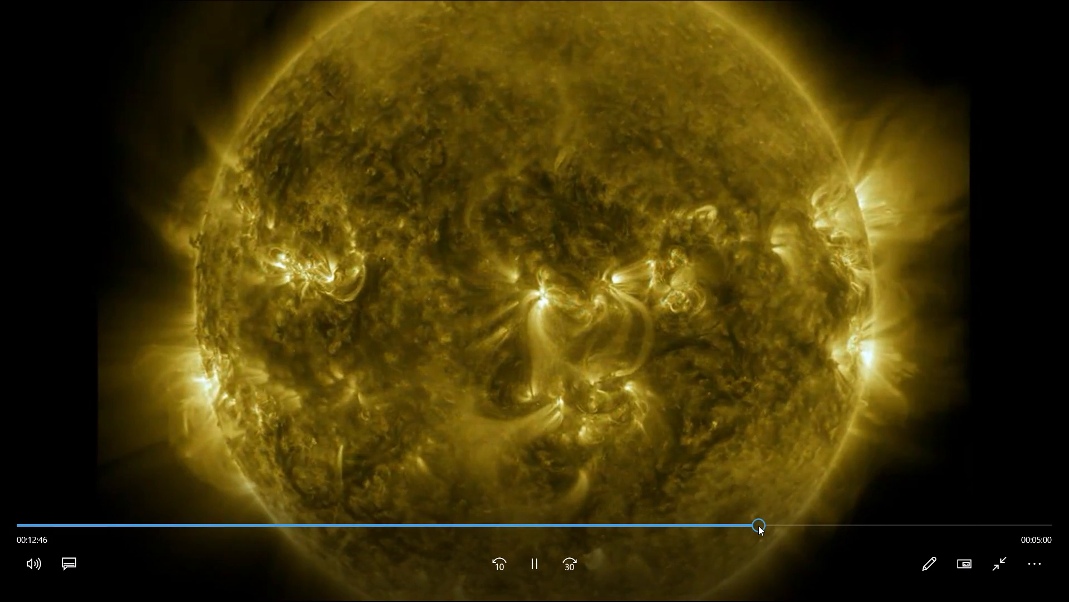
left_click(684, 524)
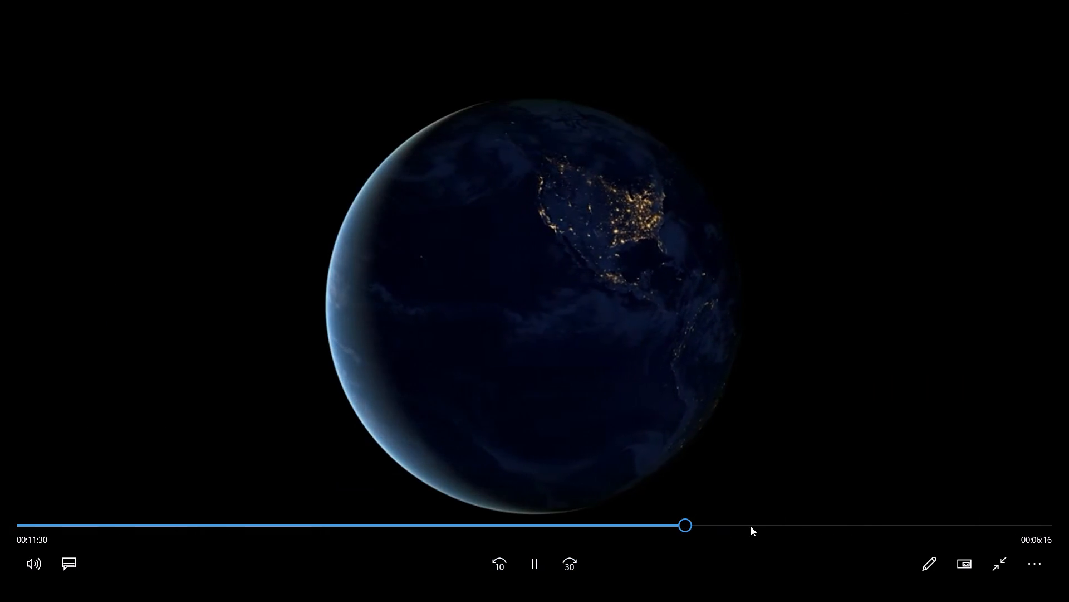
left_click(802, 525)
left_click(860, 522)
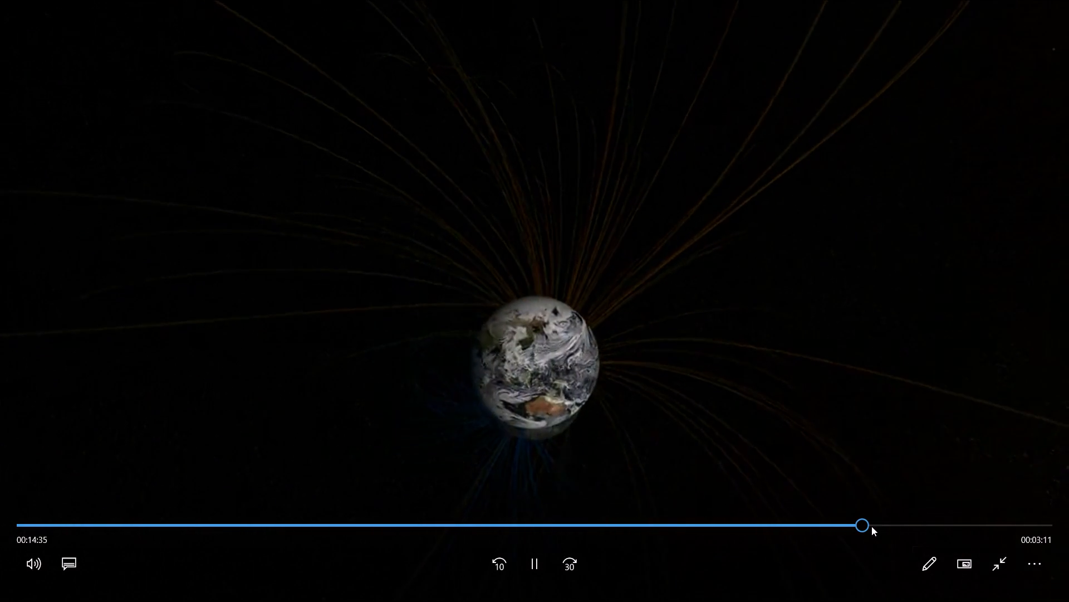
left_click_drag(818, 524, 824, 527)
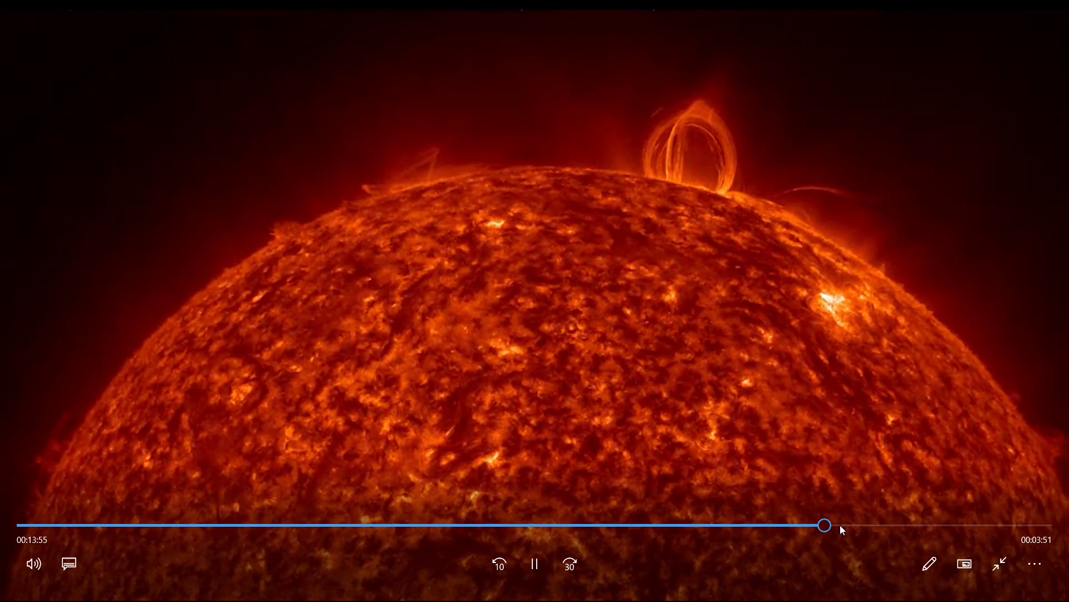
left_click(840, 525)
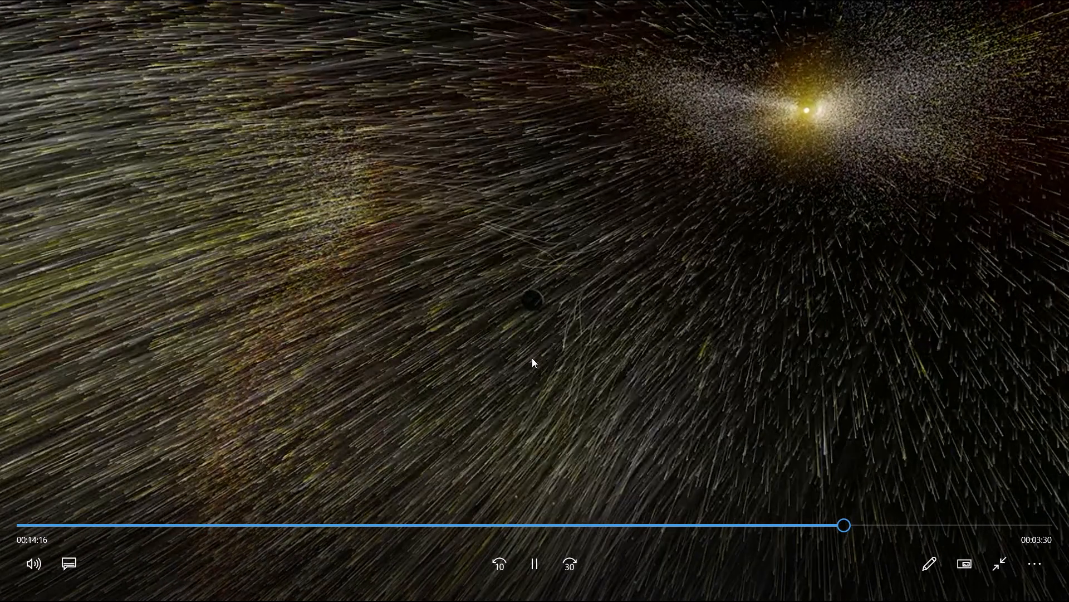
key("space")
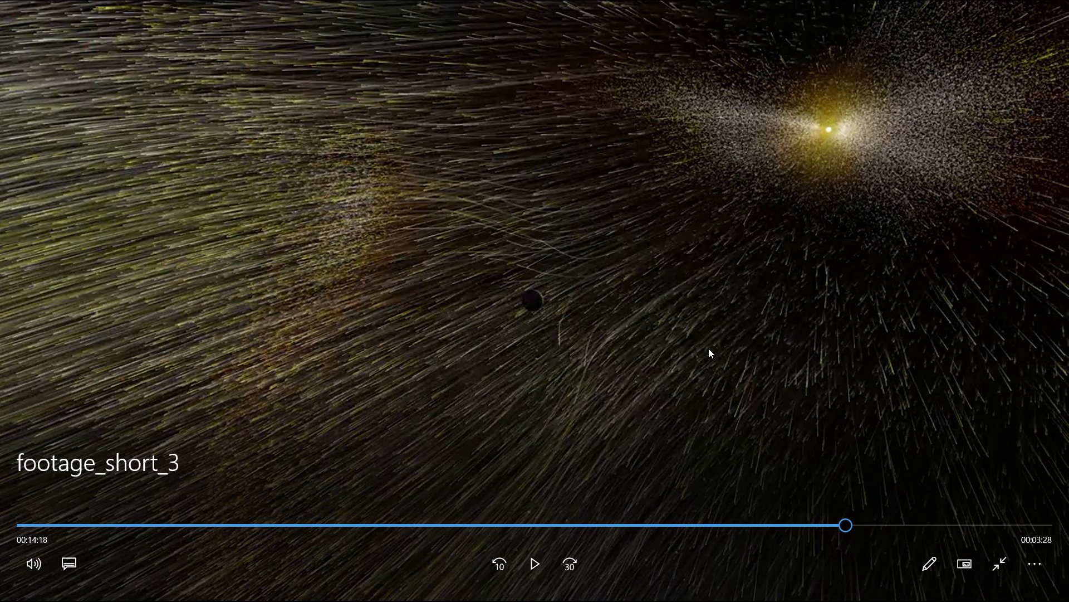
key("Escape")
key("Escape")
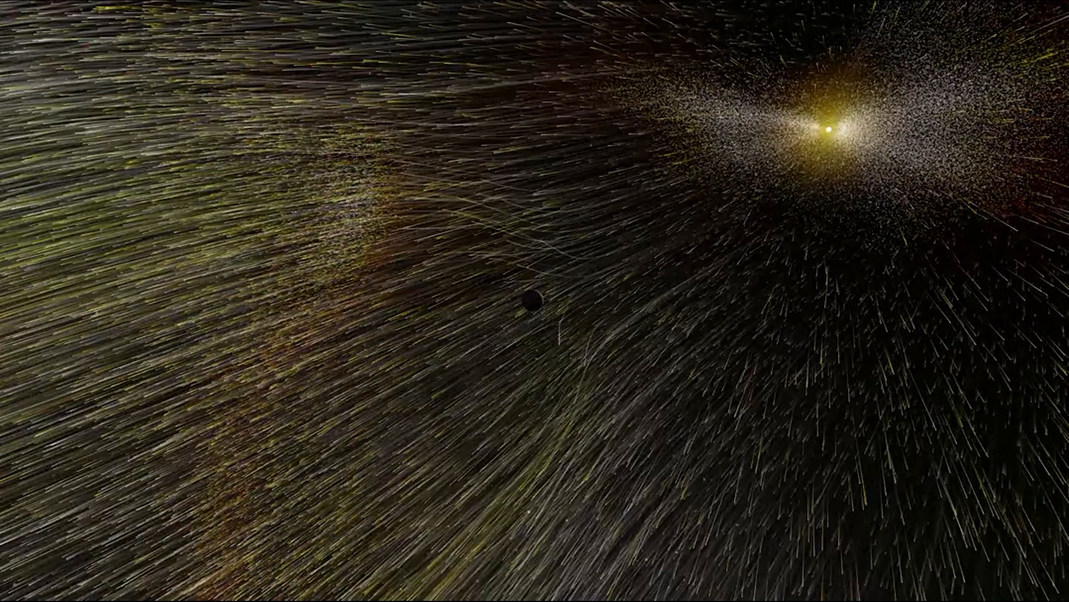
left_click(990, 552)
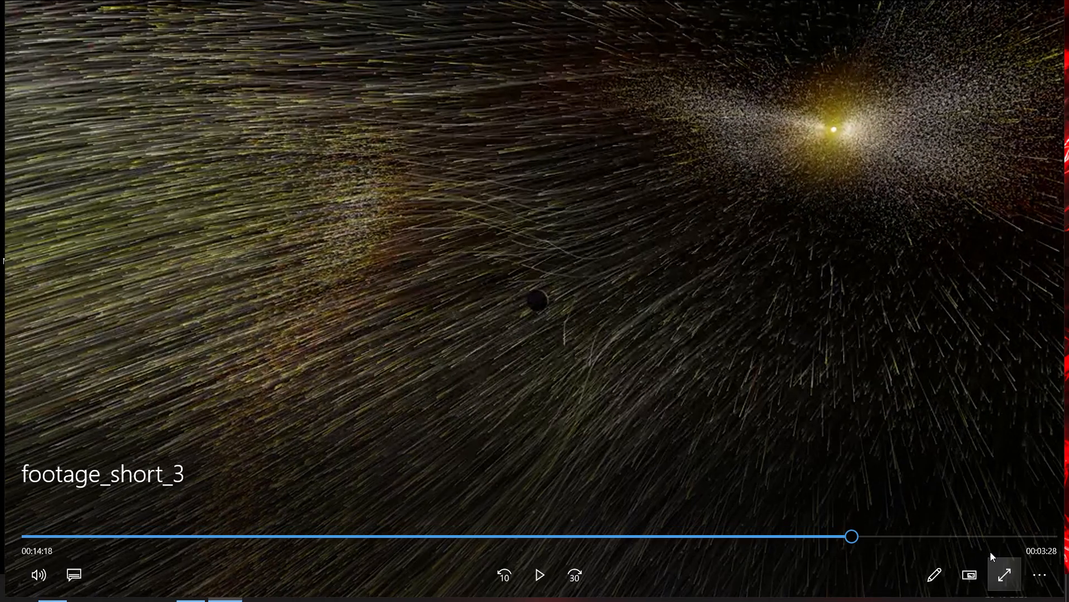
left_click(1049, 7)
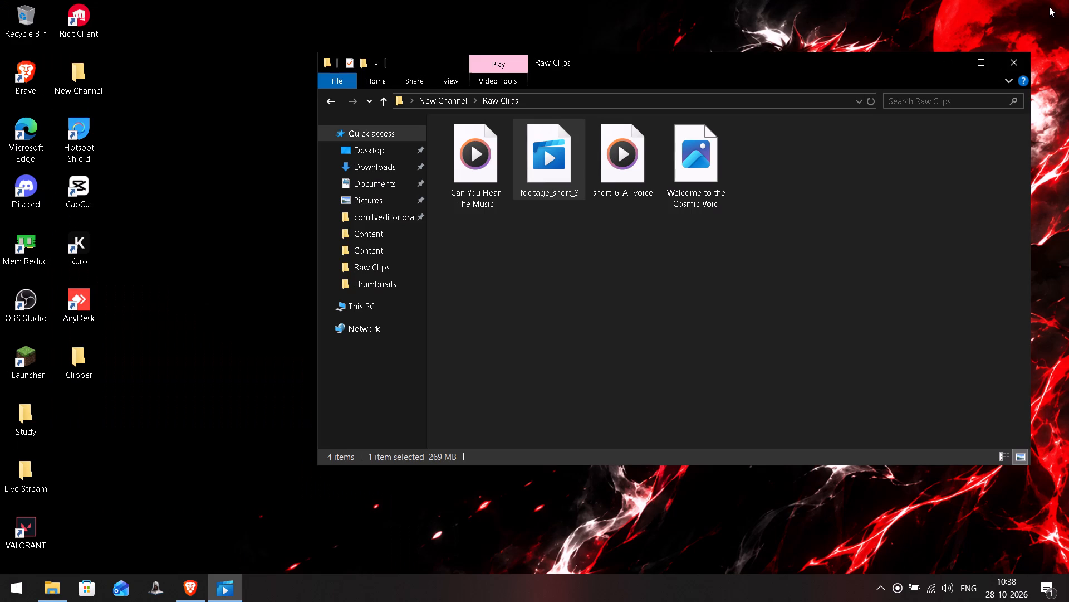
left_click(720, 269)
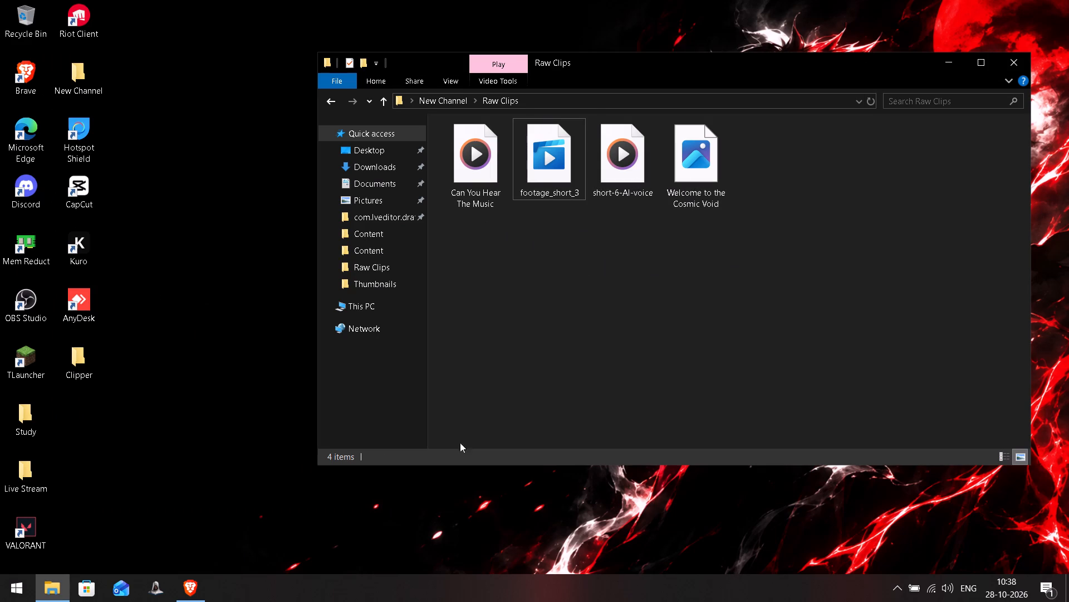
left_click(184, 590)
left_click(570, 344)
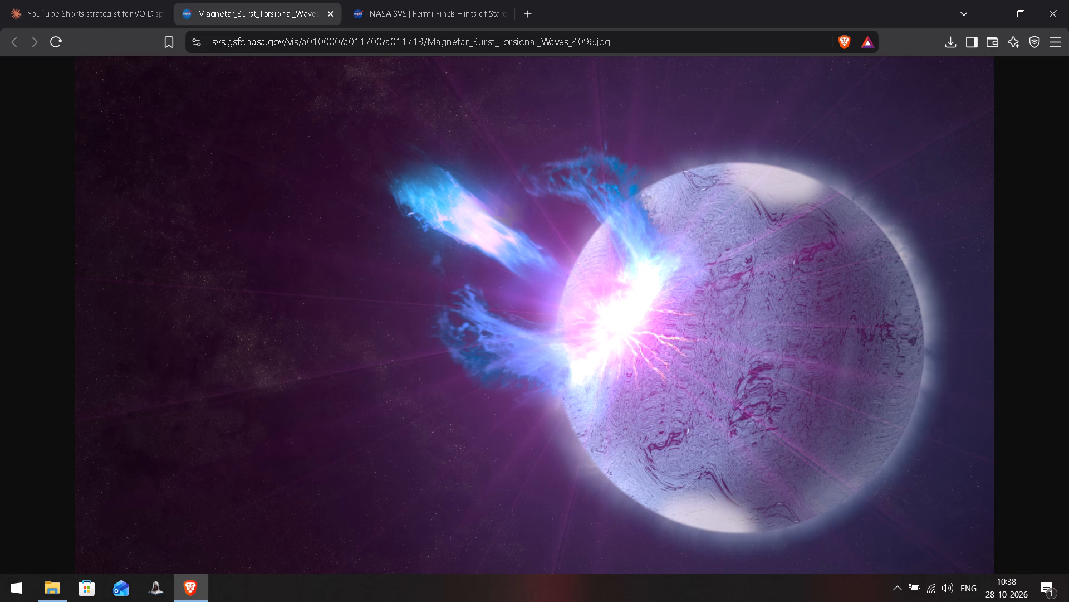
right_click(499, 321)
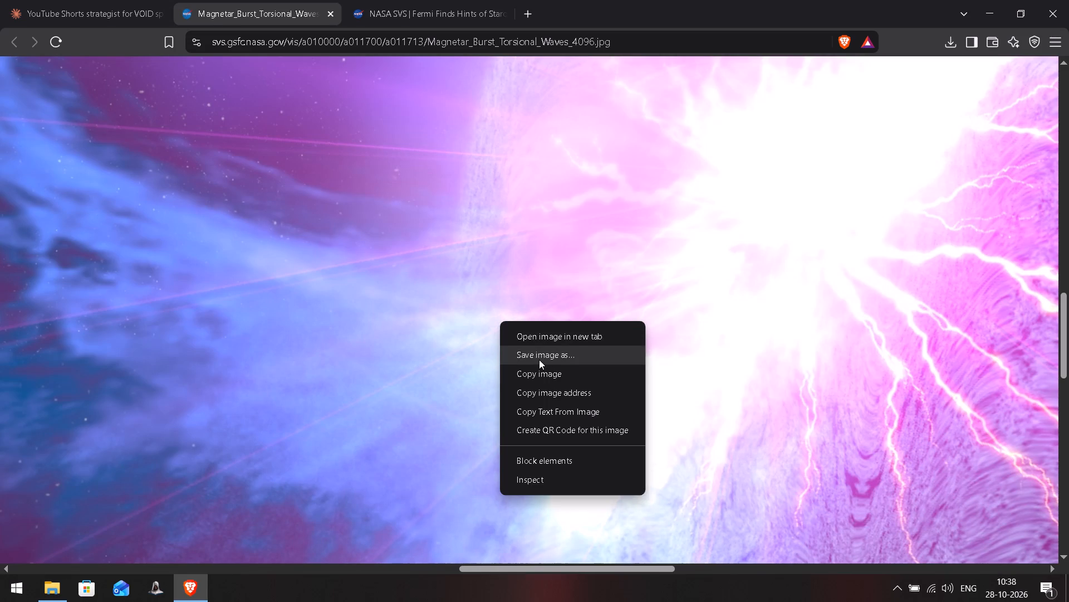
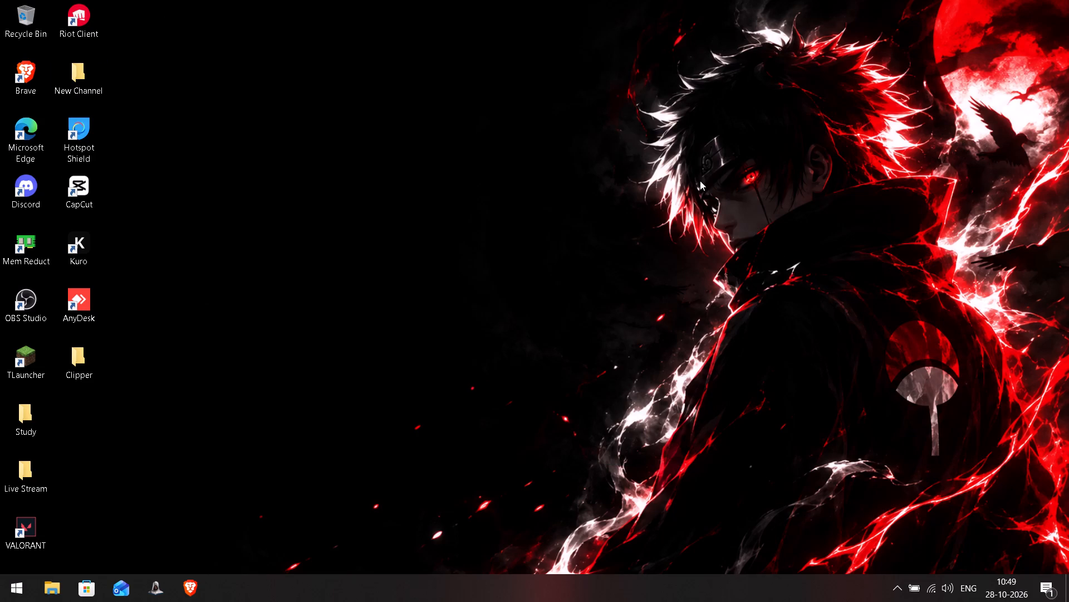
Show the hidden background app icons in the system tray.
left_click(894, 588)
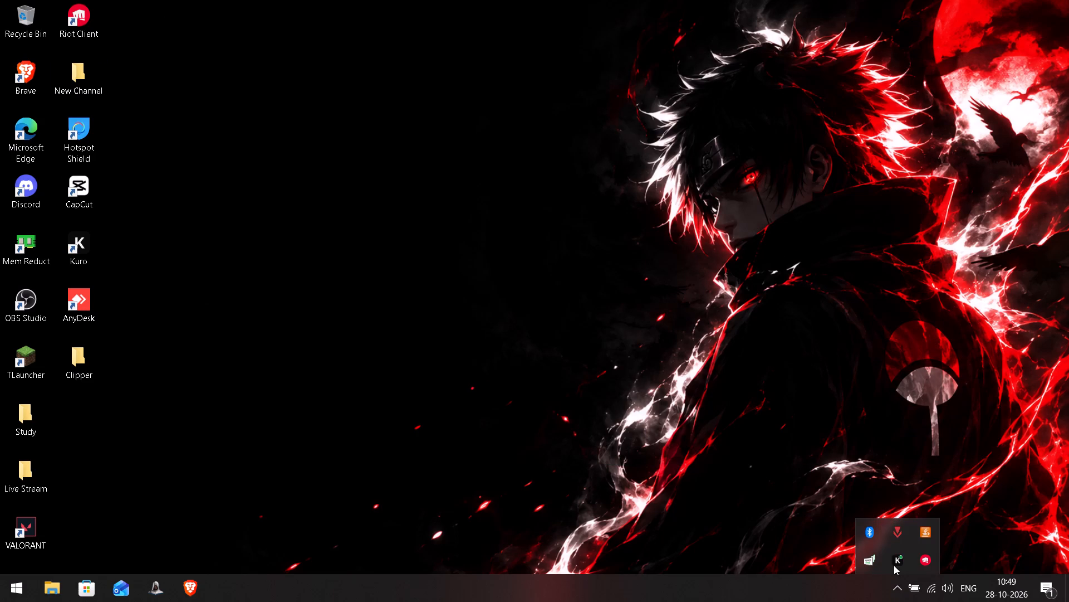
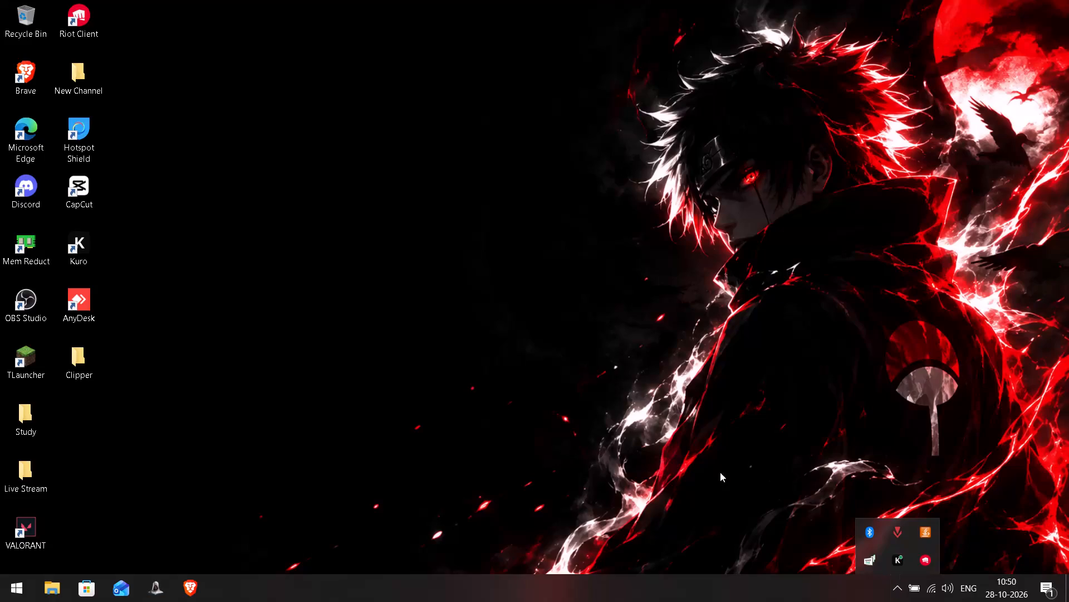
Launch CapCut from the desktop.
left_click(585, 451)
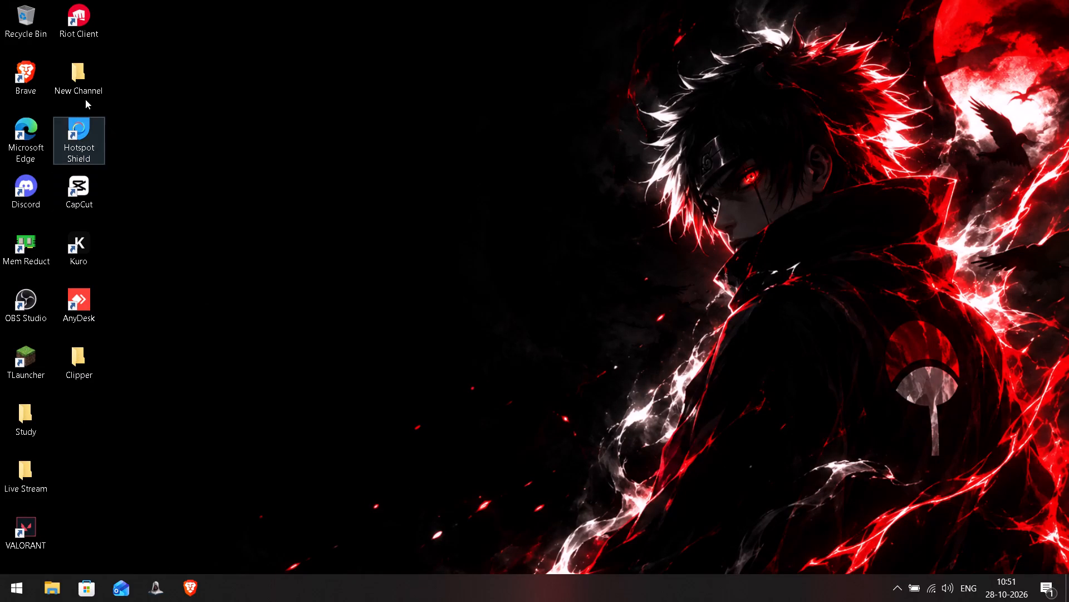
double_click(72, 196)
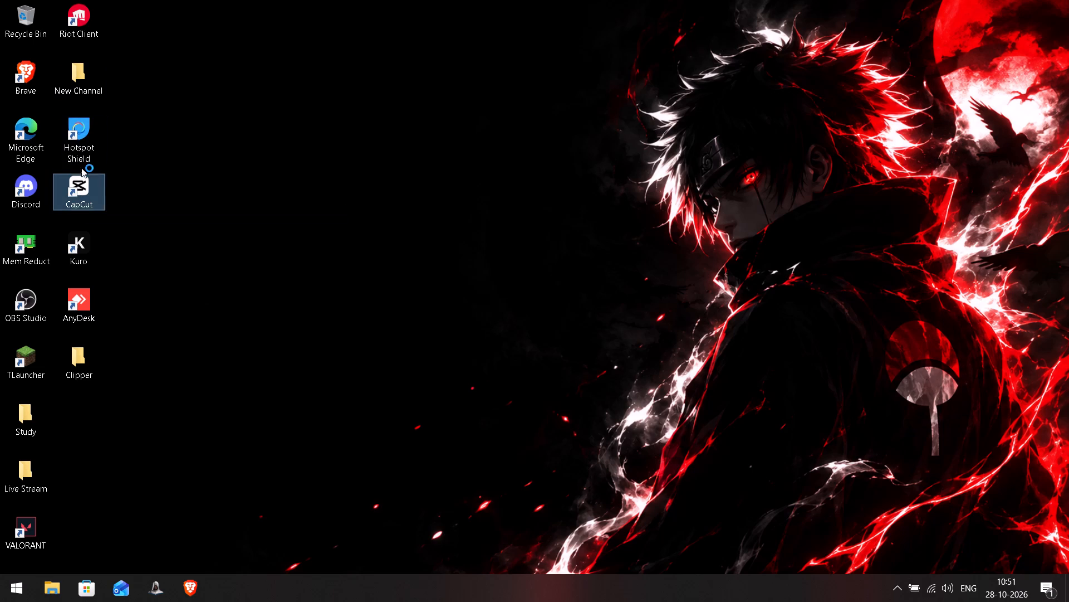
Launch Hotspot Shield to connect the VPN, close the CapCut and Hotspot Shield windows, and dismiss the connection notification.
double_click(79, 138)
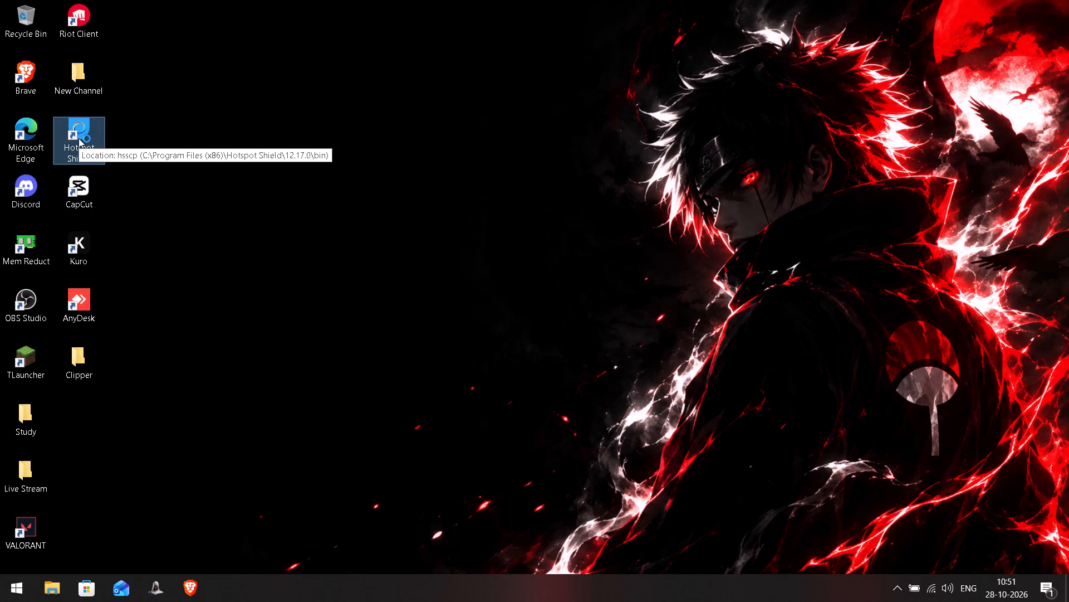
left_click(900, 594)
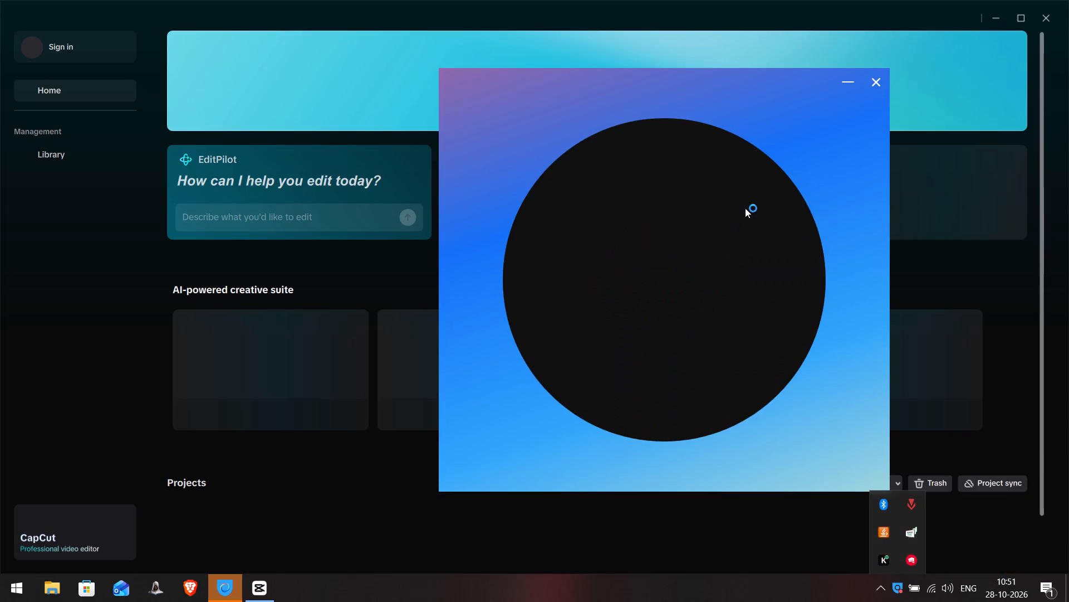
left_click(1041, 21)
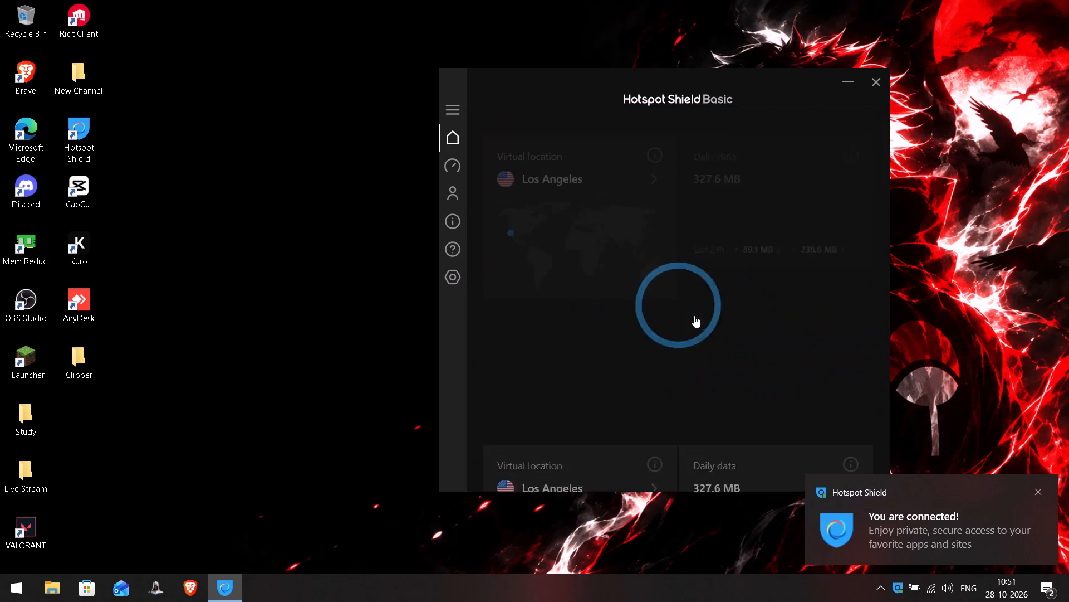
left_click(877, 79)
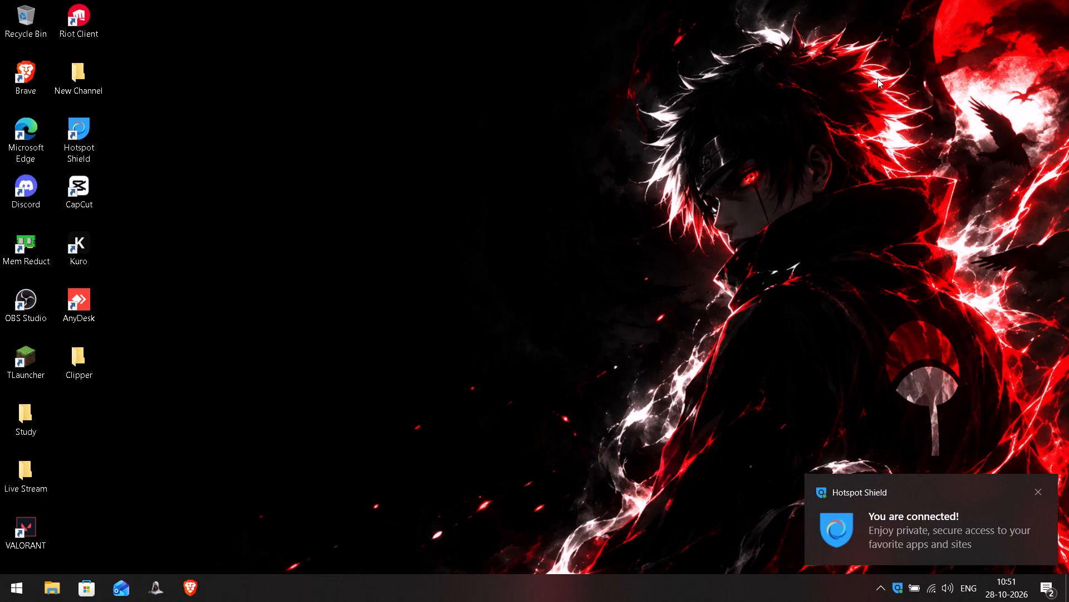
left_click(1041, 493)
Relaunch CapCut from the desktop with the VPN started.
left_click(461, 298)
double_click(81, 200)
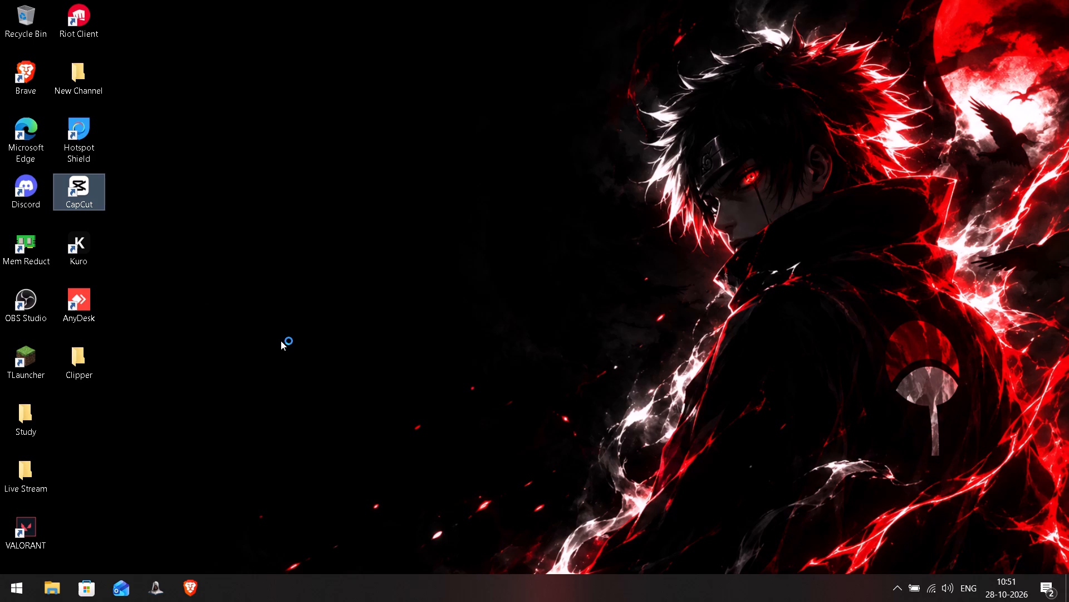
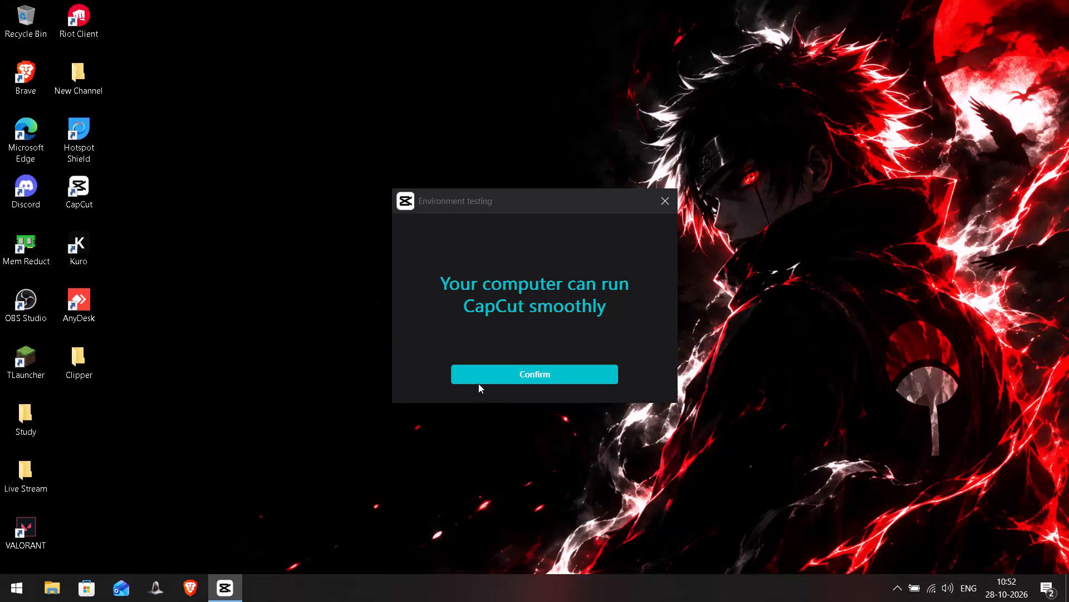
Confirm the CapCut environment test and dismiss the Pro free-trial offer to reach the home page.
left_click(479, 375)
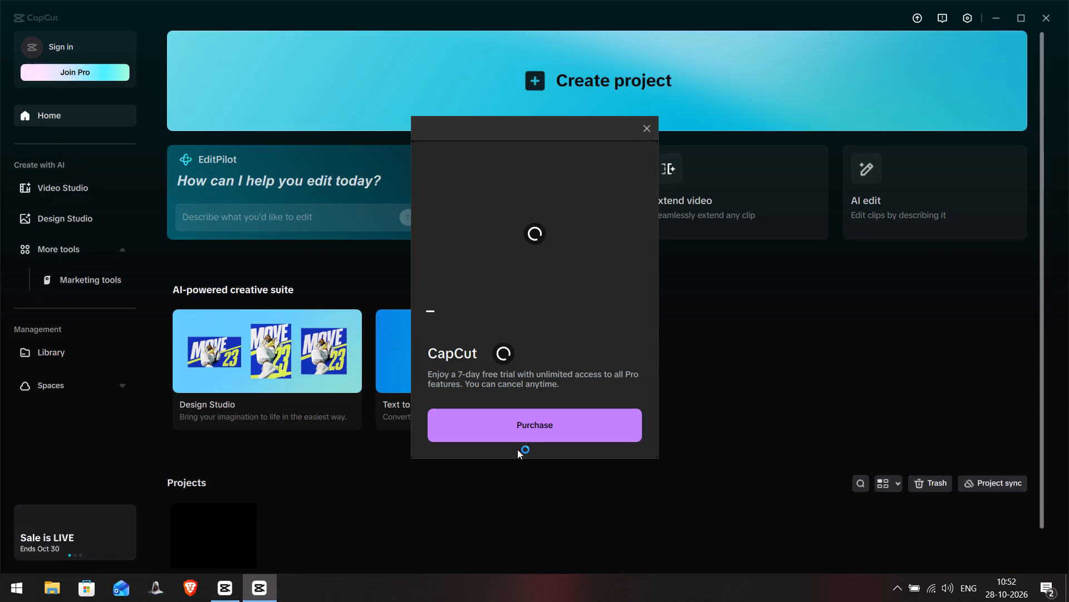
left_click(647, 128)
Delete the old project 1027 from the Projects list.
scroll(380, 376, "down", 3)
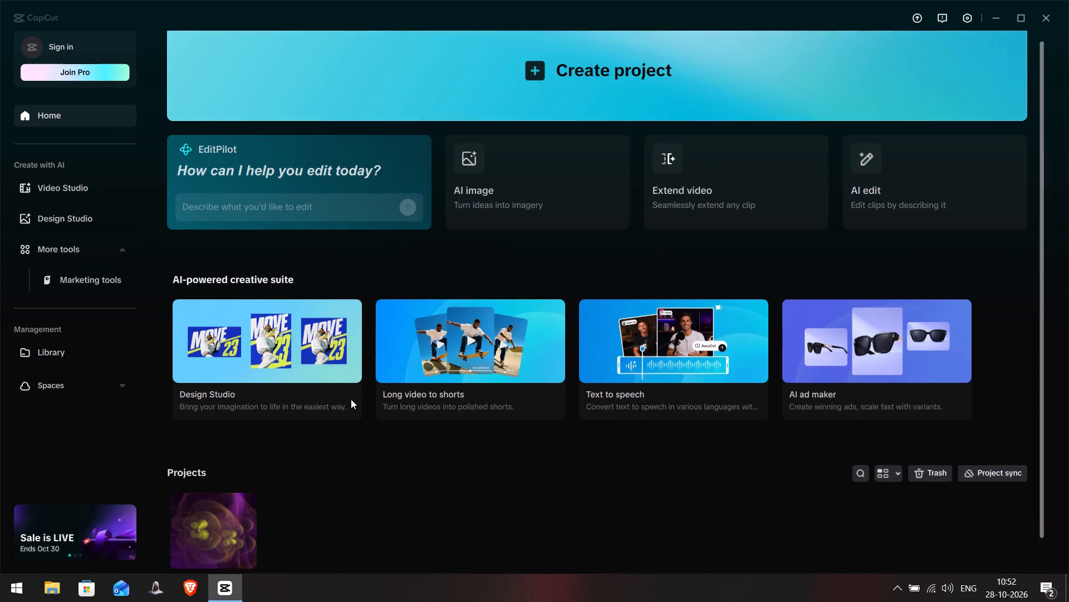
scroll(351, 399, "down", 1)
left_click(249, 538)
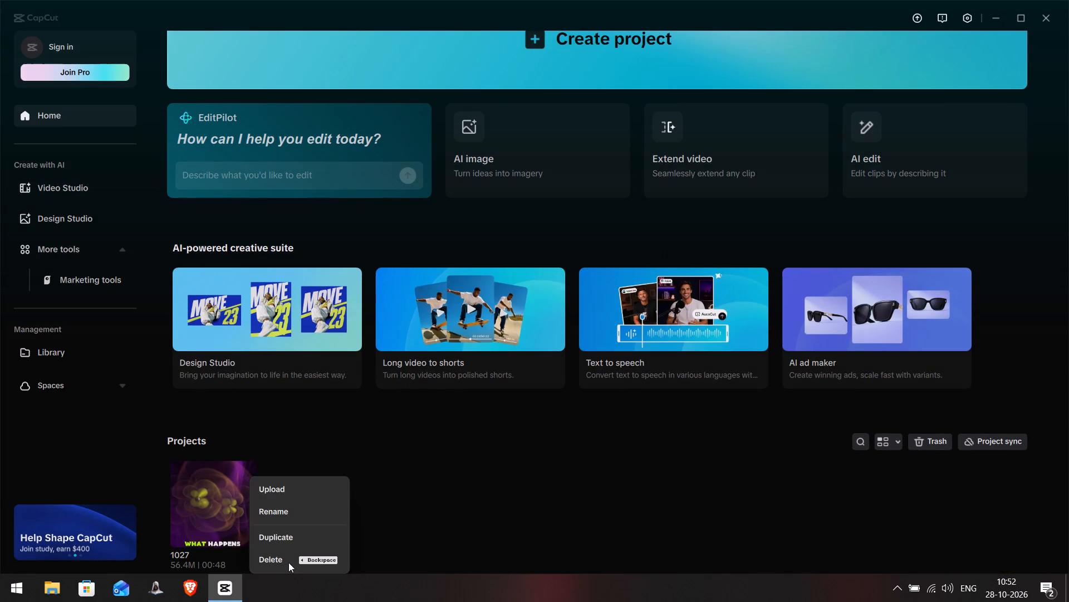
left_click(285, 562)
left_click(491, 334)
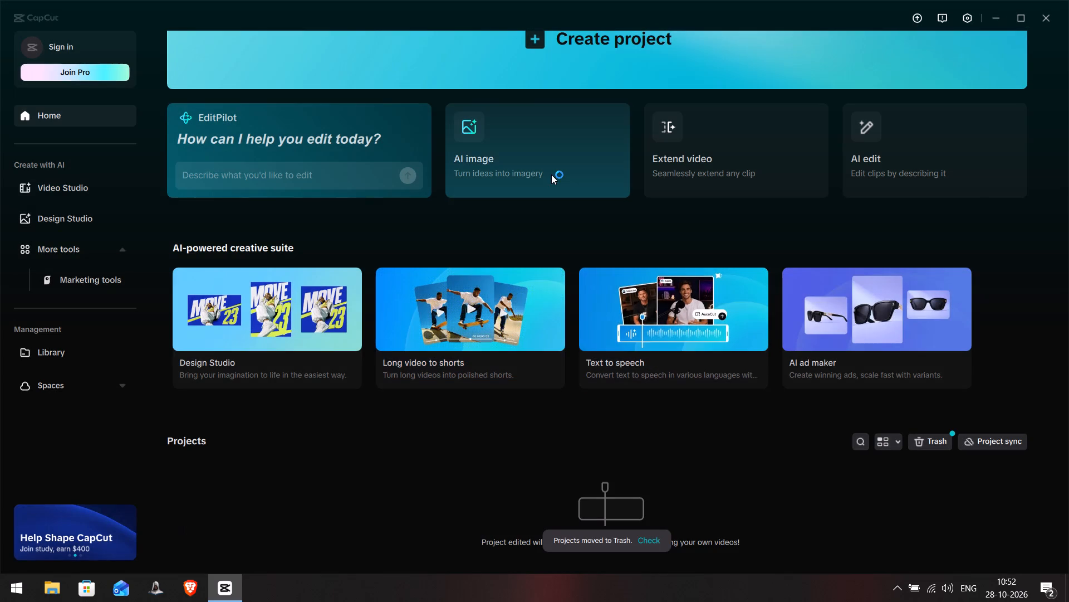
Create a new empty video project for the Magnetars Short.
left_click(569, 54)
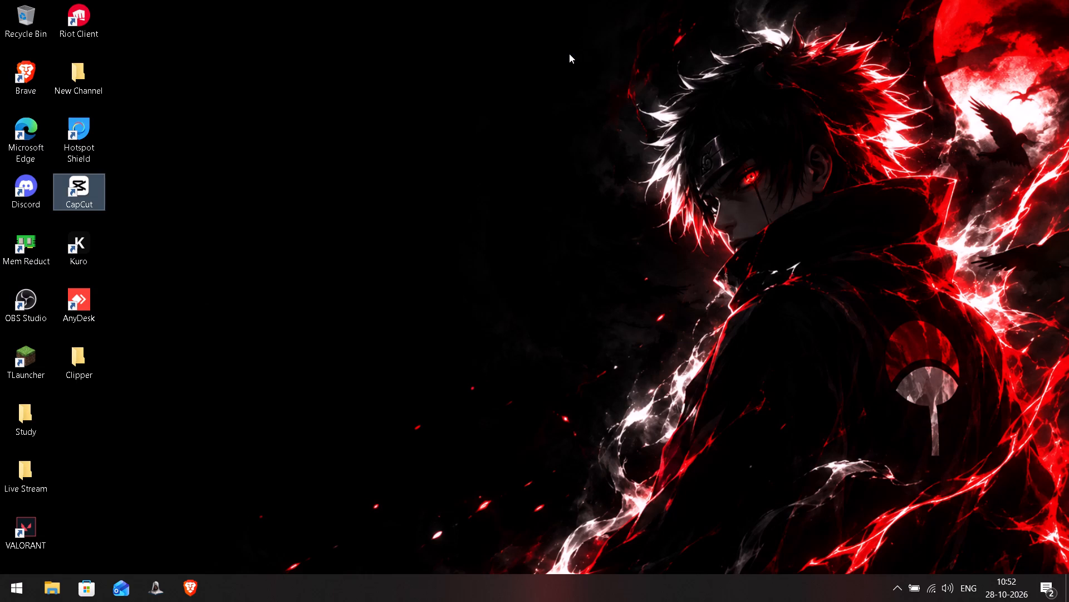
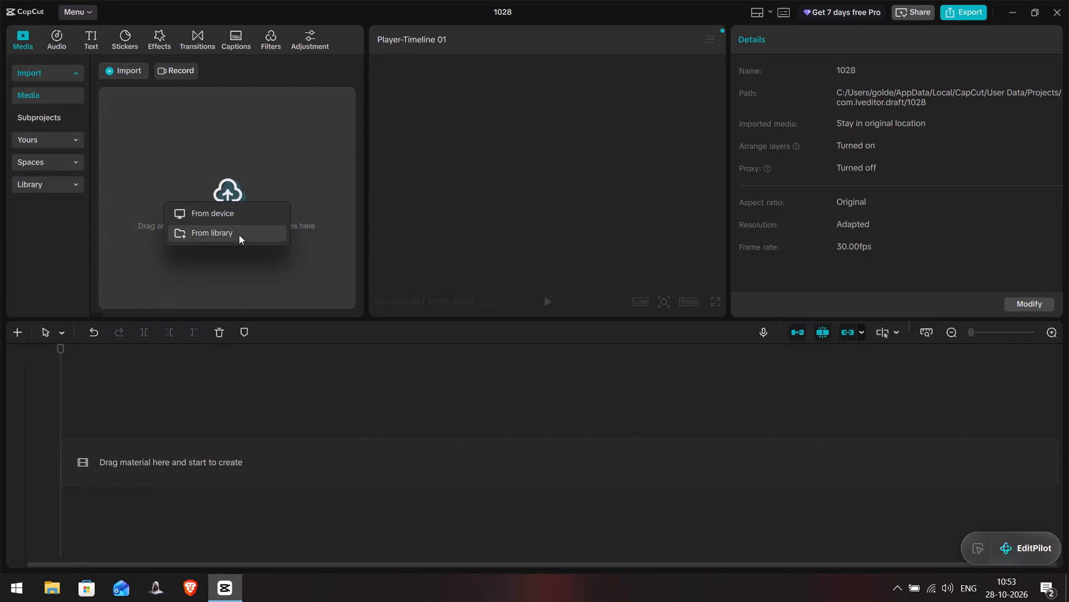
Import all the media files from the Raw Clips folder except footage_short_3 into the project.
left_click(227, 220)
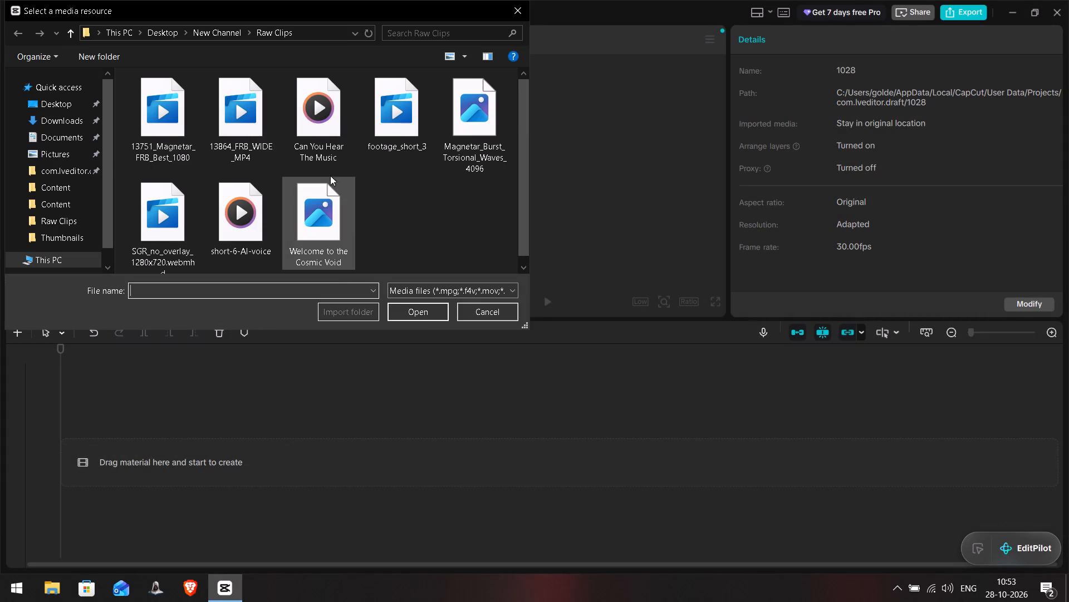
left_click_drag(499, 250, 150, 135)
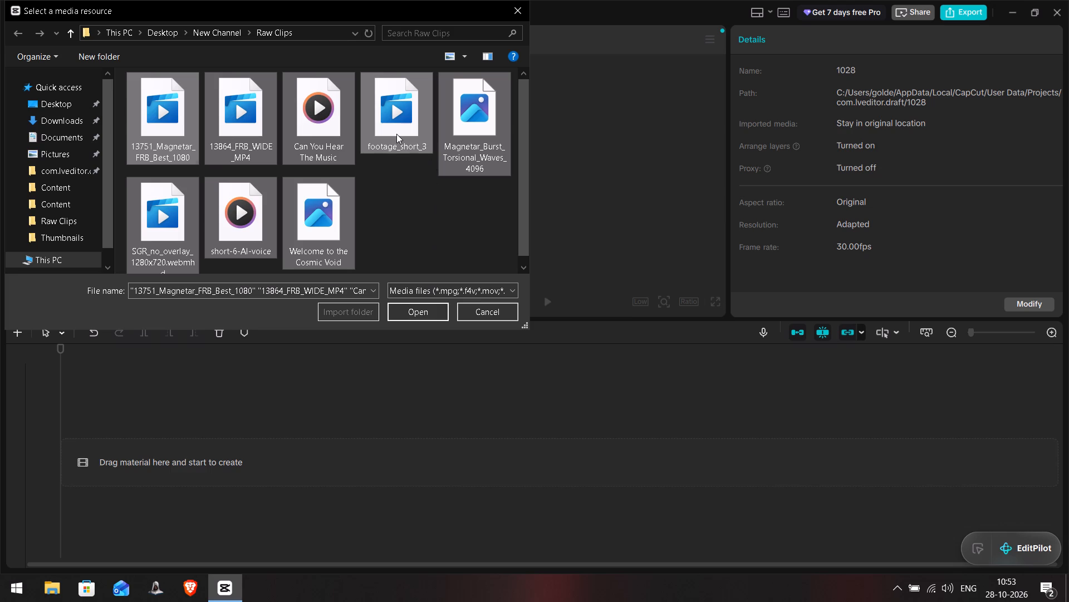
left_click(396, 134, "ctrl")
left_click(430, 311)
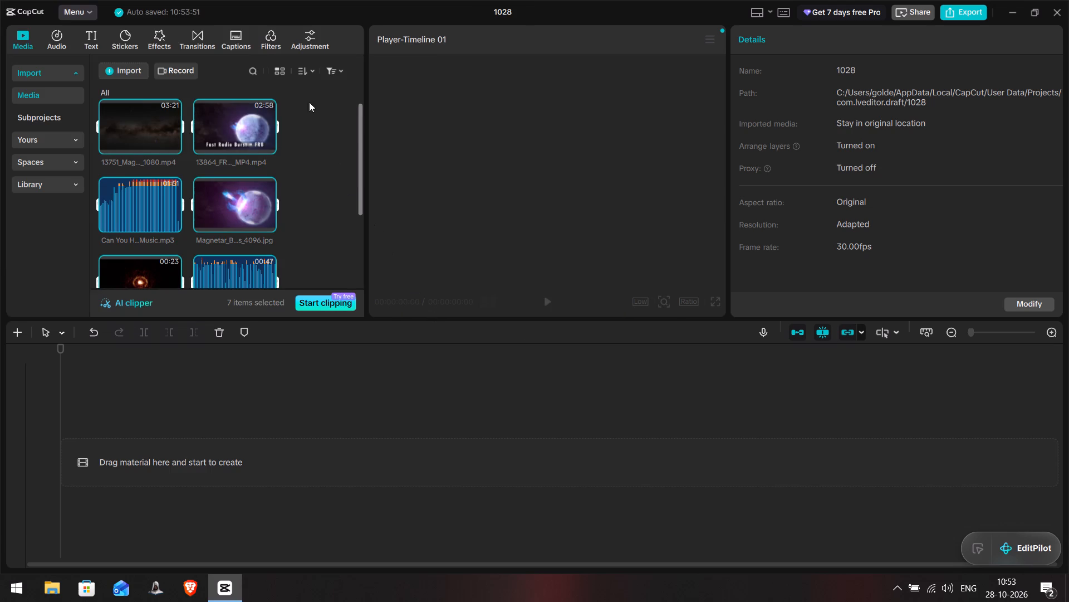
Place only the short-6-AI-voice.mp3 voiceover on an audio track from 00:00 and play its opening.
scroll(258, 62, "down", 8)
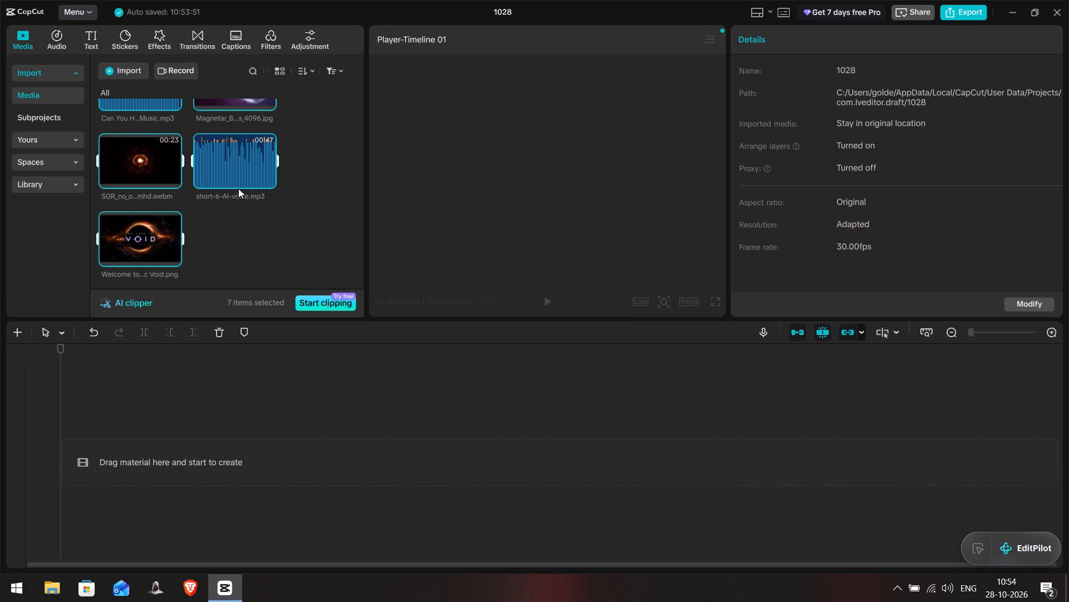
left_click_drag(221, 167, 113, 528)
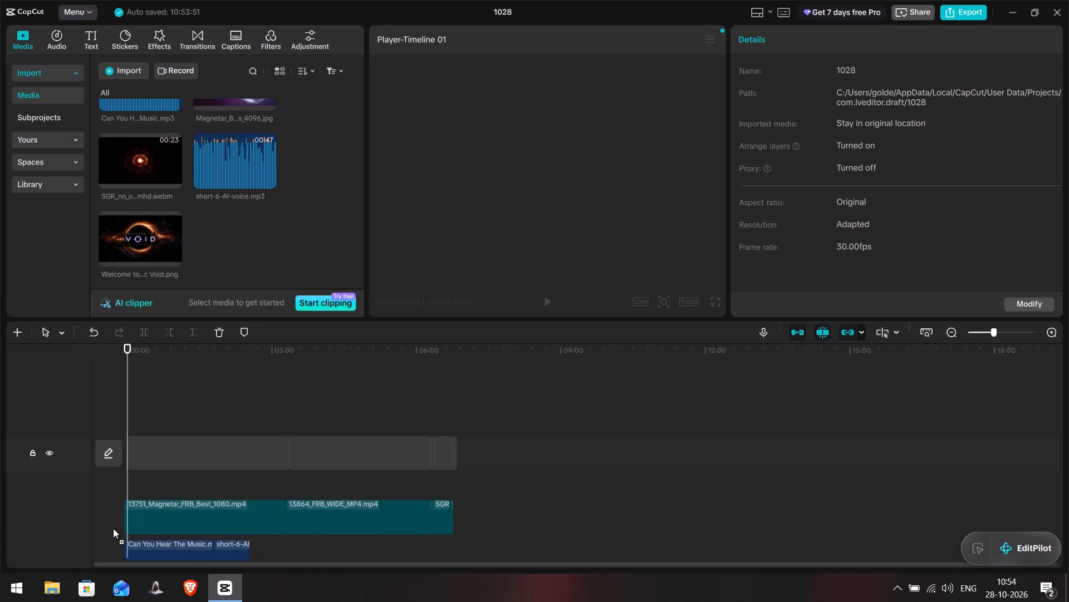
left_click_drag(113, 528, 165, 176)
left_click(238, 240)
left_click_drag(226, 168, 257, 298)
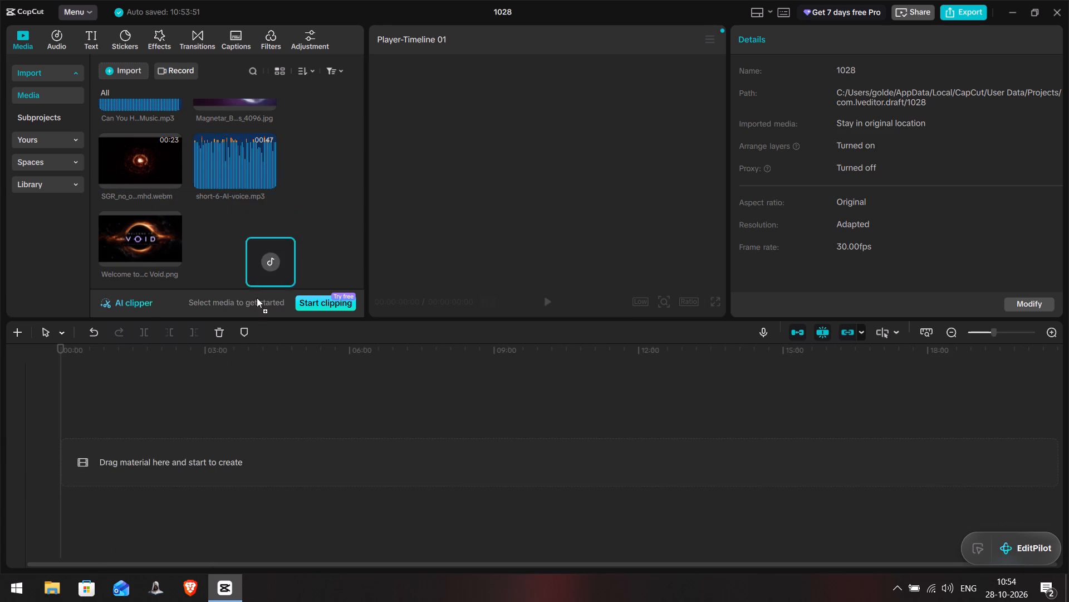
left_click_drag(257, 298, 125, 496)
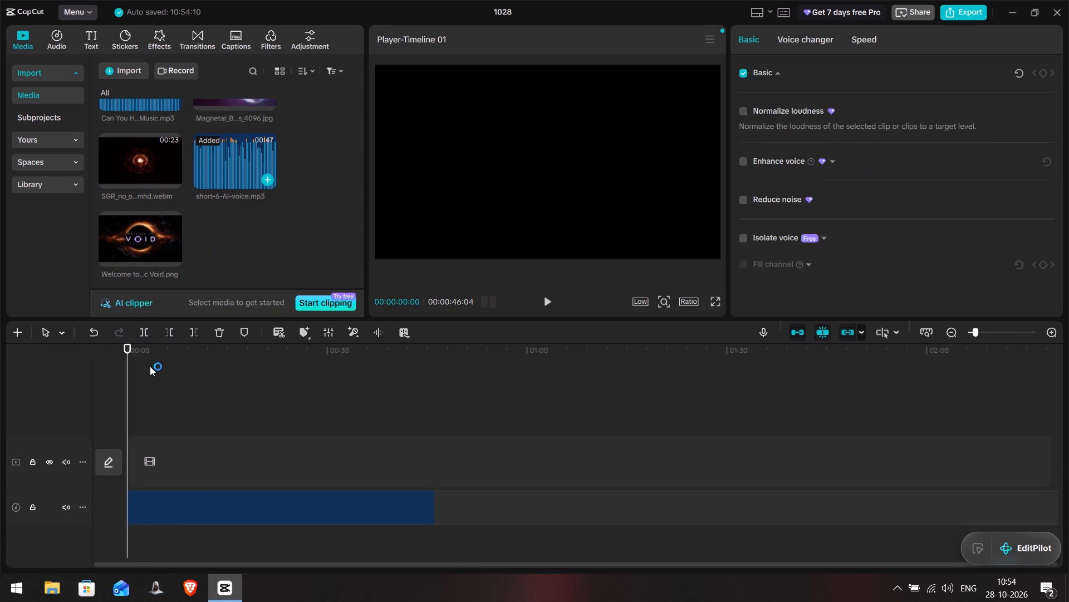
left_click_drag(128, 360, 112, 367)
key("space")
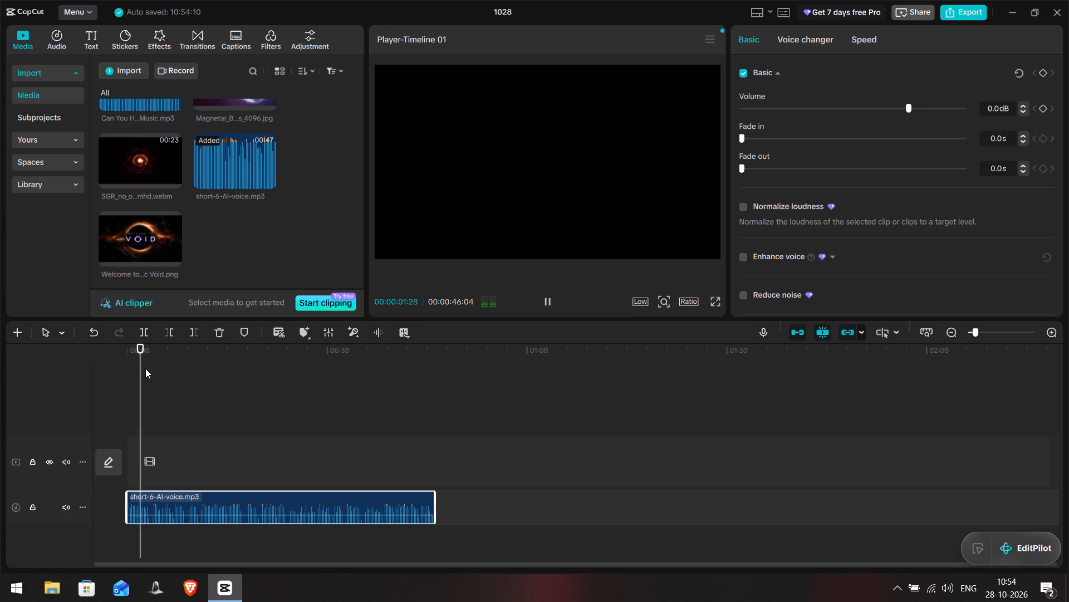
key("space")
Add the Magnetar_Burst still image to the start of the main video track, above the voiceover.
scroll(183, 279, "up", 4)
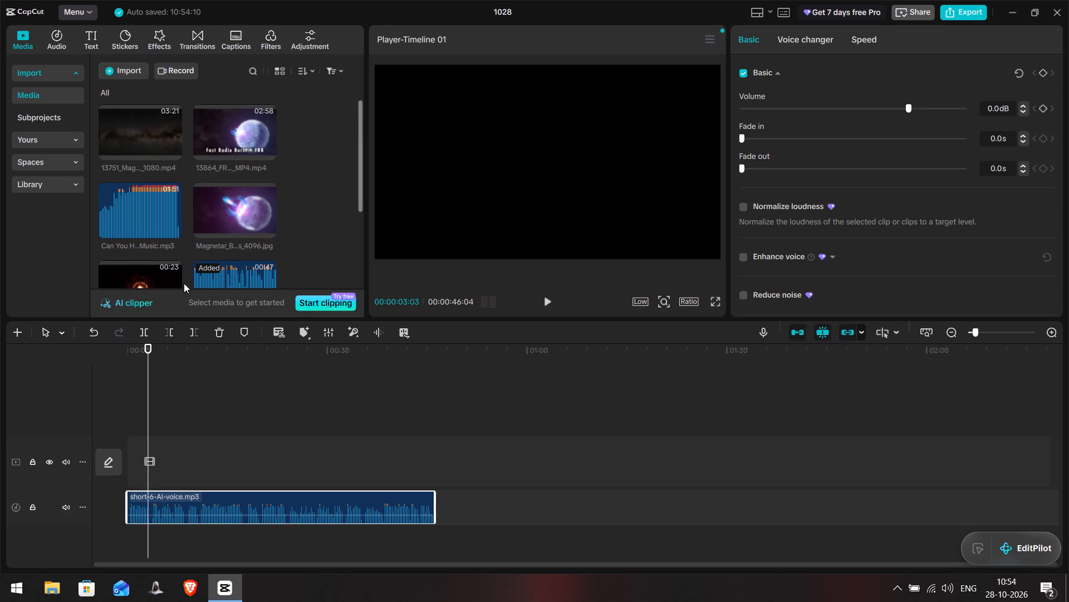
scroll(226, 221, "up", 2)
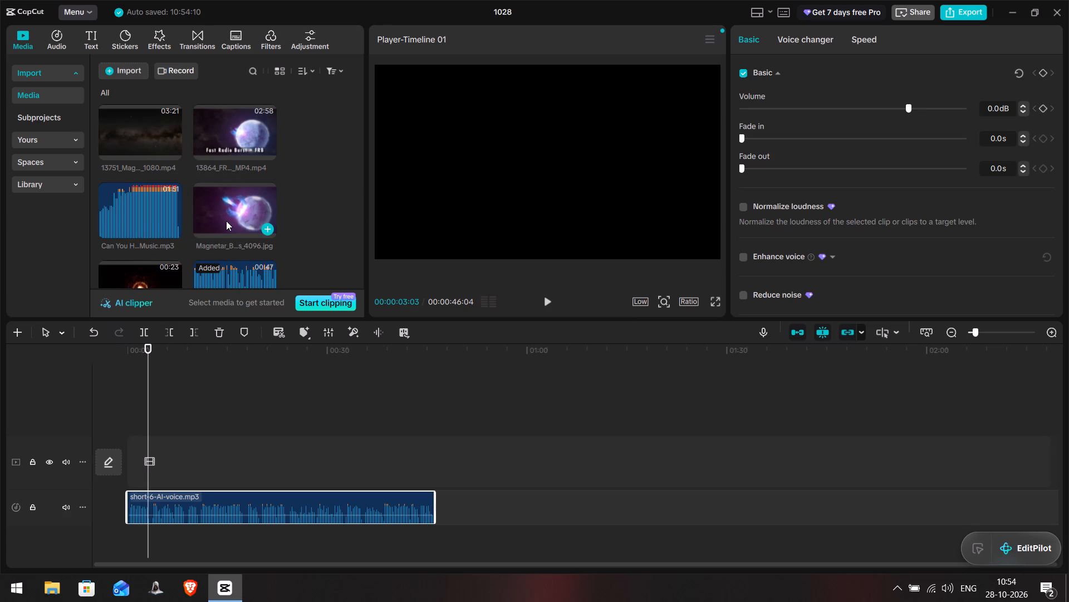
scroll(226, 221, "up", 2)
left_click(226, 224)
left_click_drag(226, 224, 279, 376)
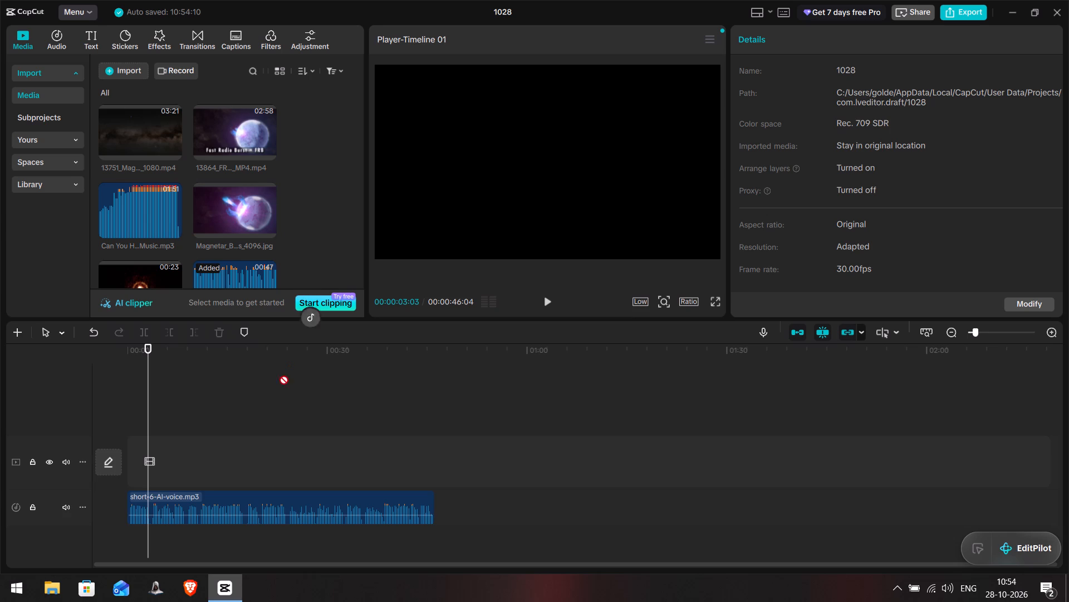
left_click_drag(279, 376, 133, 467)
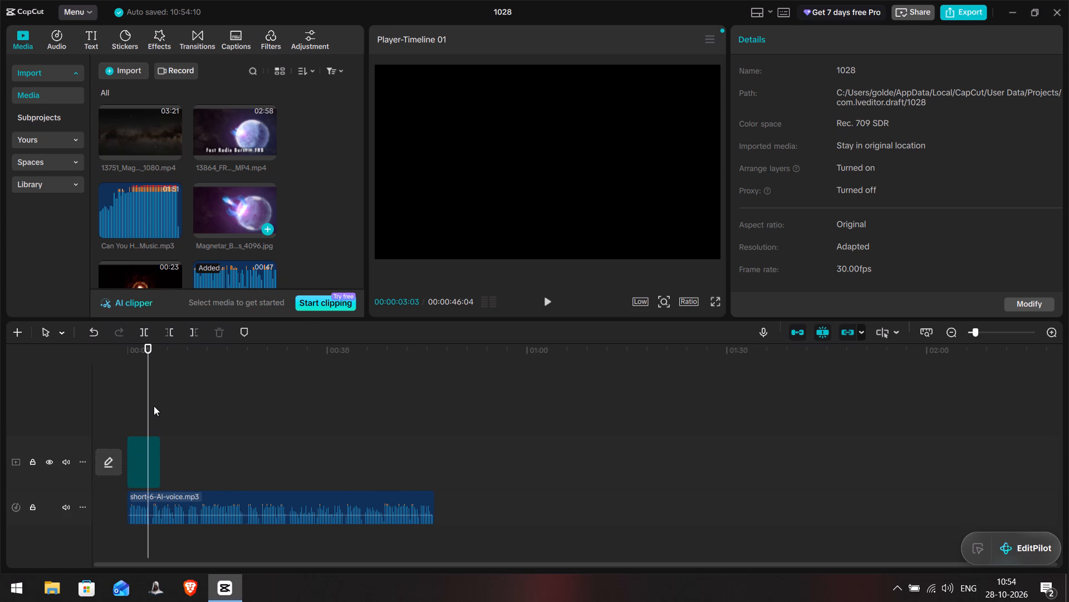
Play the opening narration and trim the end of the Magnetar_Burst still to about 00:00:03:15.
scroll(154, 407, "up", 11, "ctrl")
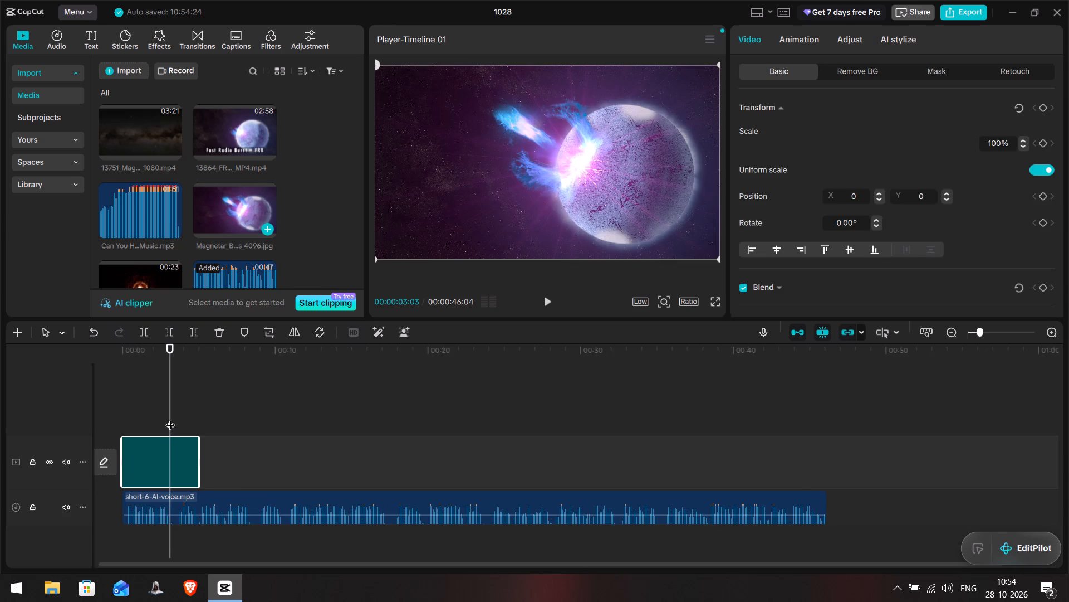
left_click(141, 379)
left_click_drag(137, 347, 114, 354)
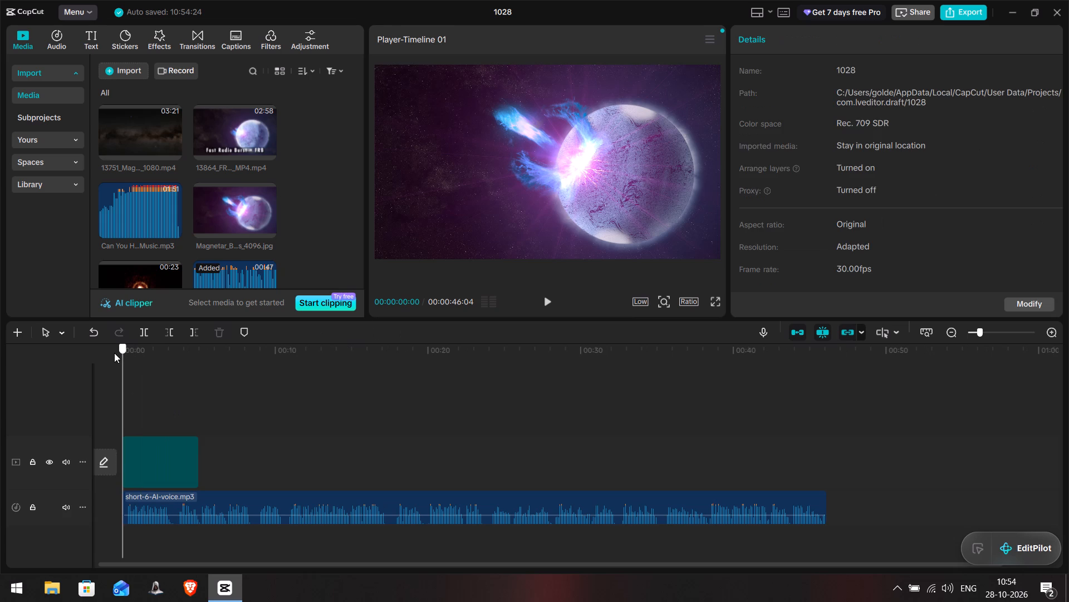
key("space")
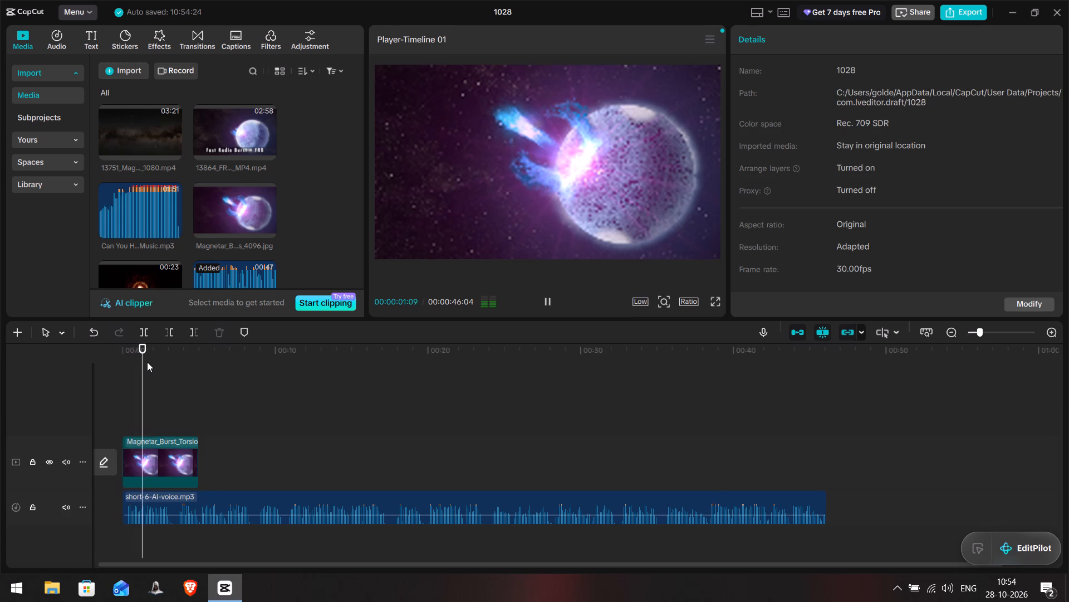
key("space")
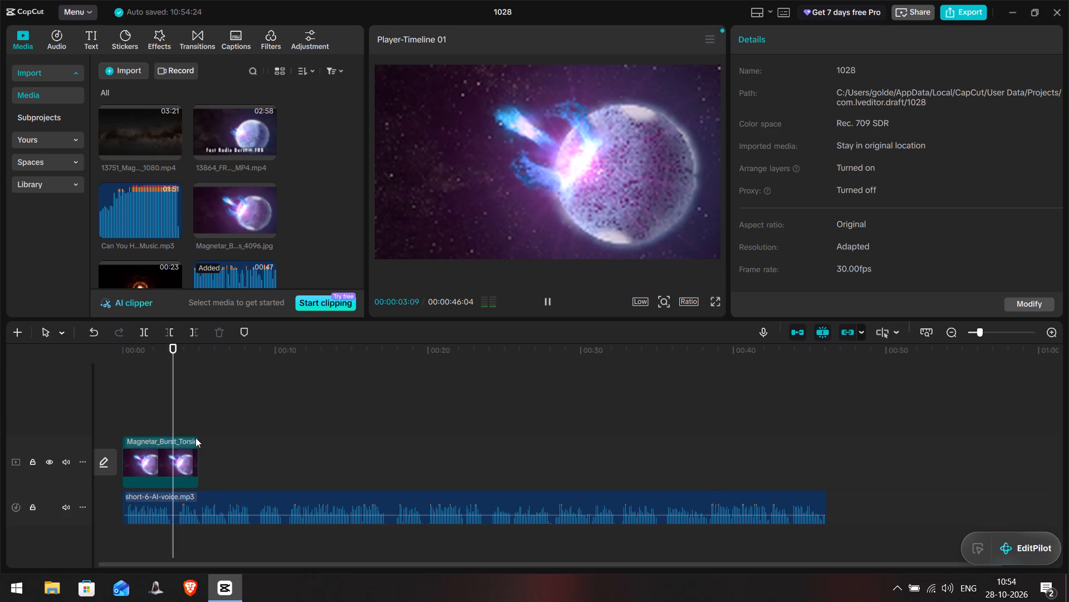
key("space")
key("space")
key("space")
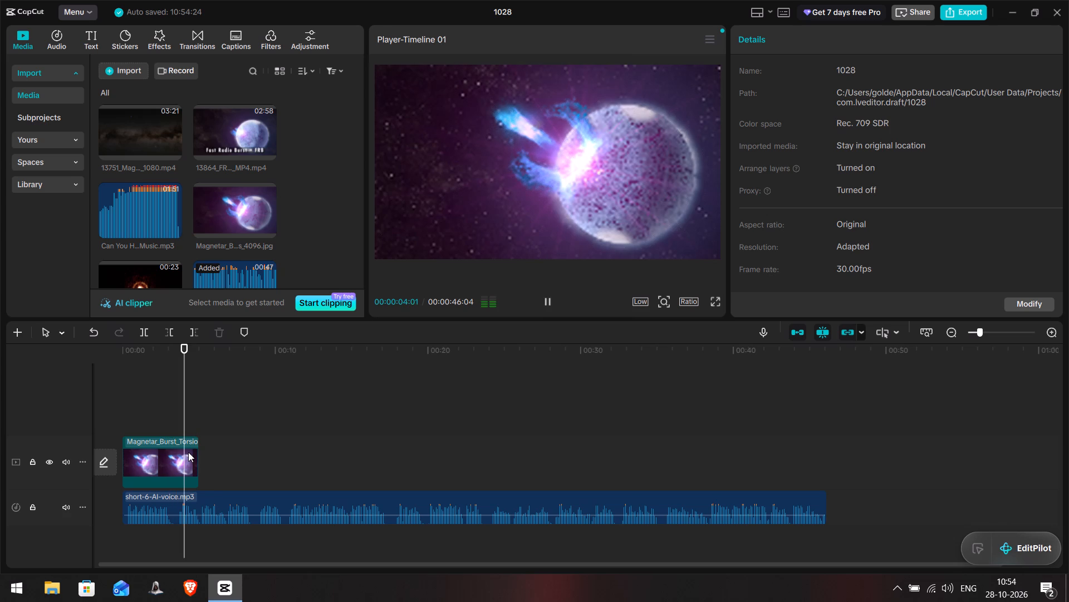
key("space")
key("space")
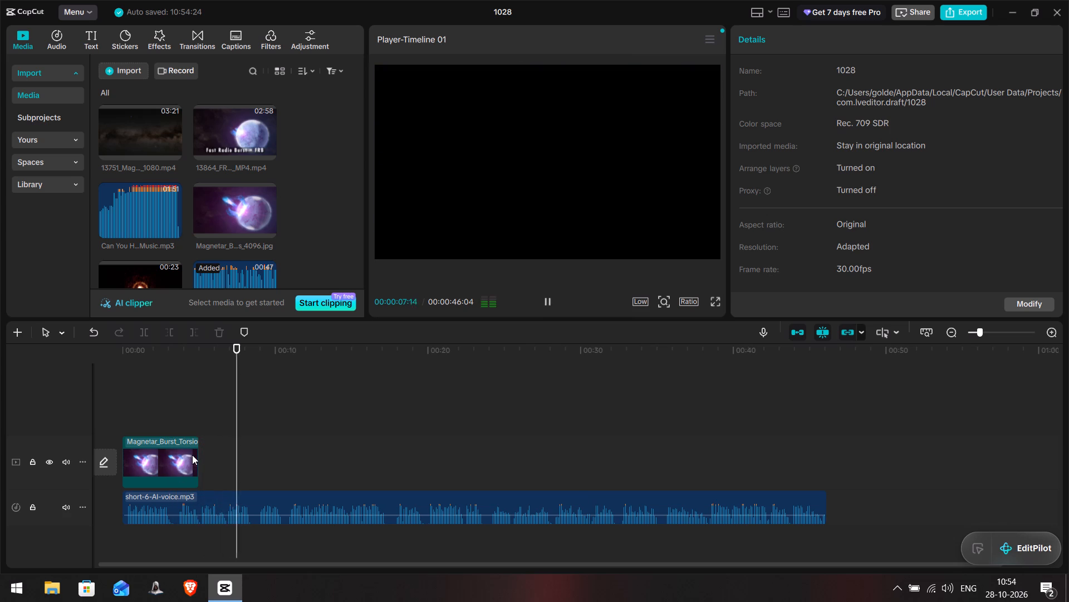
key("space")
left_click(194, 482)
left_click_drag(198, 458, 175, 468)
Replay the opening to check the Magnetar_Burst still's end point against the narration, try readjusting its end, and return to the start.
left_click(112, 400)
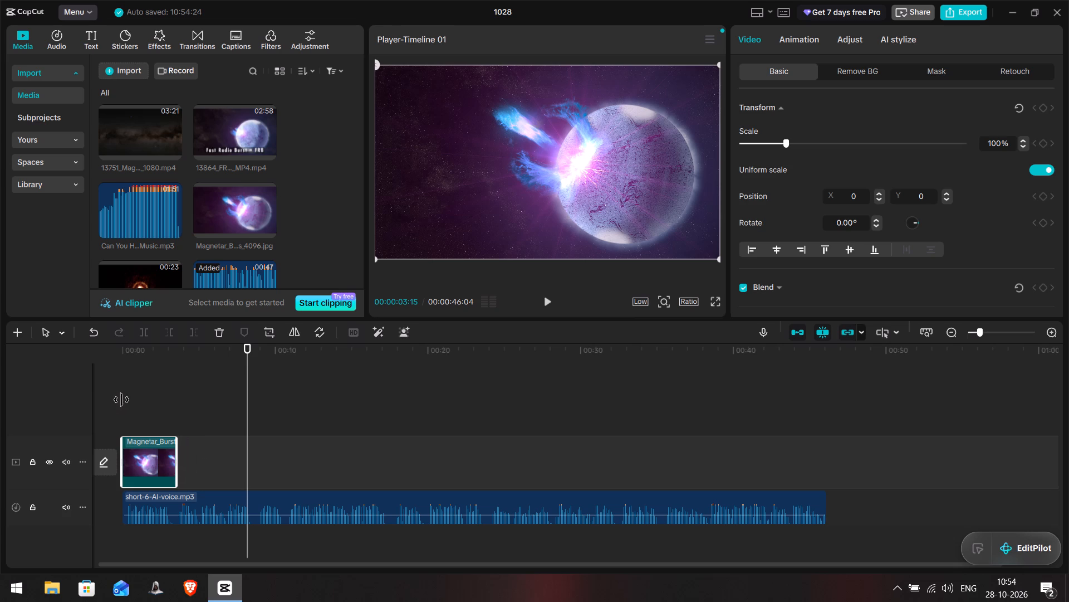
left_click(123, 399)
left_click(127, 397)
key("space")
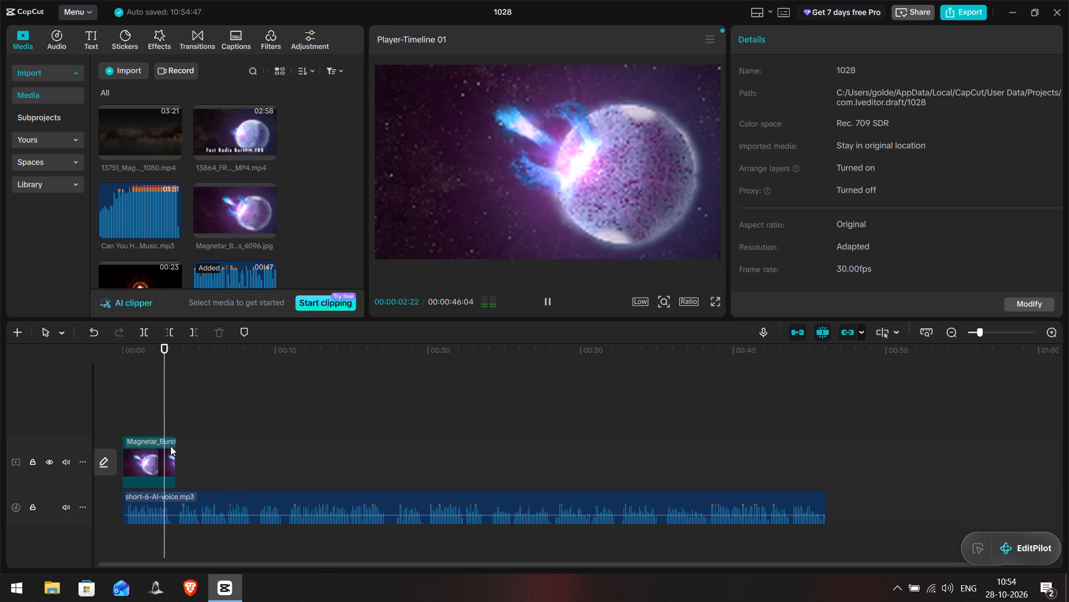
key("space")
key("space")
key("space")
key("space")
key("space")
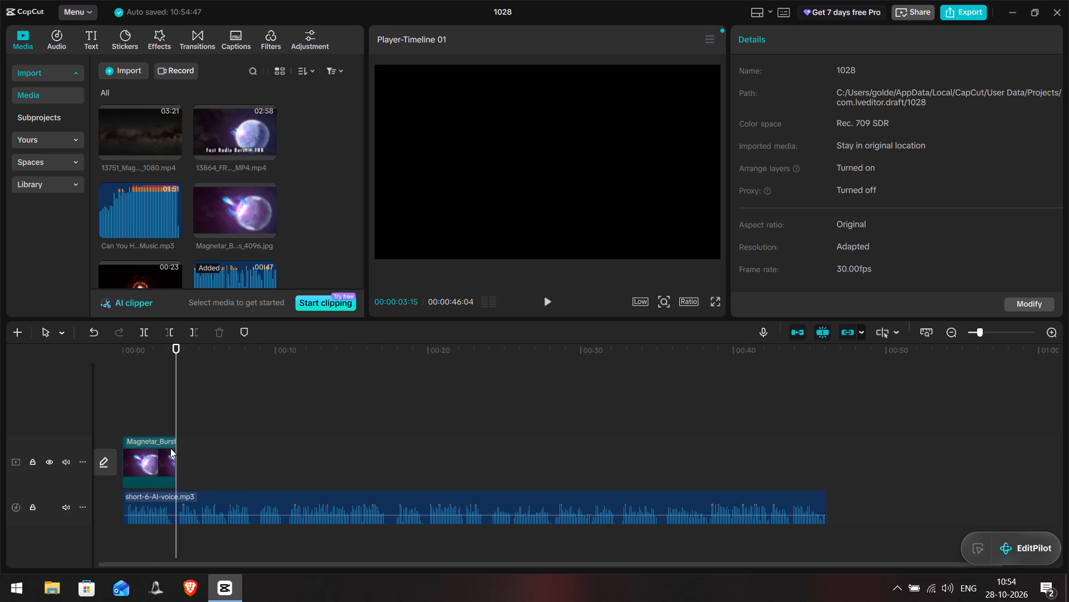
left_click(171, 449)
left_click_drag(179, 457, 170, 460)
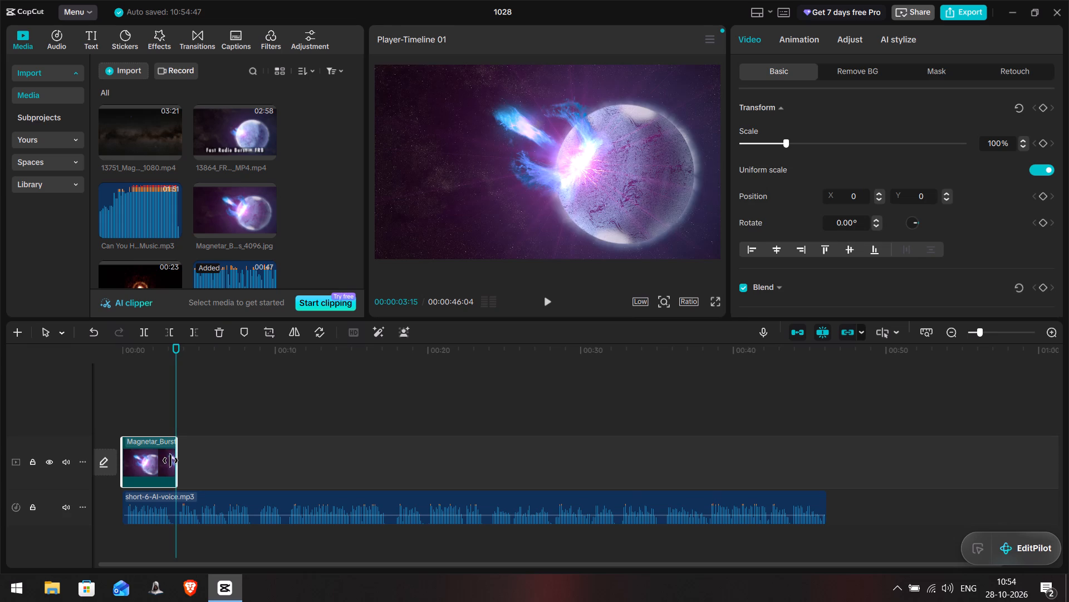
left_click_drag(170, 460, 173, 463)
left_click(140, 394)
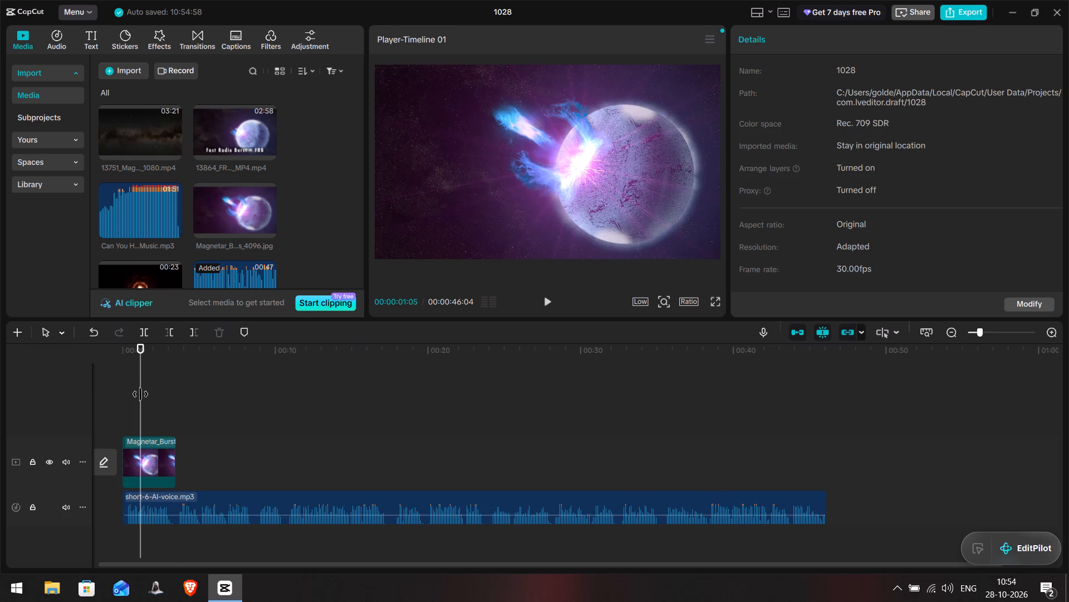
left_click_drag(140, 394, 124, 395)
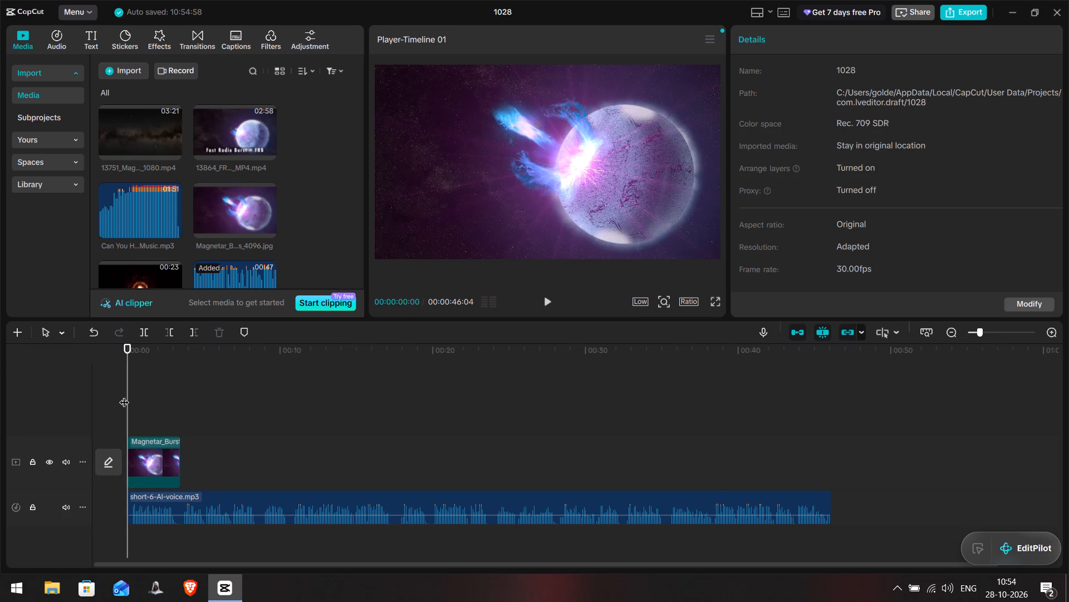
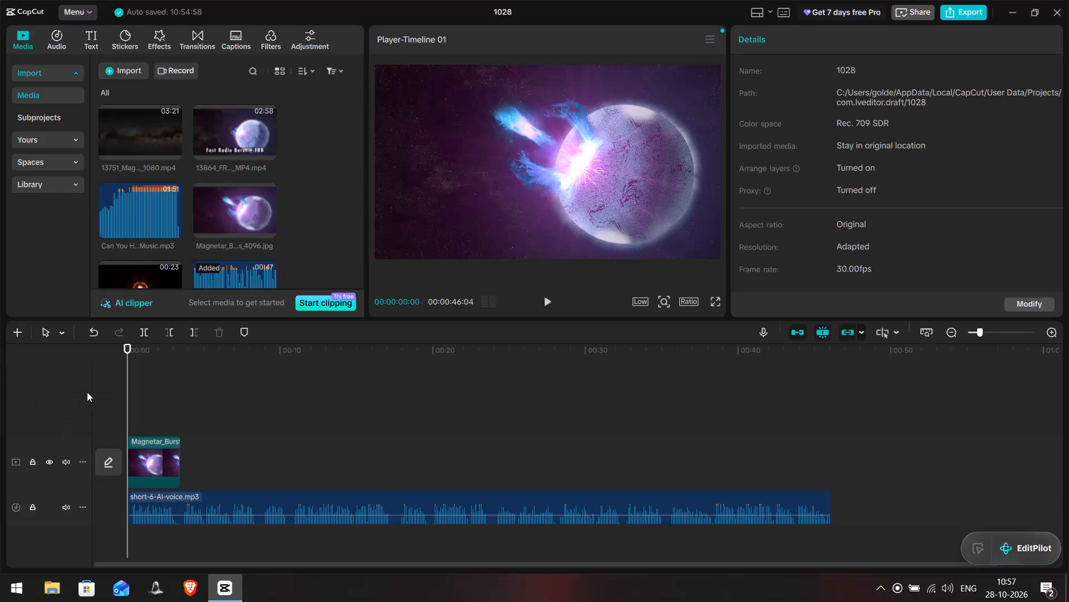
Shorten the end of the Magnetar_Burst still to about 00:00:03:07 and replay the opening against the narration.
scroll(180, 431, "up", 7, "ctrl")
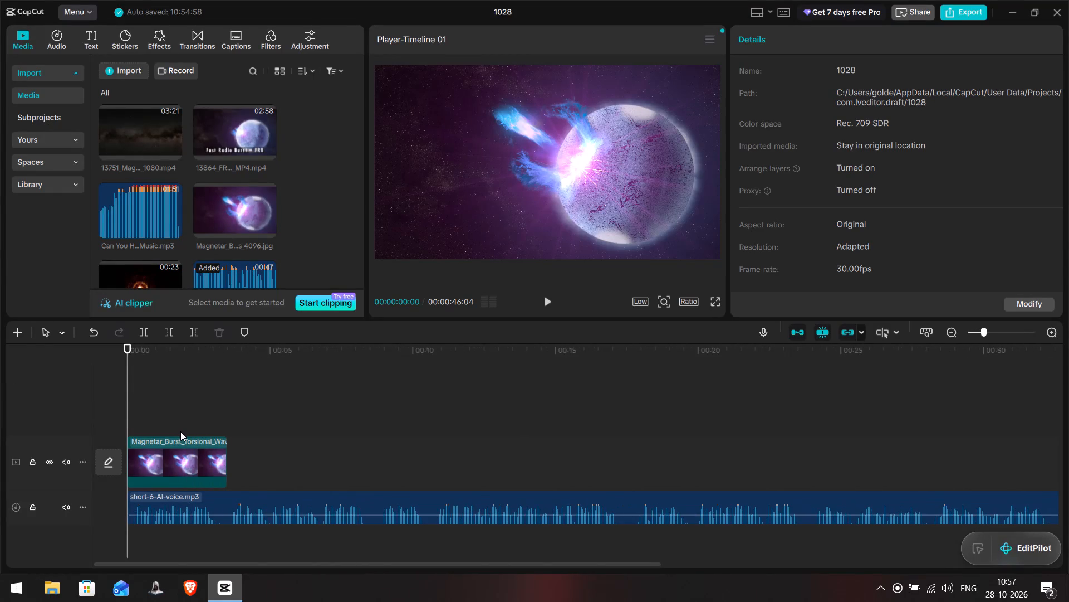
scroll(180, 430, "up", 7, "ctrl")
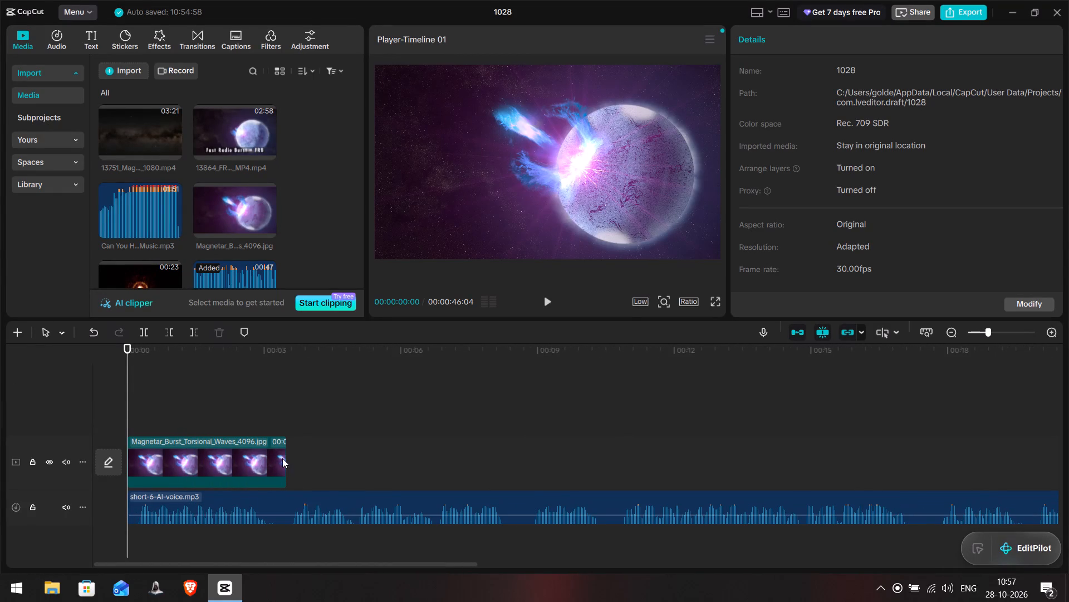
left_click_drag(286, 458, 274, 464)
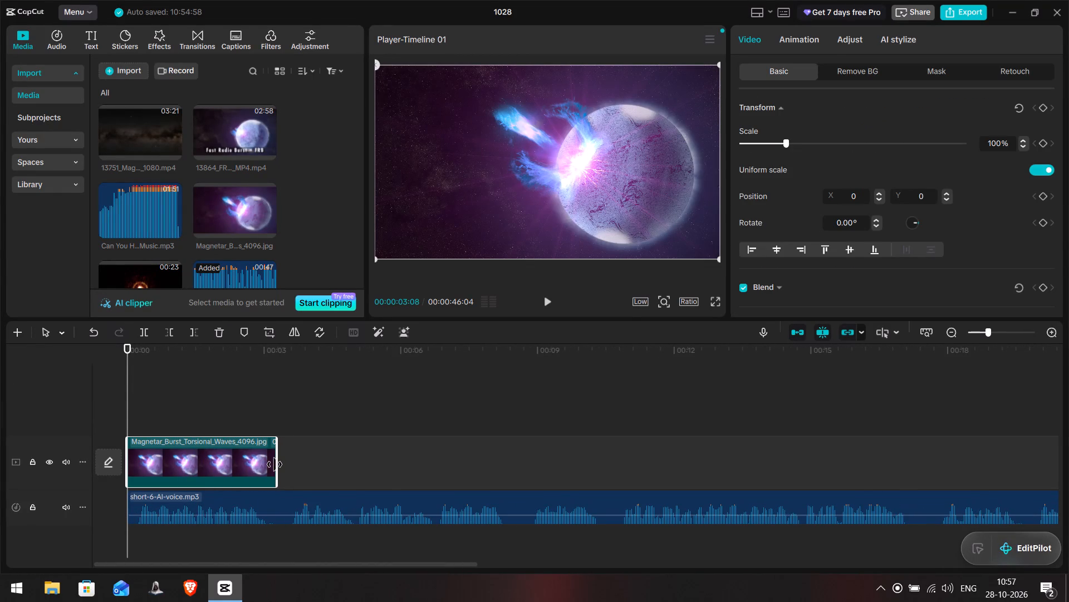
left_click_drag(274, 464, 273, 465)
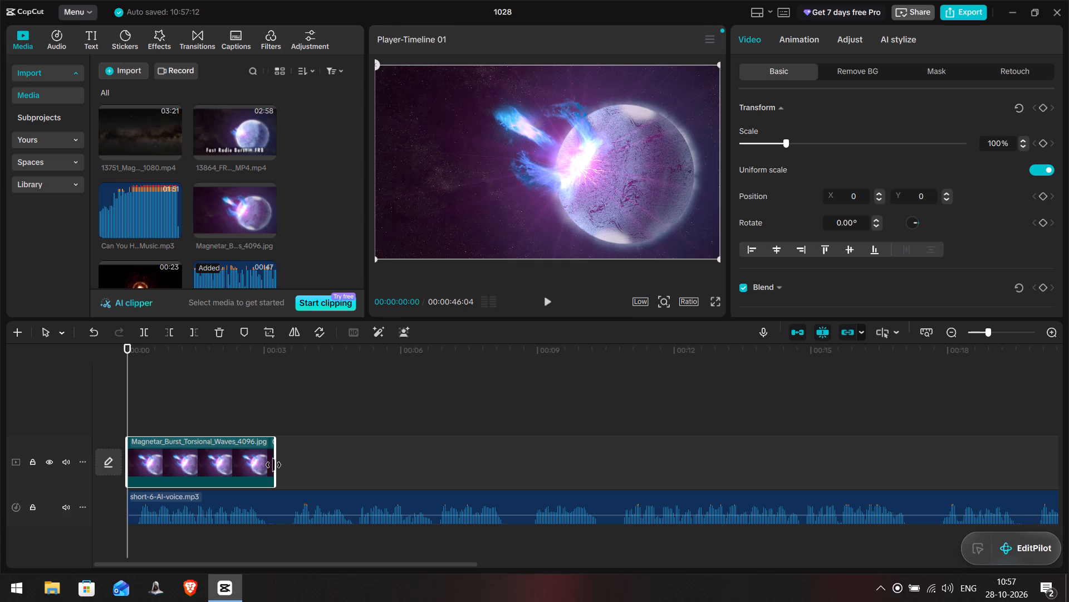
left_click(218, 396)
key("space")
key("space")
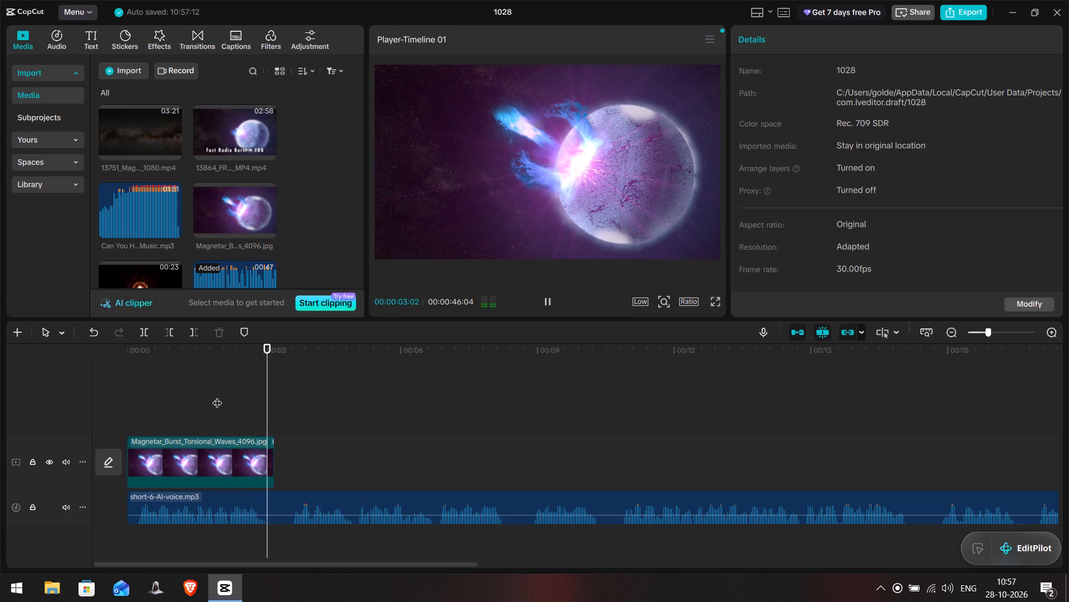
left_click(170, 390)
left_click_drag(170, 390, 90, 394)
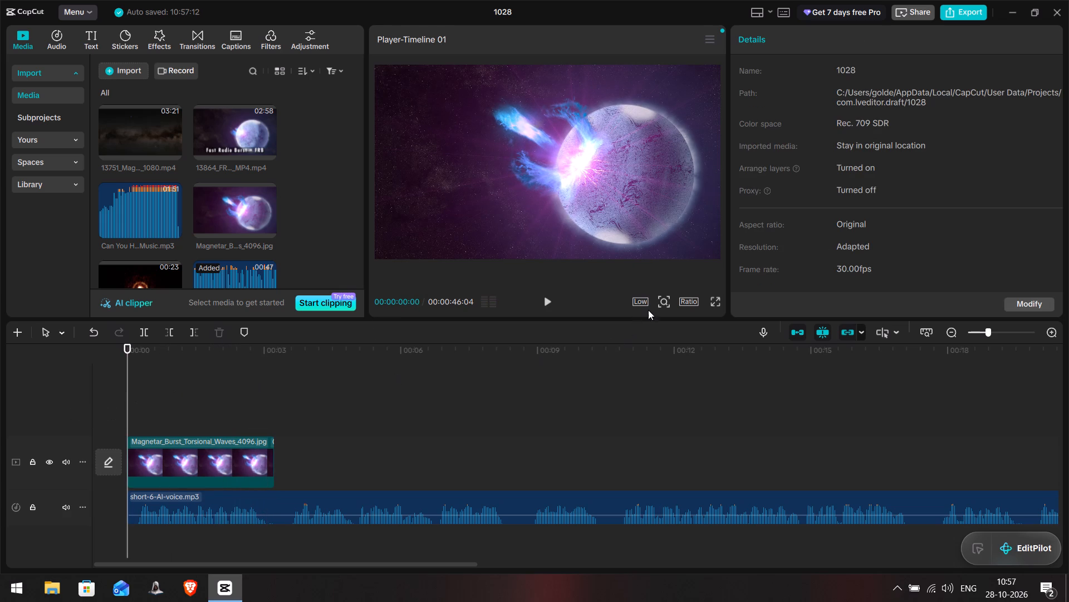
Set the project's aspect ratio to 9:16.
left_click(681, 302)
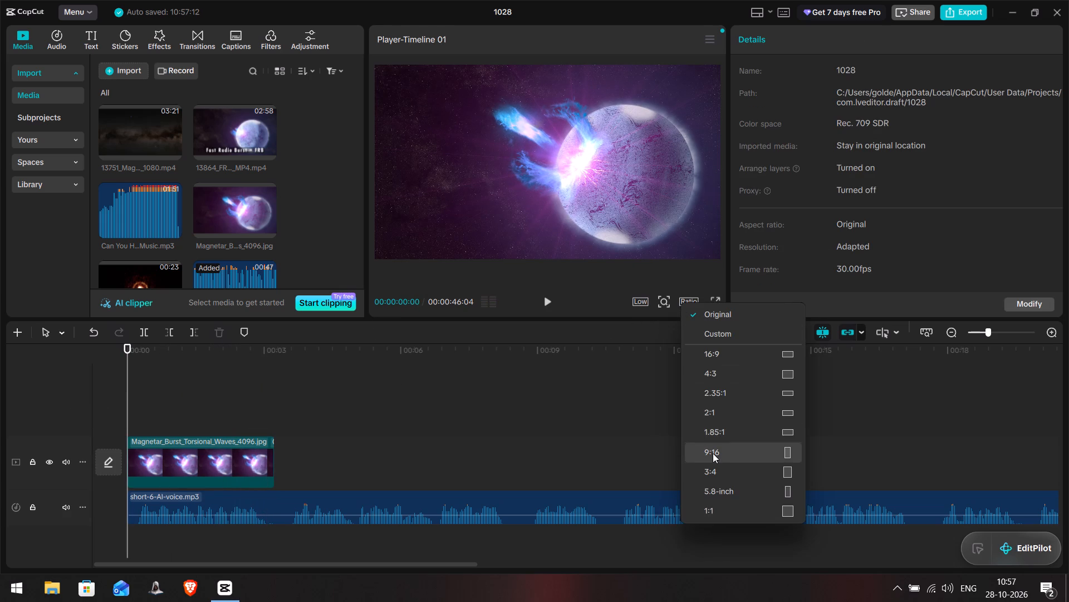
left_click(713, 453)
Rotate the Magnetar_Burst still to 90° and scale it to about 192% so it fills the vertical frame.
left_click(563, 163)
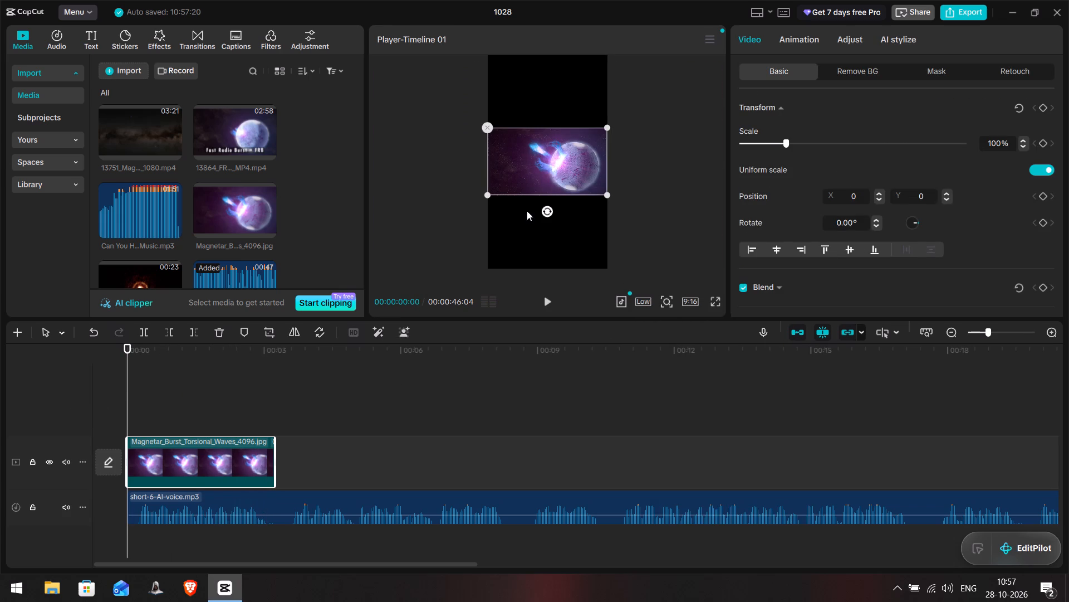
left_click_drag(548, 210, 476, 164)
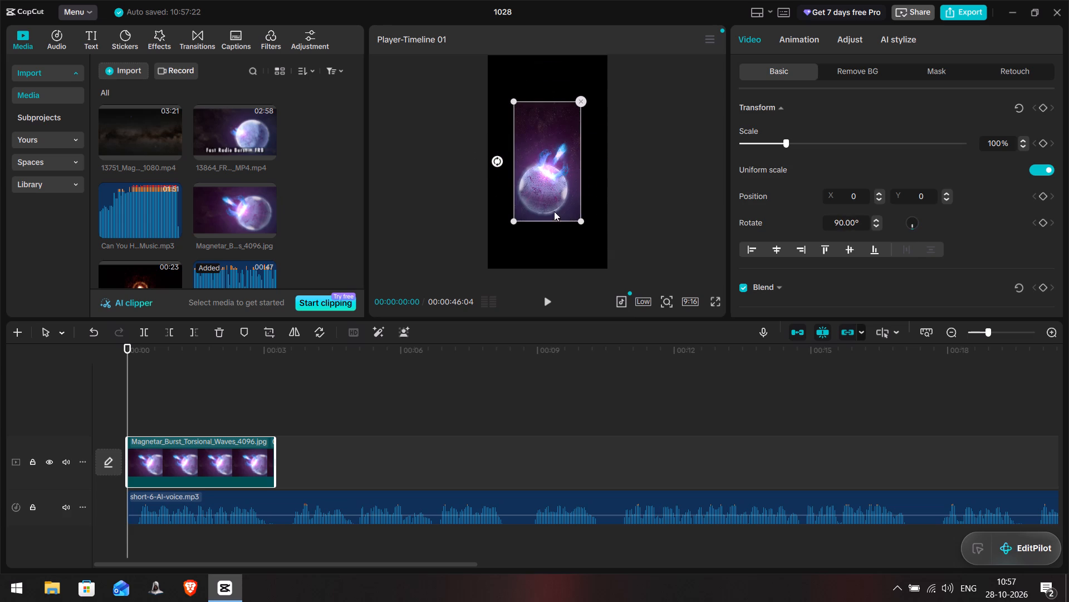
left_click_drag(585, 221, 640, 303)
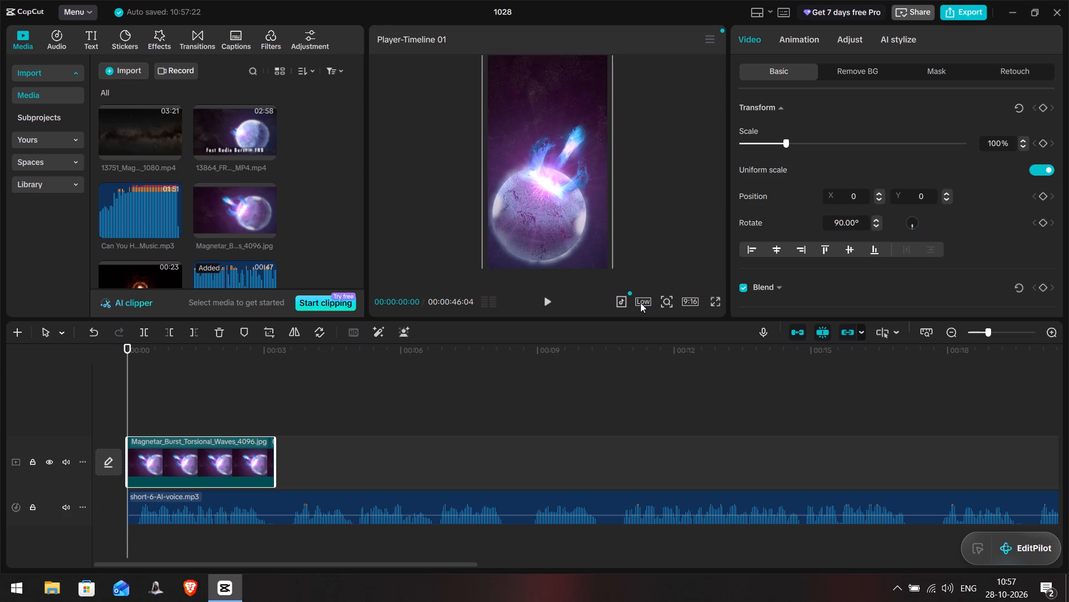
left_click_drag(640, 303, 639, 301)
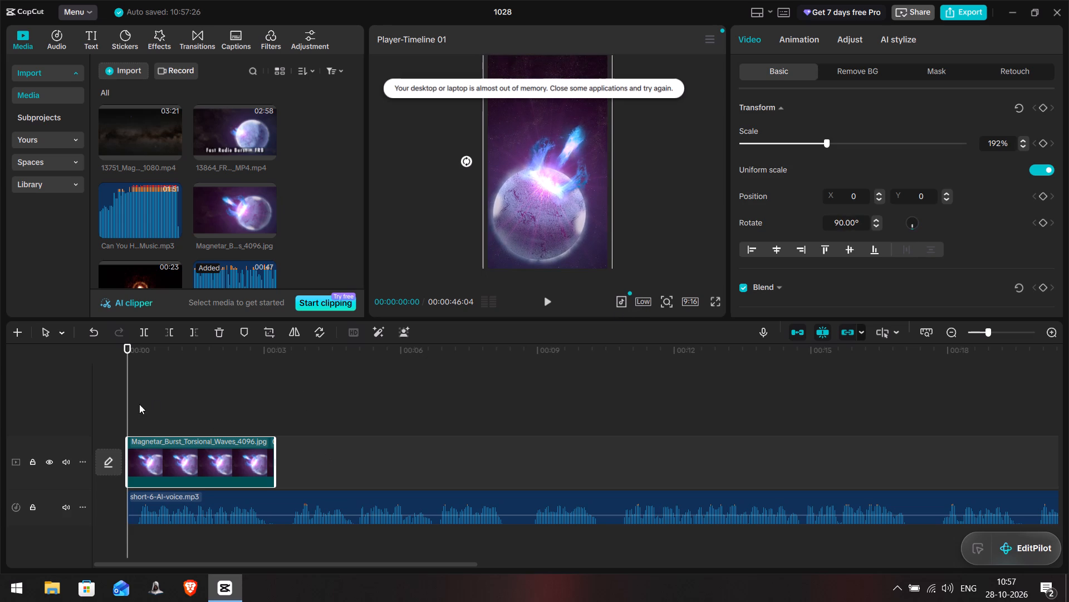
Add a transform keyframe at 00:00:00:00 on the Magnetar_Burst still.
left_click_drag(129, 396, 122, 396)
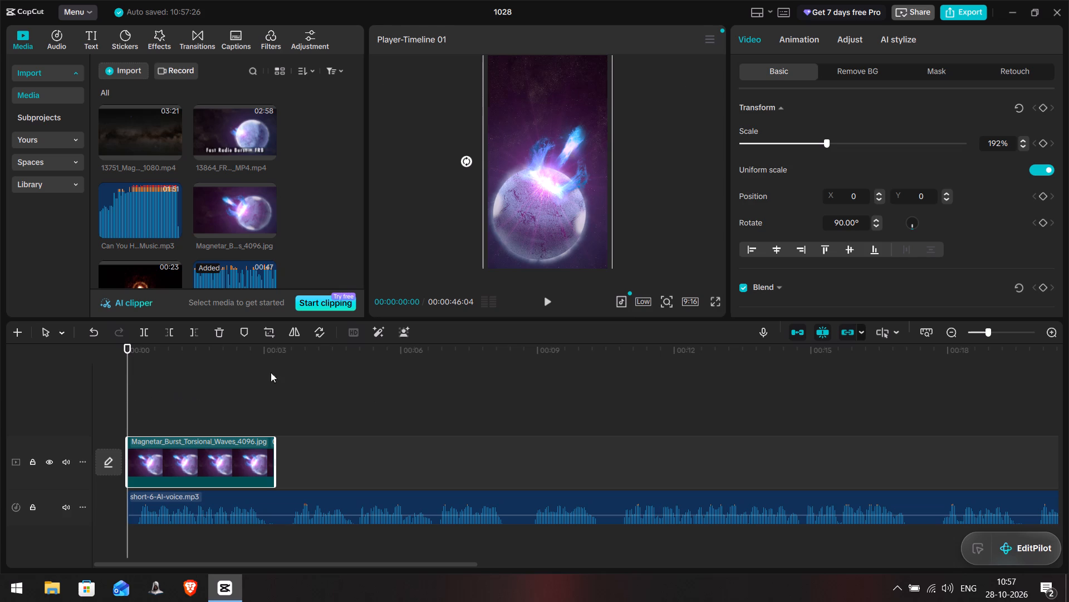
left_click(1043, 109)
Add a second transform keyframe on the Magnetar_Burst still near its end, at 00:00:03:03.
left_click(223, 401)
left_click_drag(223, 401, 267, 418)
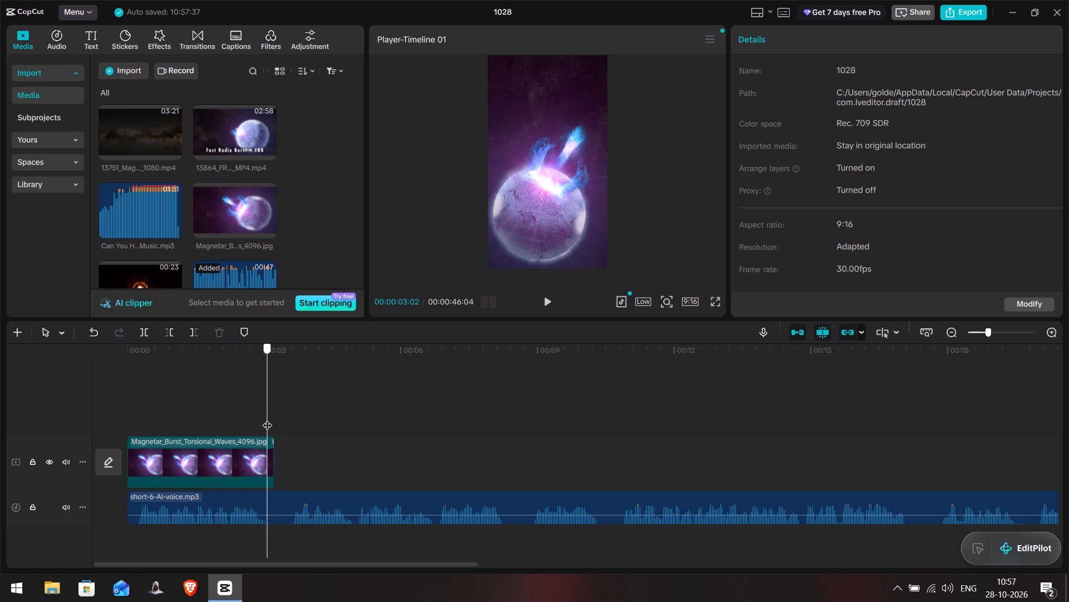
left_click_drag(267, 418, 269, 426)
left_click(258, 455)
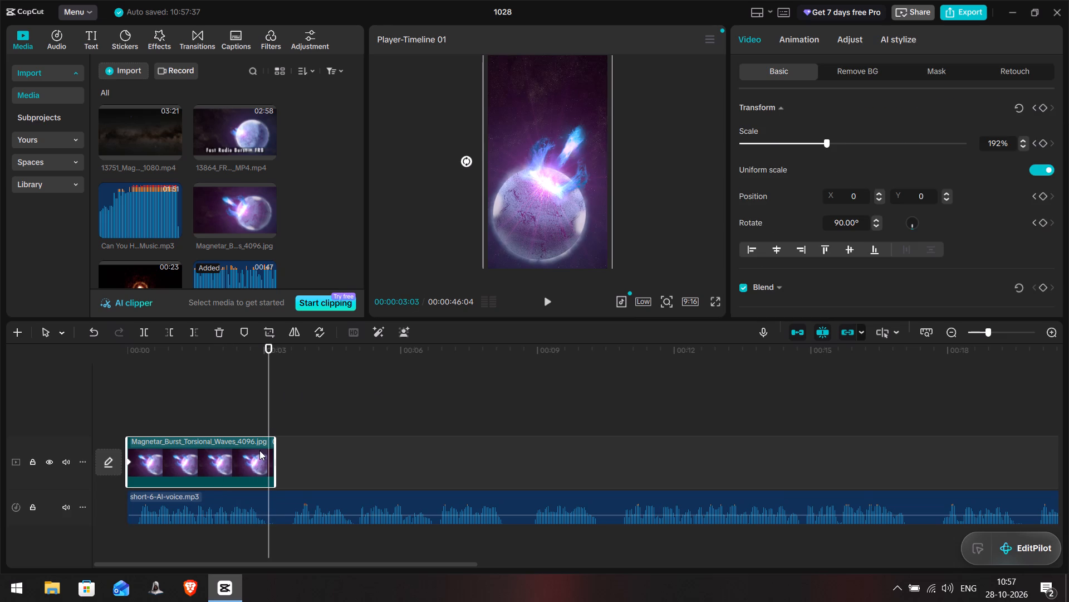
left_click(1041, 110)
At the 00:00:03:03 keyframe, enlarge the still to 500% and reposition it to frame the burst and the blue jet.
left_click_drag(588, 211, 589, 179)
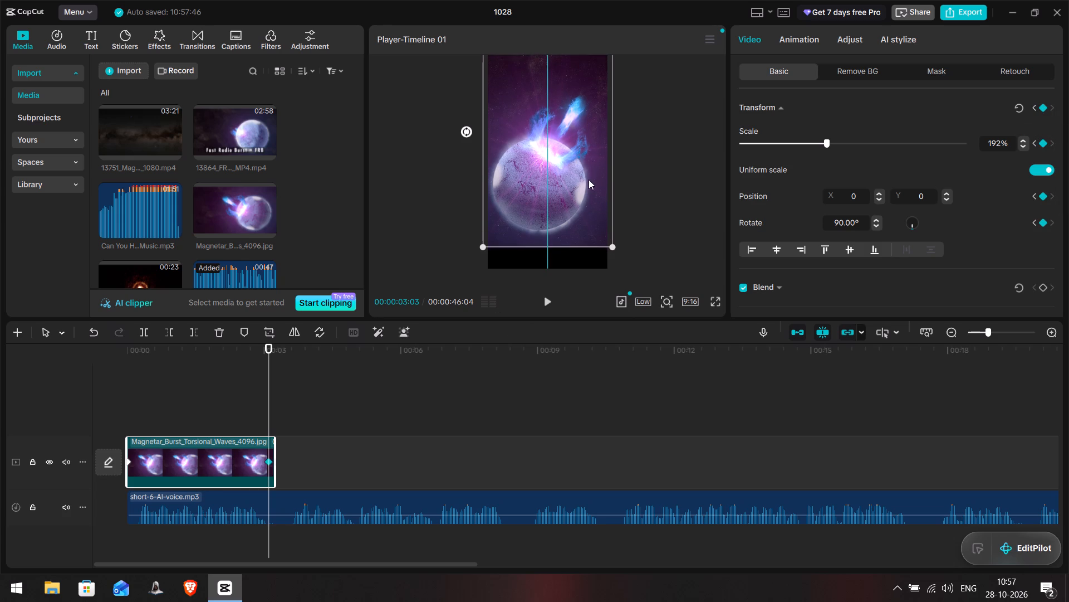
left_click_drag(589, 179, 589, 181)
left_click_drag(615, 248, 723, 343)
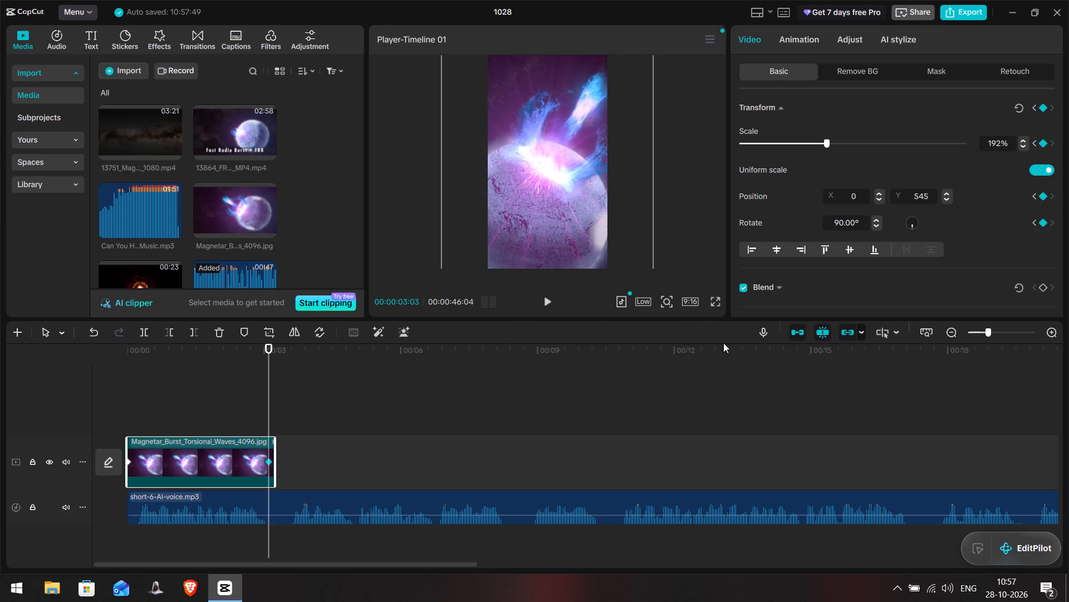
left_click_drag(723, 343, 887, 494)
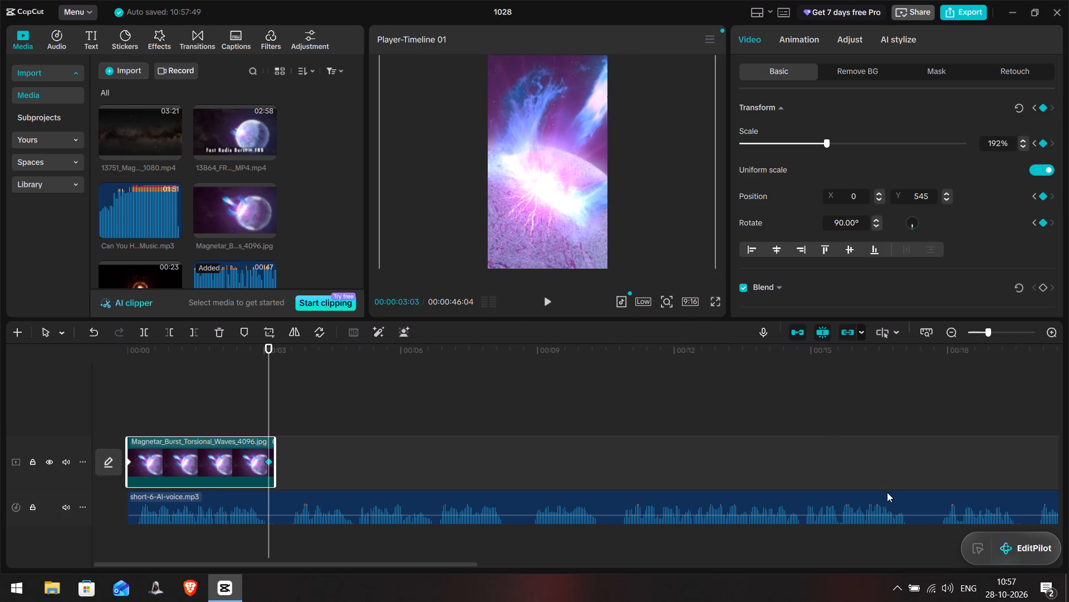
left_click_drag(578, 205, 542, 251)
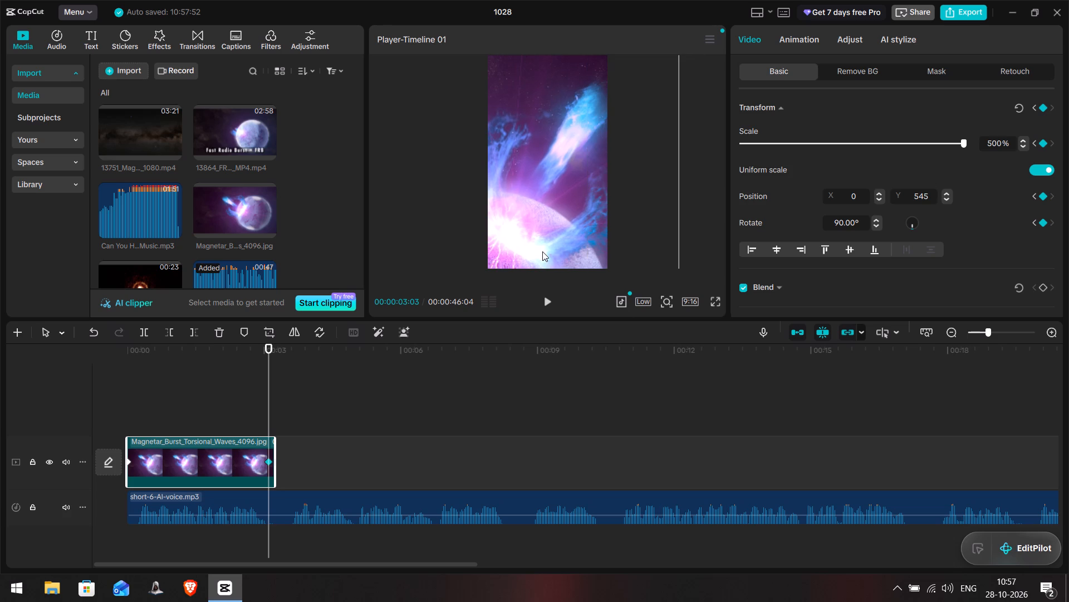
left_click_drag(542, 251, 542, 253)
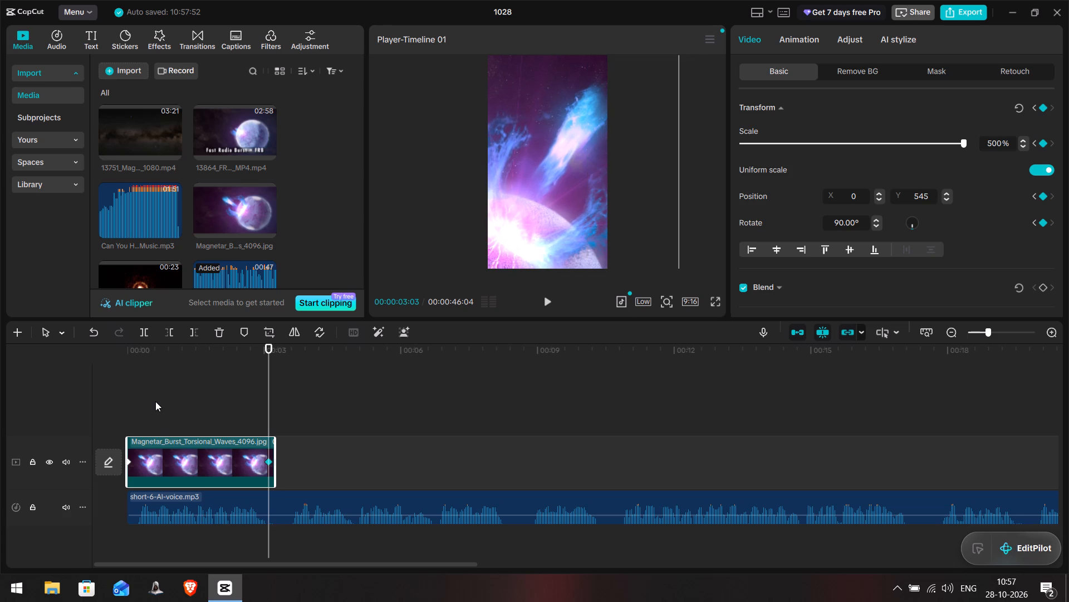
Play the Magnetar_Burst still's keyframed zoom from the start and park the playhead at the still's end.
left_click(154, 400)
left_click_drag(154, 400, 93, 407)
key("space")
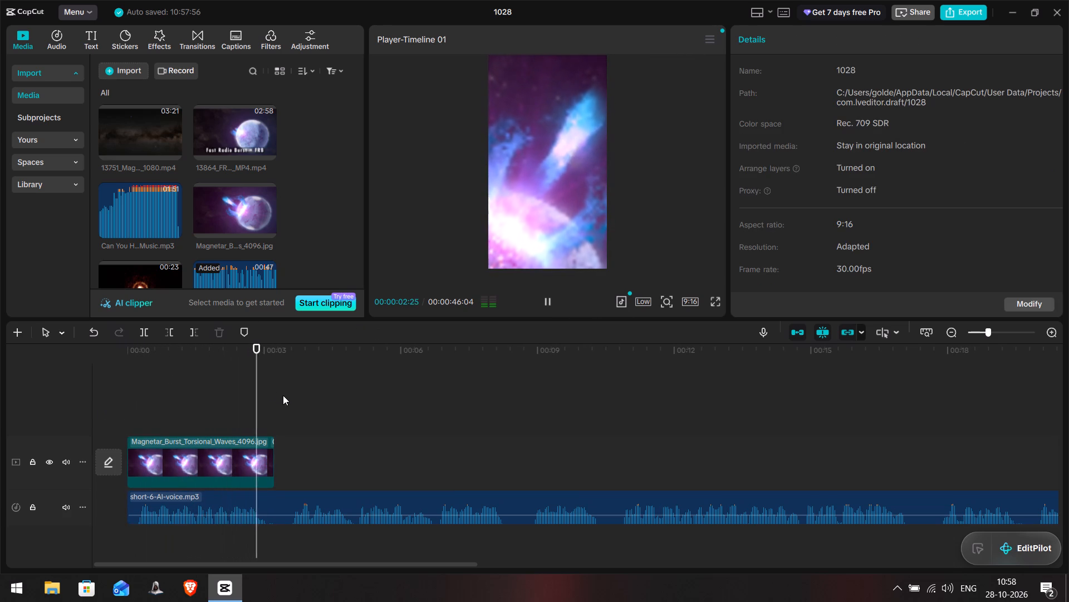
key("space")
key("space")
key("space")
left_click_drag(282, 389, 272, 396)
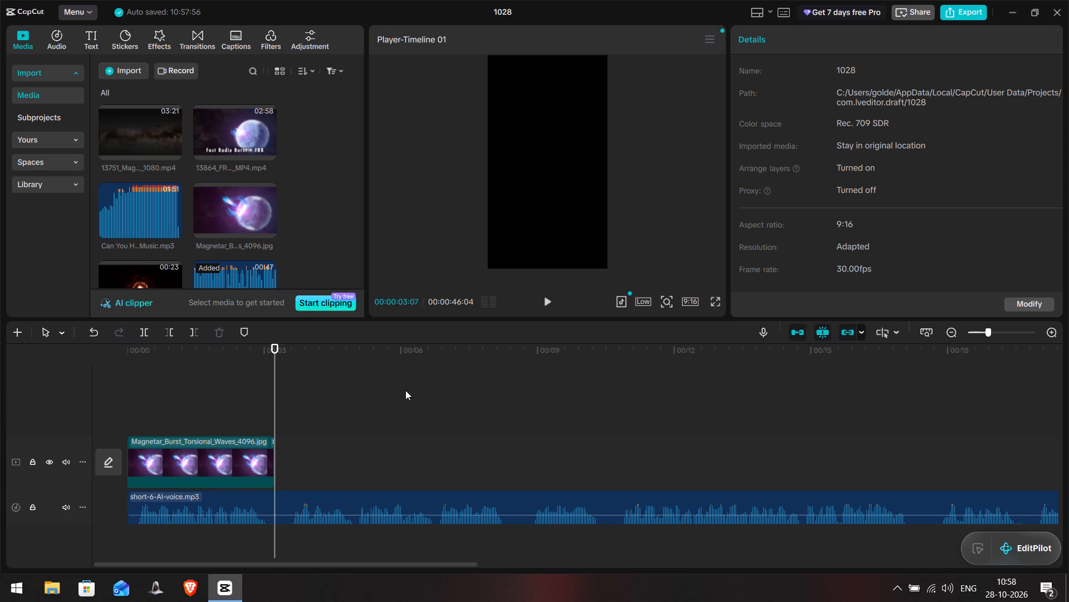
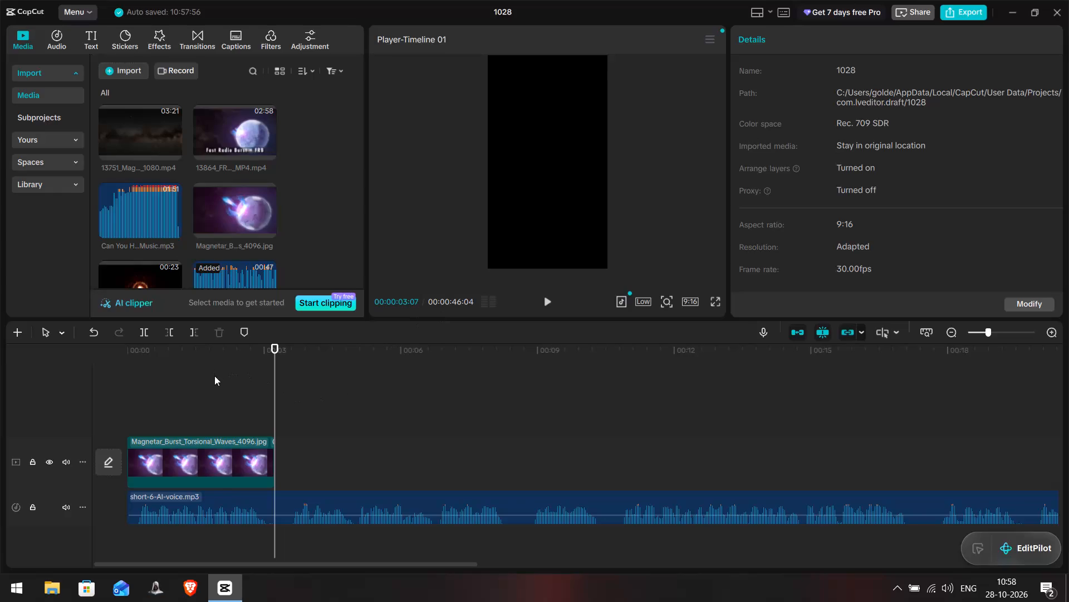
Play the voiceover across the end of the Magnetar_Burst still to hear the narration that follows it.
left_click(217, 378)
key("space")
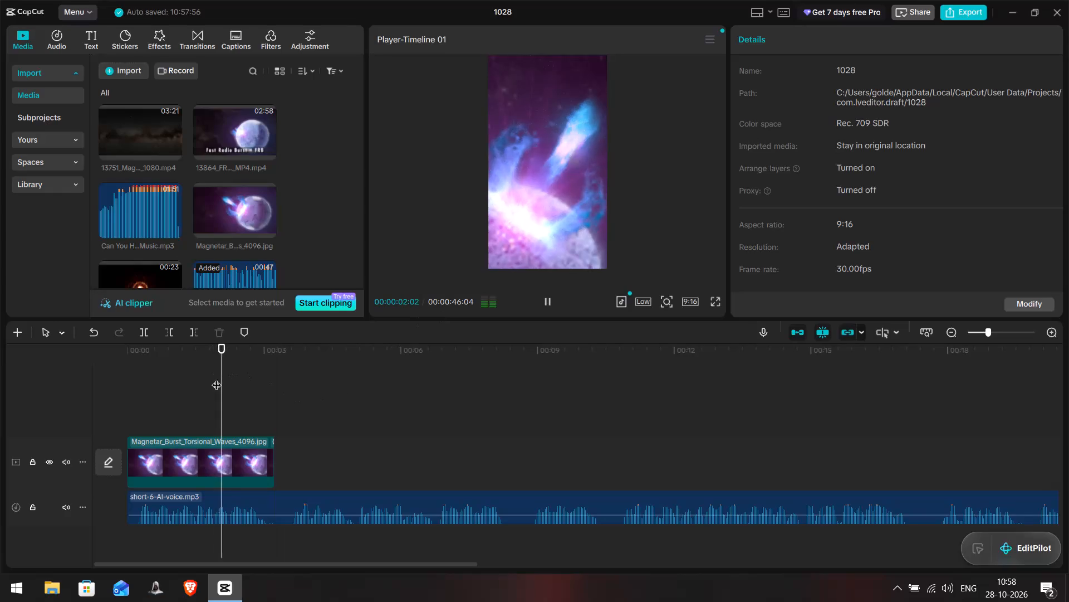
key("space")
key("space")
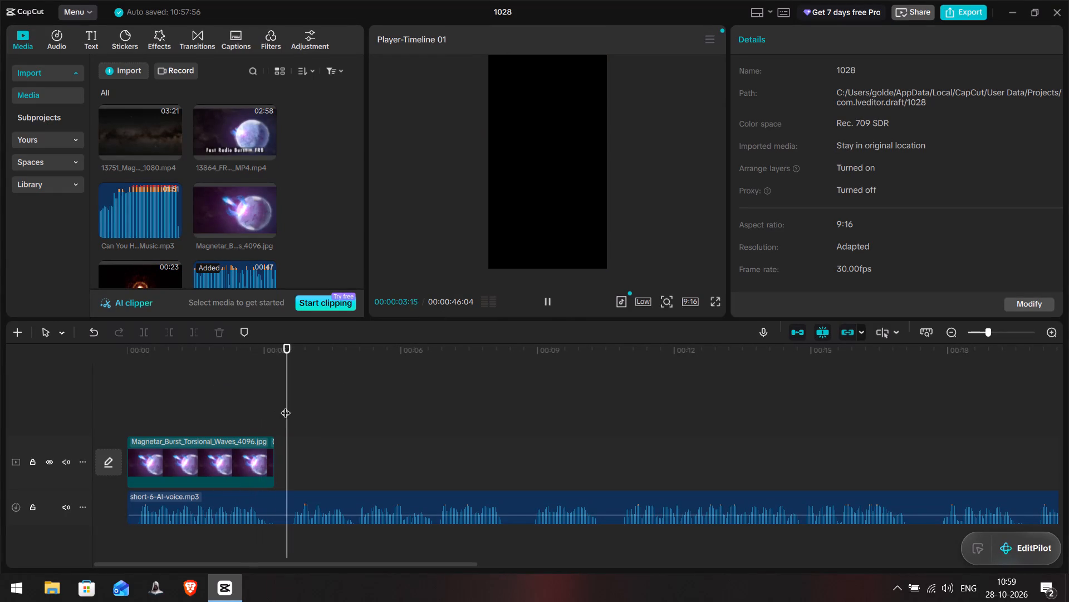
key("space")
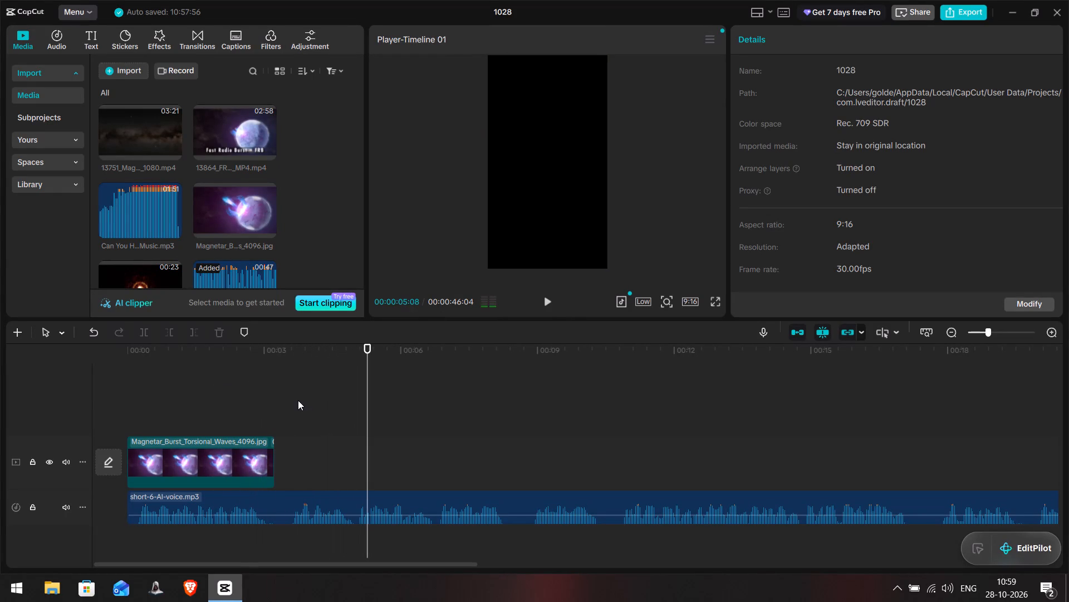
left_click(292, 400)
left_click_drag(292, 400, 273, 406)
key("space")
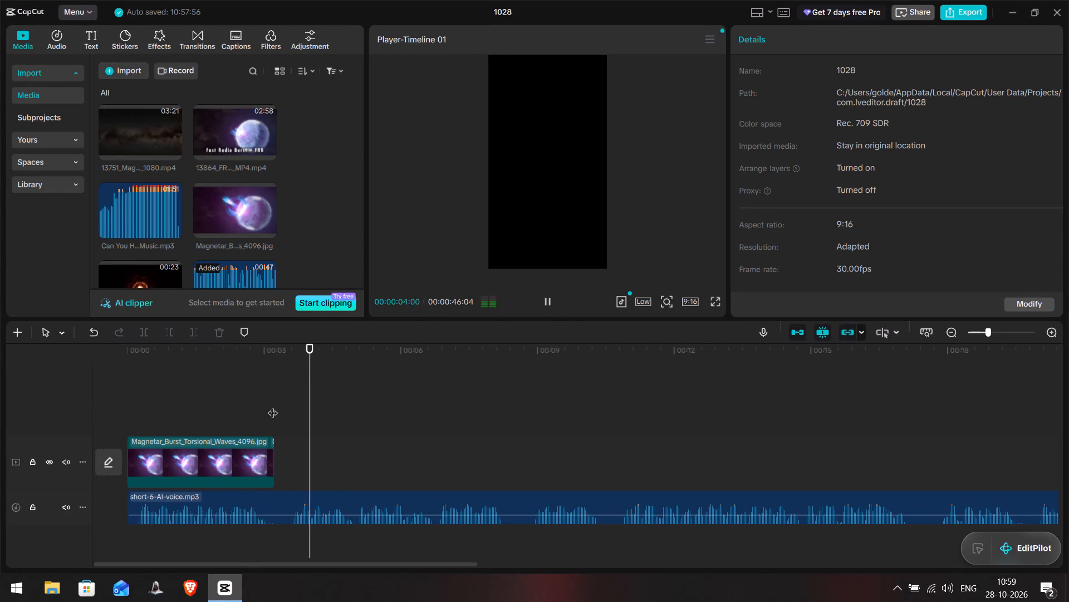
key("space")
Preview the 13751_Magnetar_FRB_Best_1080 video and place it on the main track directly after the Magnetar_Burst still.
left_click(136, 130)
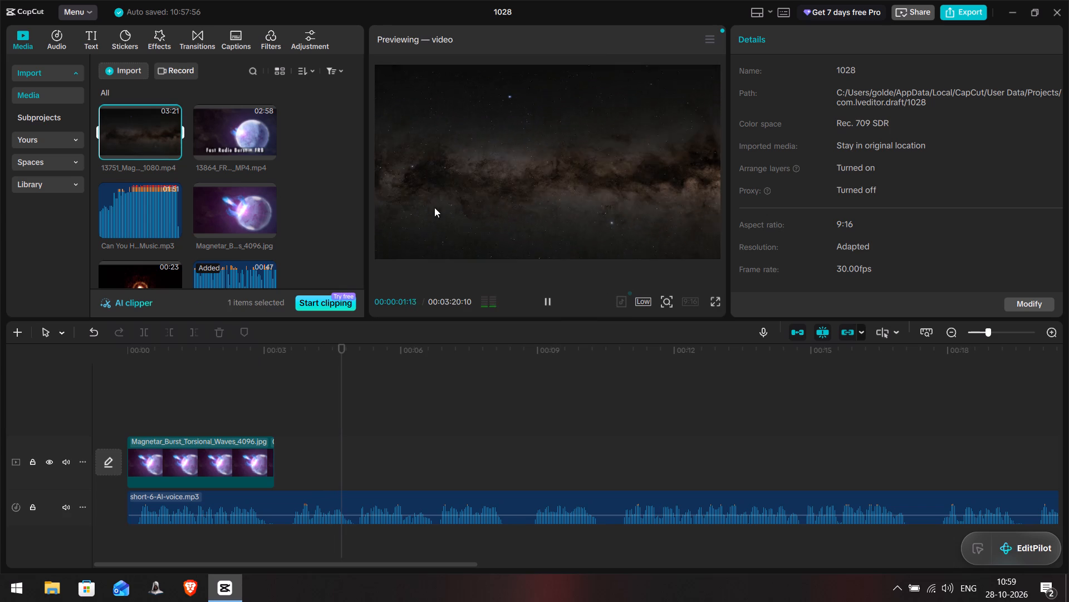
left_click(452, 200)
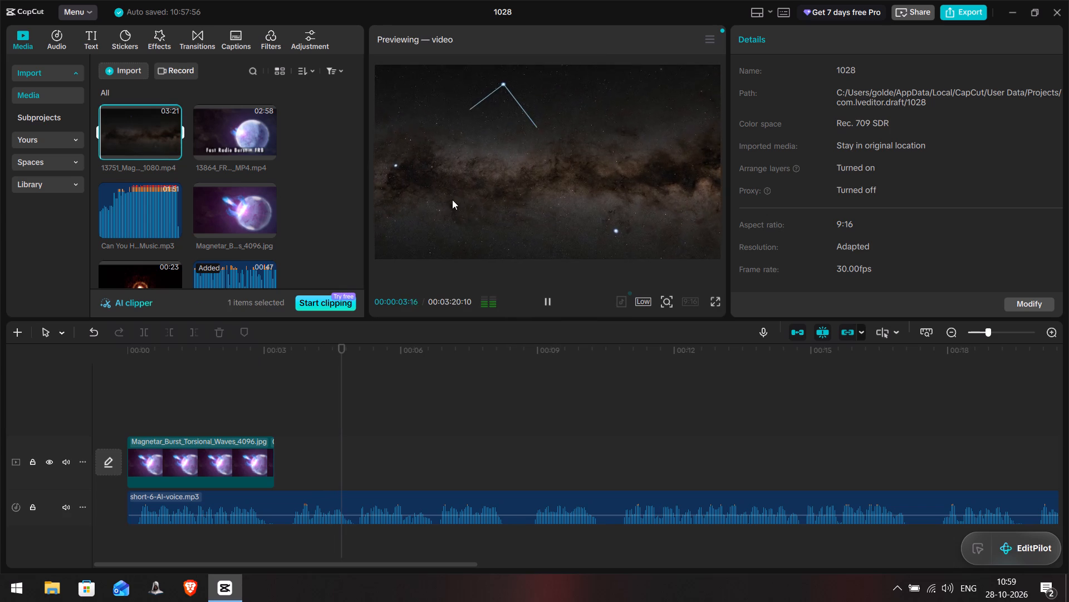
key("space")
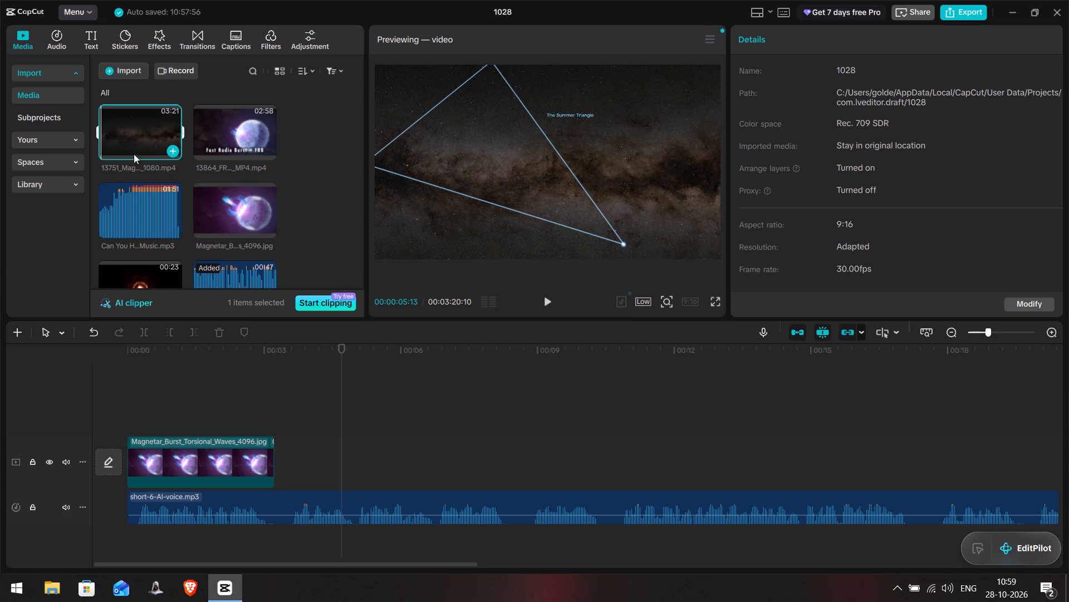
left_click_drag(136, 141, 276, 460)
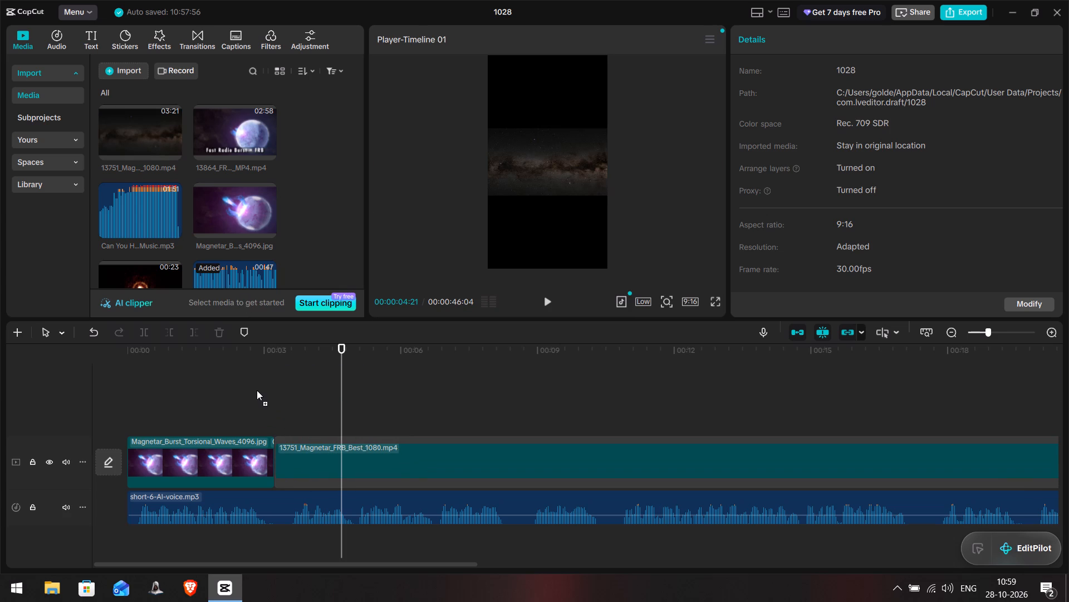
Play the cut from the still into the 13751_Magnetar_FRB_Best video several times against the voiceover.
left_click(257, 389)
key("space")
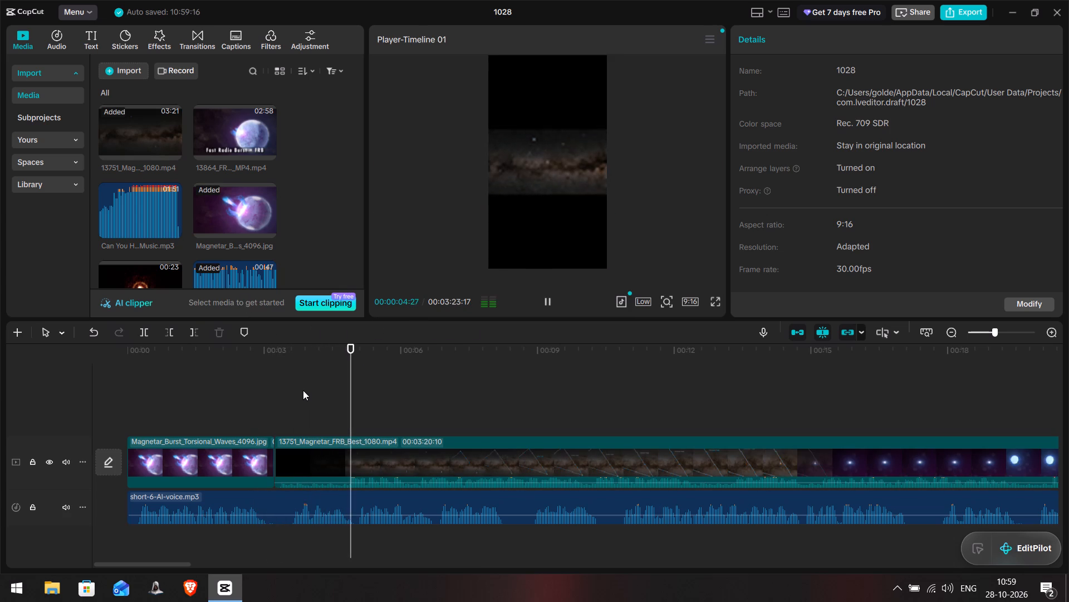
key("space")
key("space")
key("space")
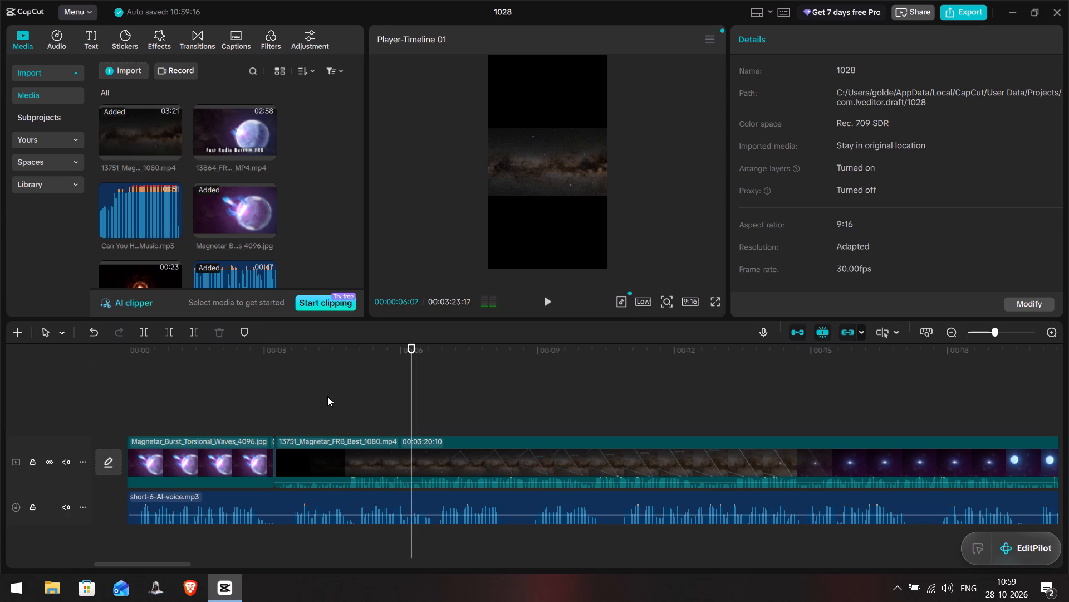
key("space")
key("space")
left_click(300, 386)
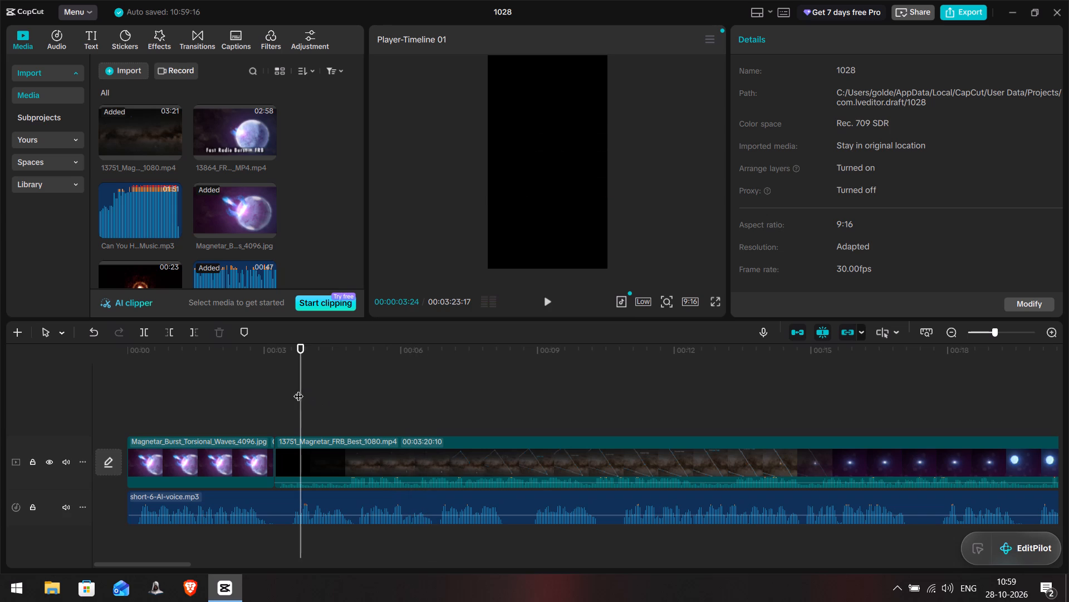
left_click(275, 382)
key("space")
key("space")
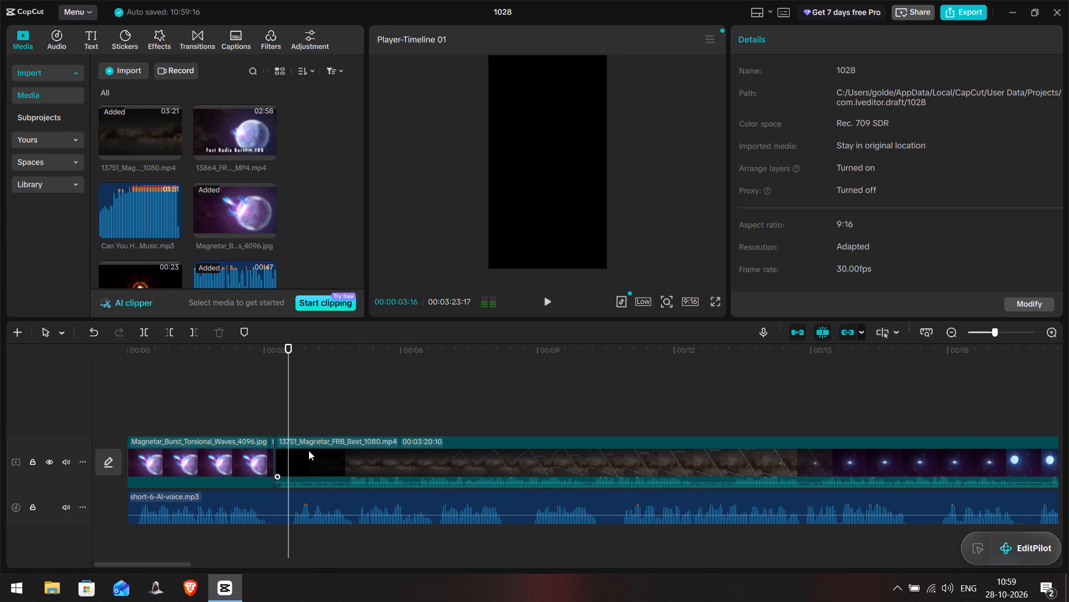
Trim about 1 second of black from the start of the 13751_Magnetar_FRB_Best clip and replay the cut.
left_click(308, 450)
left_click_drag(276, 452, 327, 459)
left_click(264, 395)
key("space")
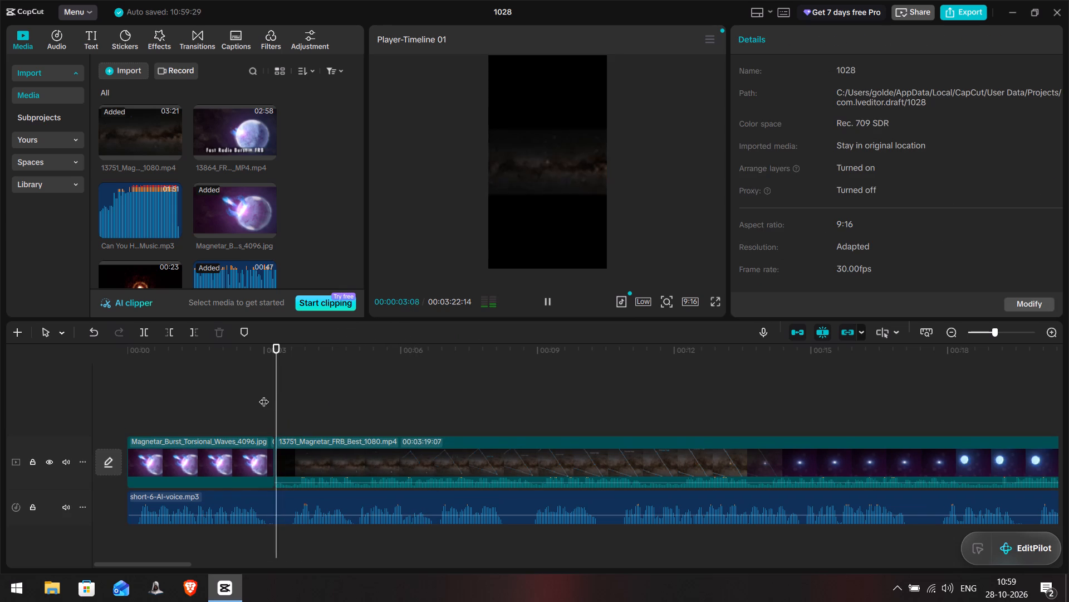
key("space")
Rotate the Milky Way clip to 90° and scale it to 190% so it fills the vertical frame.
left_click(534, 175)
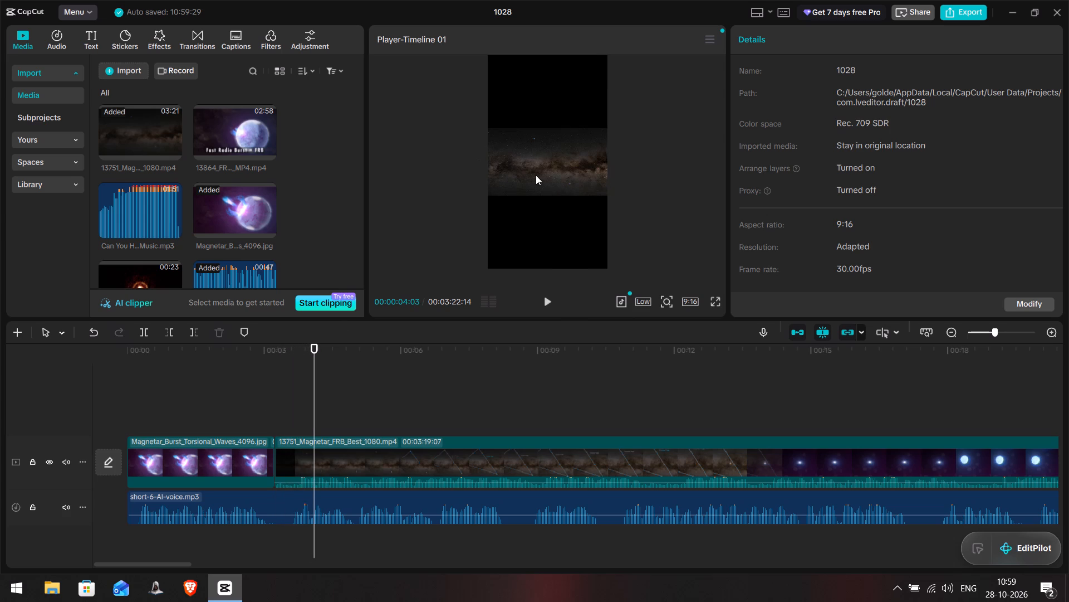
left_click_drag(550, 212, 496, 164)
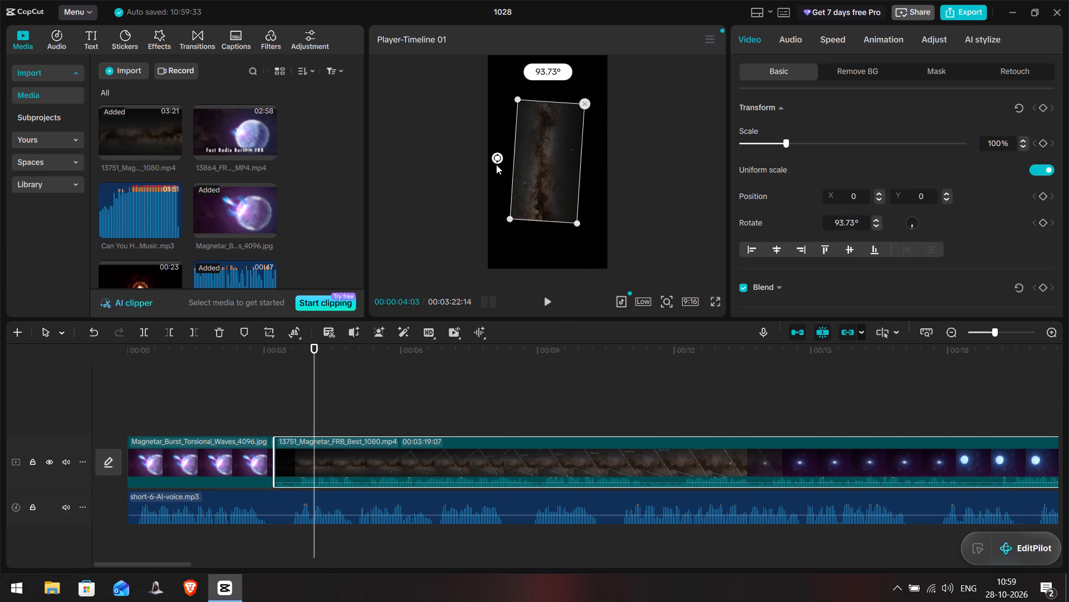
left_click_drag(496, 164, 496, 167)
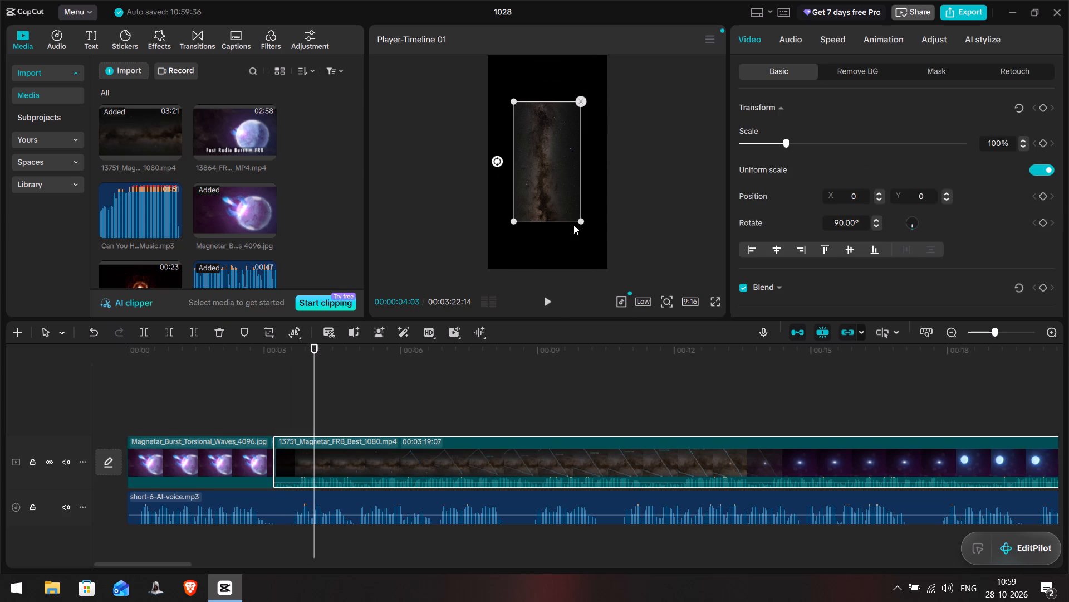
left_click_drag(578, 221, 631, 299)
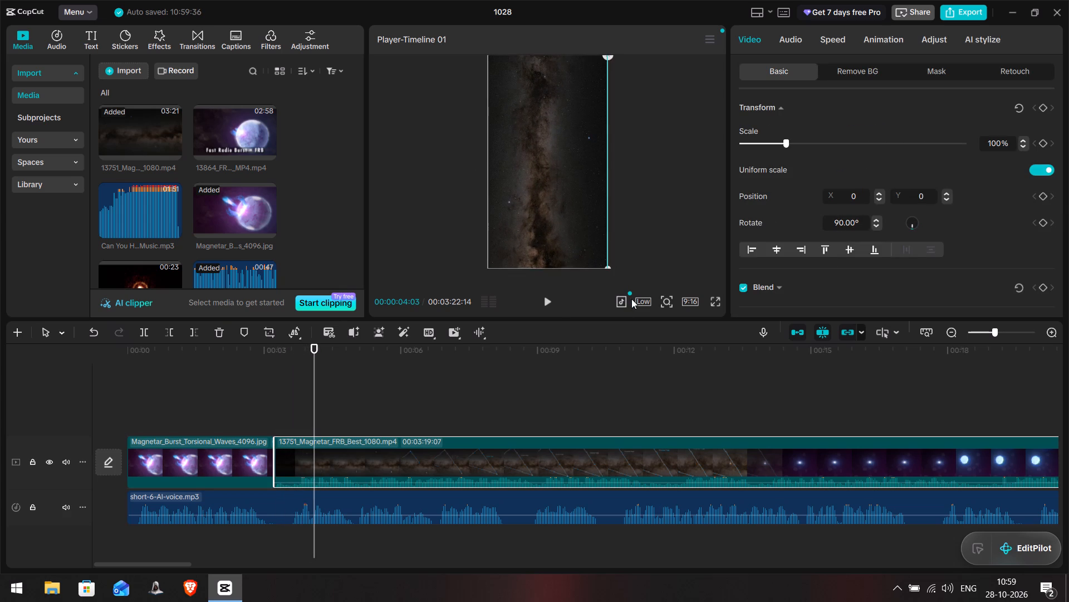
left_click_drag(631, 299, 631, 293)
left_click_drag(631, 293, 631, 296)
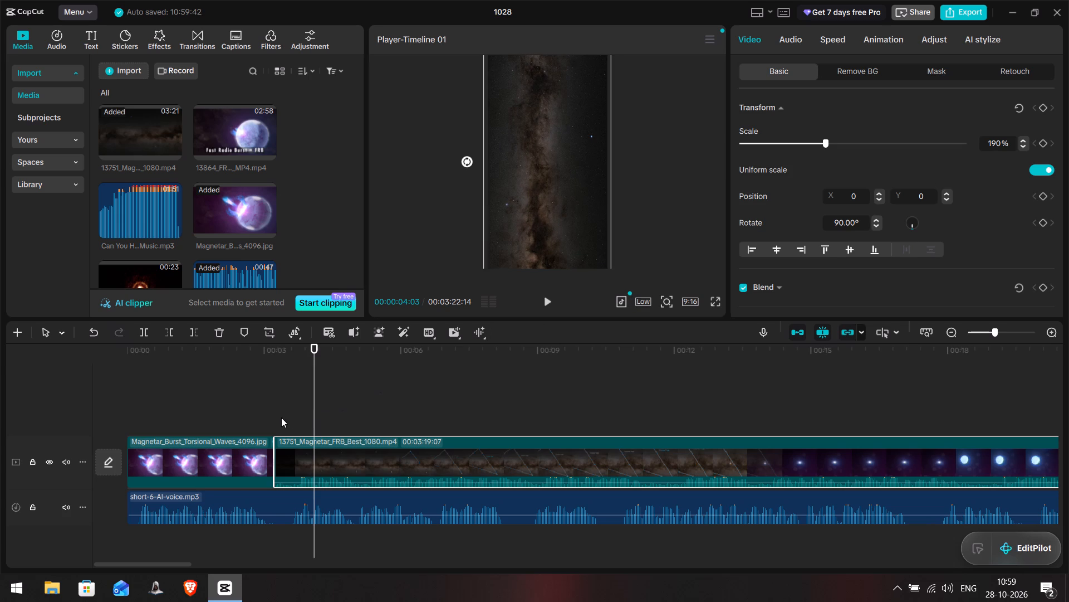
Play the rotated Milky Way clip from the end of the still to check it against the voiceover.
left_click(273, 407)
left_click(271, 405)
left_click(270, 405)
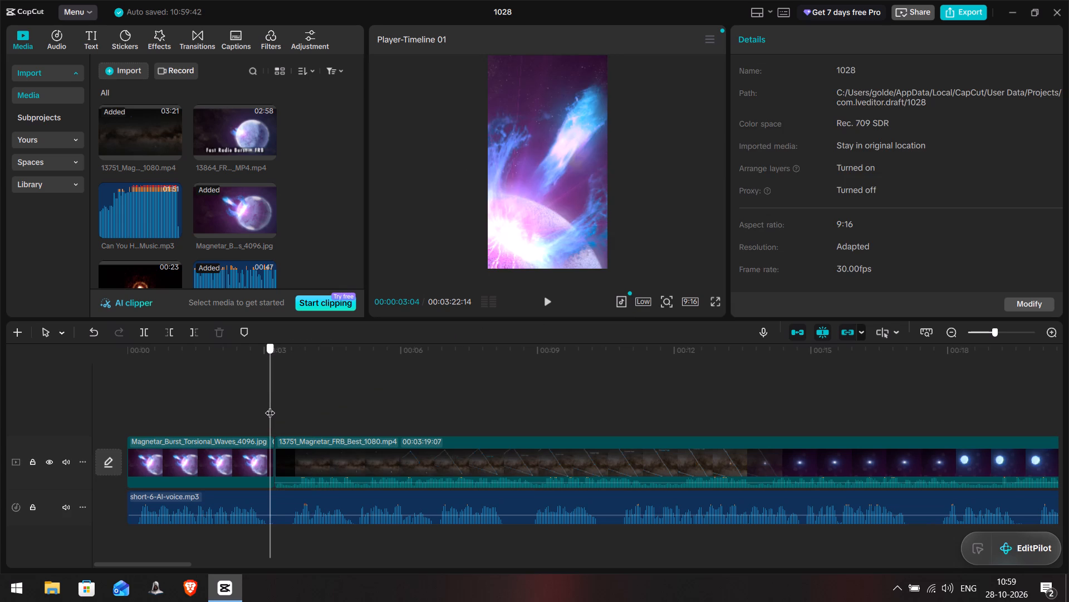
key("space")
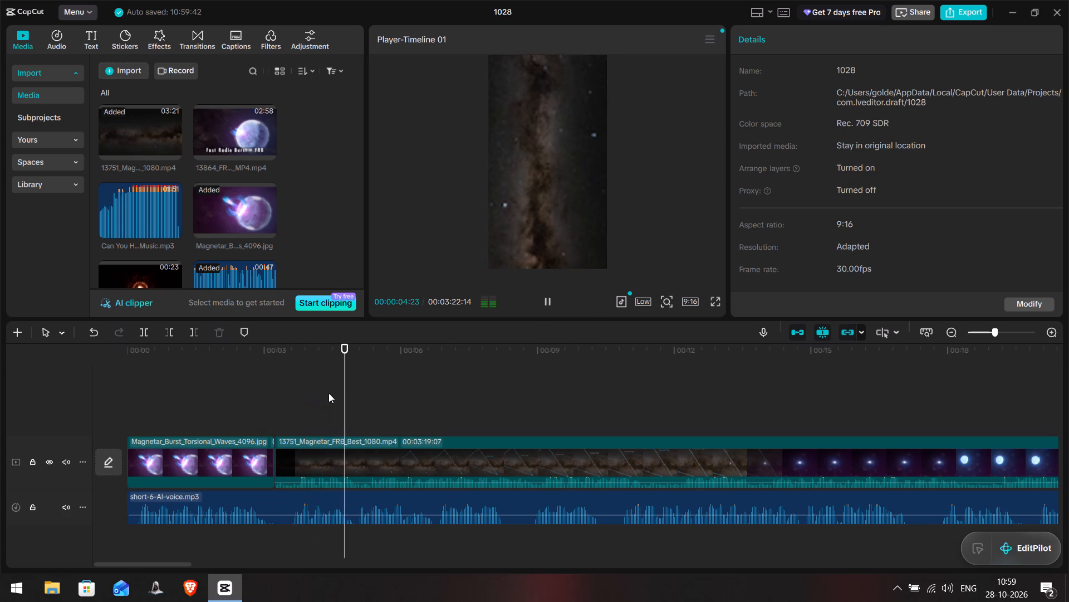
key("space")
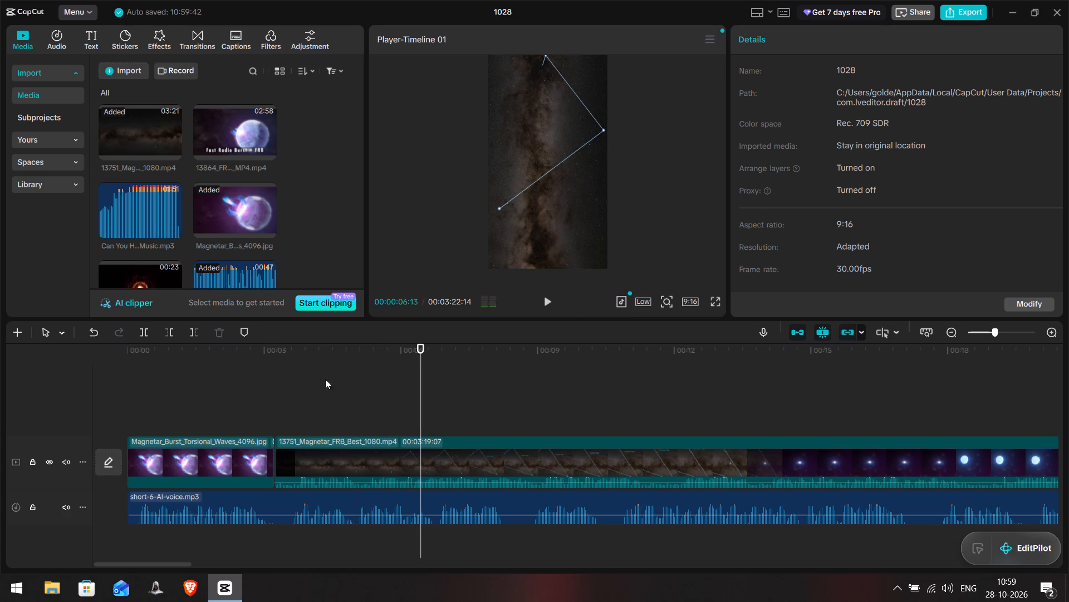
left_click(312, 372)
key("space")
key("space")
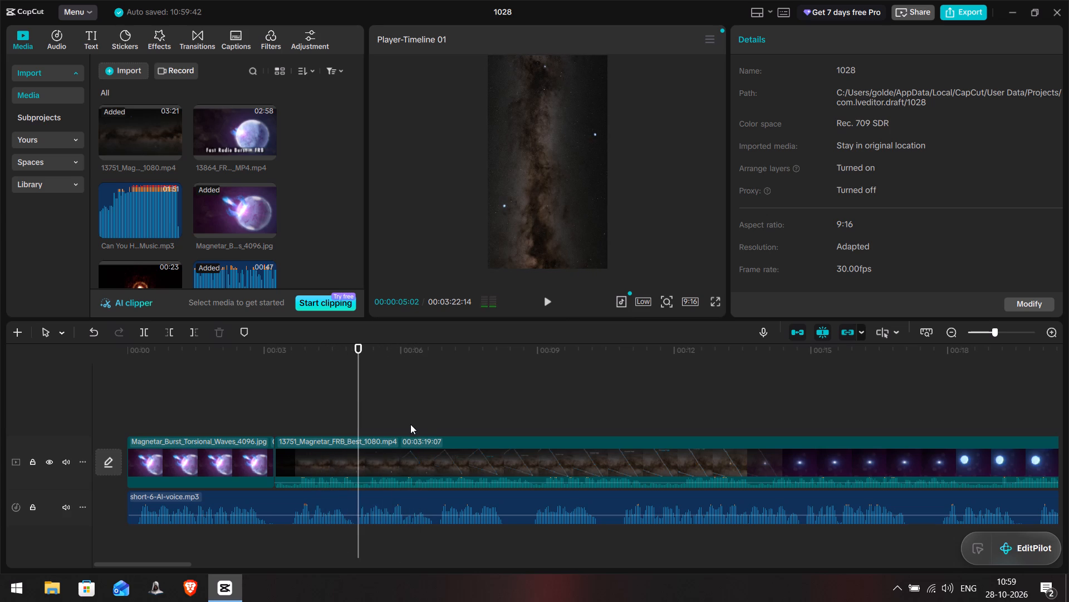
Split the 13751_Magnetar_FRB_Best clip at 00:00:05:01.
left_click(675, 494)
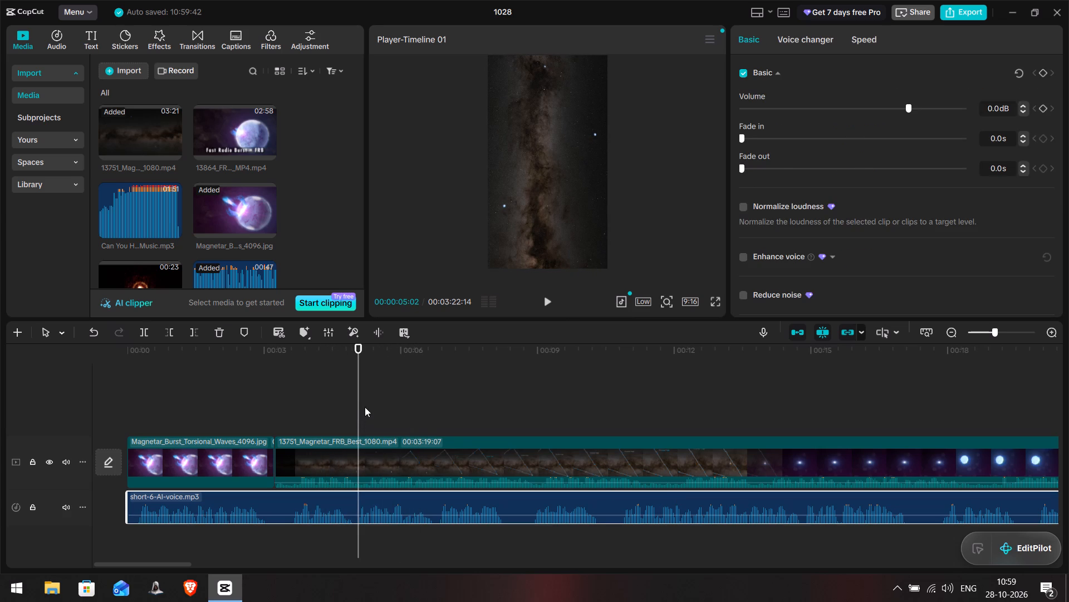
left_click(365, 407)
left_click_drag(363, 408, 358, 414)
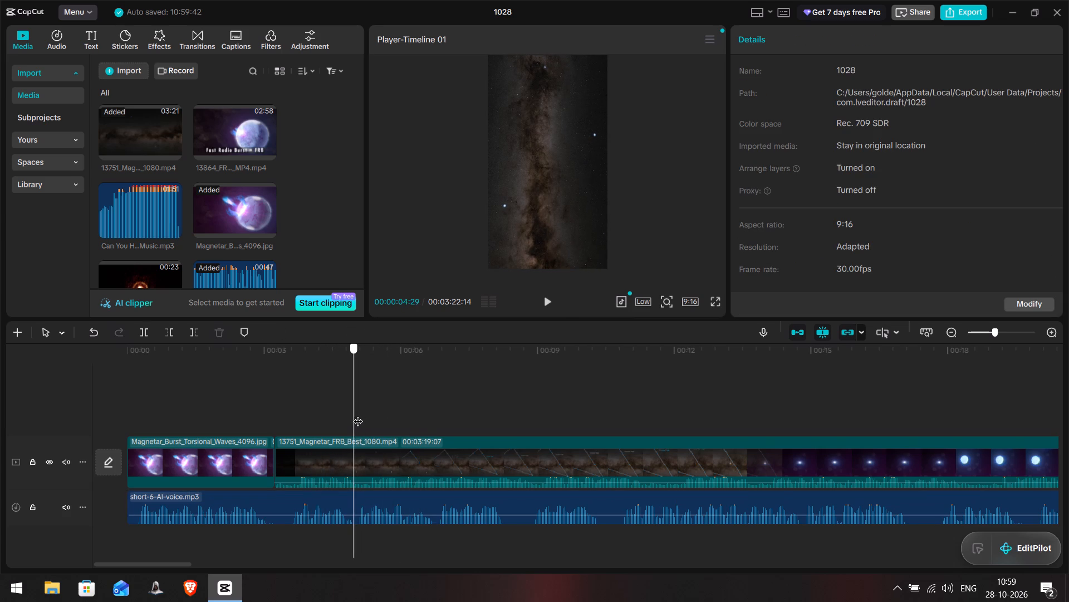
left_click_drag(358, 414, 357, 415)
left_click(384, 456)
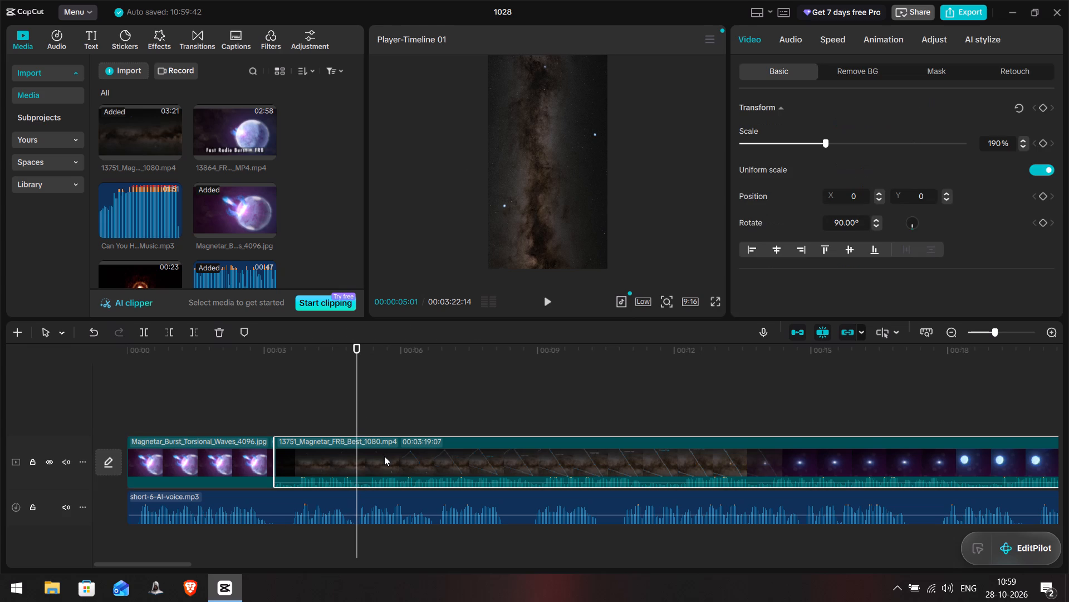
key("ctrl+b")
Silence the audio of both parts of the split 13751_Magnetar_FRB_Best clip by lowering their volume fully.
left_click_drag(335, 484, 335, 484)
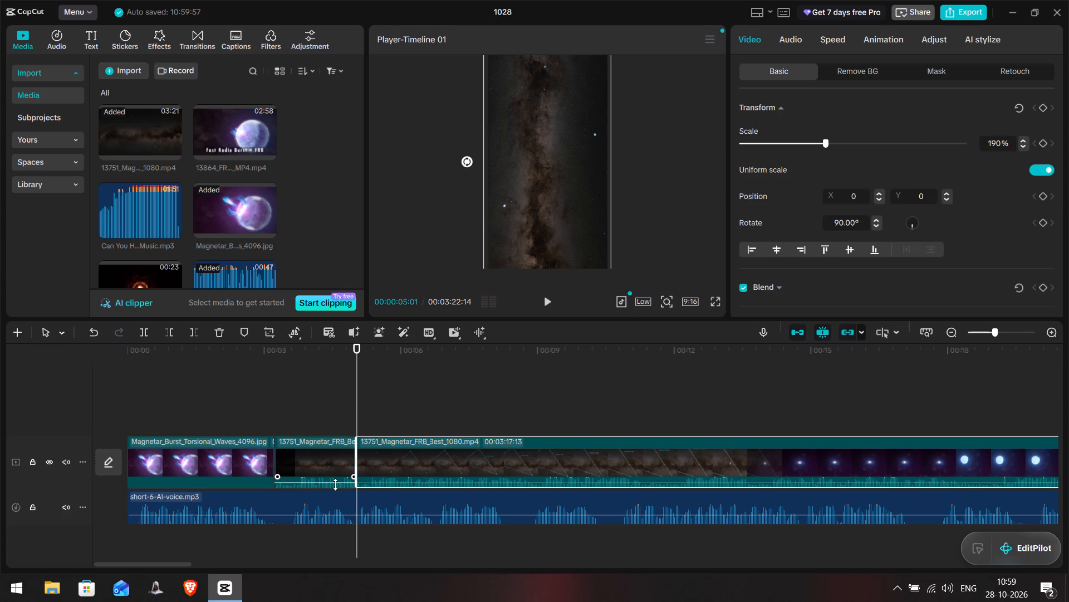
left_click_drag(335, 484, 336, 494)
left_click(406, 480)
left_click_drag(406, 483, 406, 490)
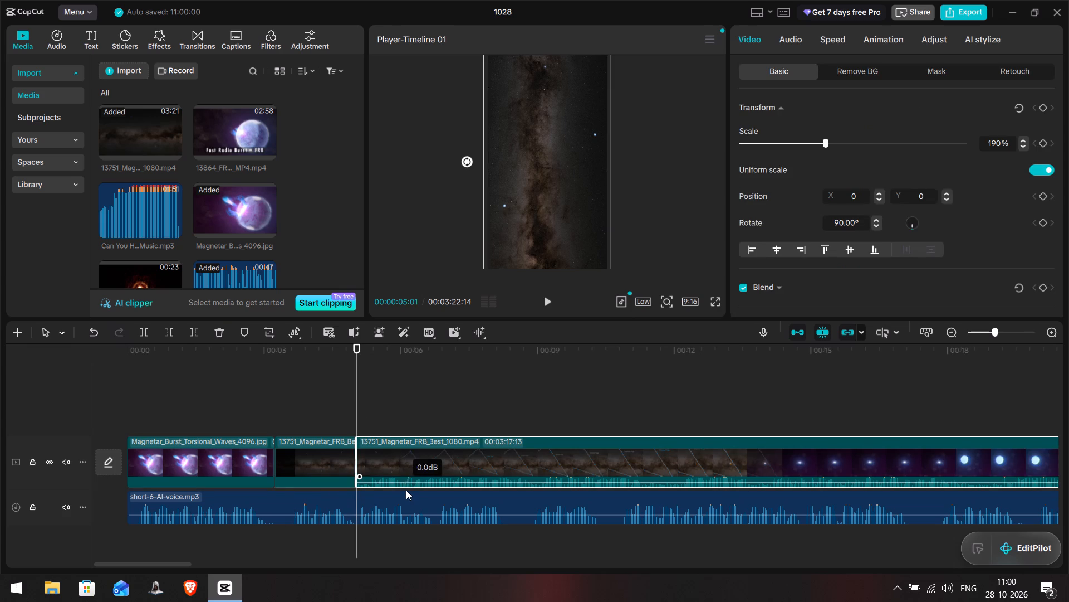
left_click_drag(406, 490, 406, 499)
Play the second part of the Milky Way clip from the split to about 00:00:07:13.
key("space")
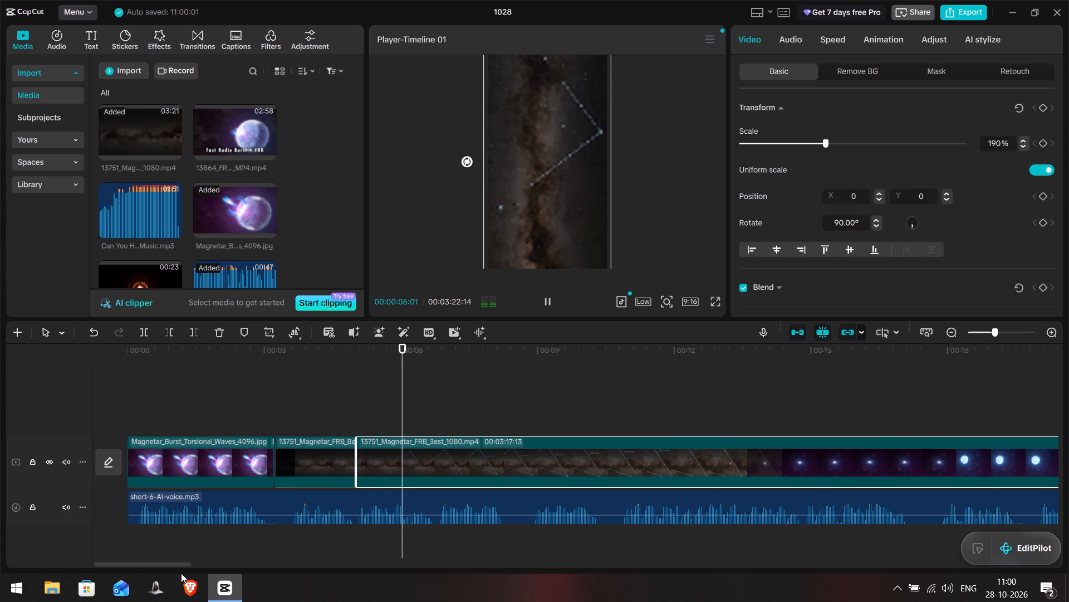
left_click_drag(179, 564, 205, 565)
key("space")
Set the player's preview quality to Full.
left_click(639, 302)
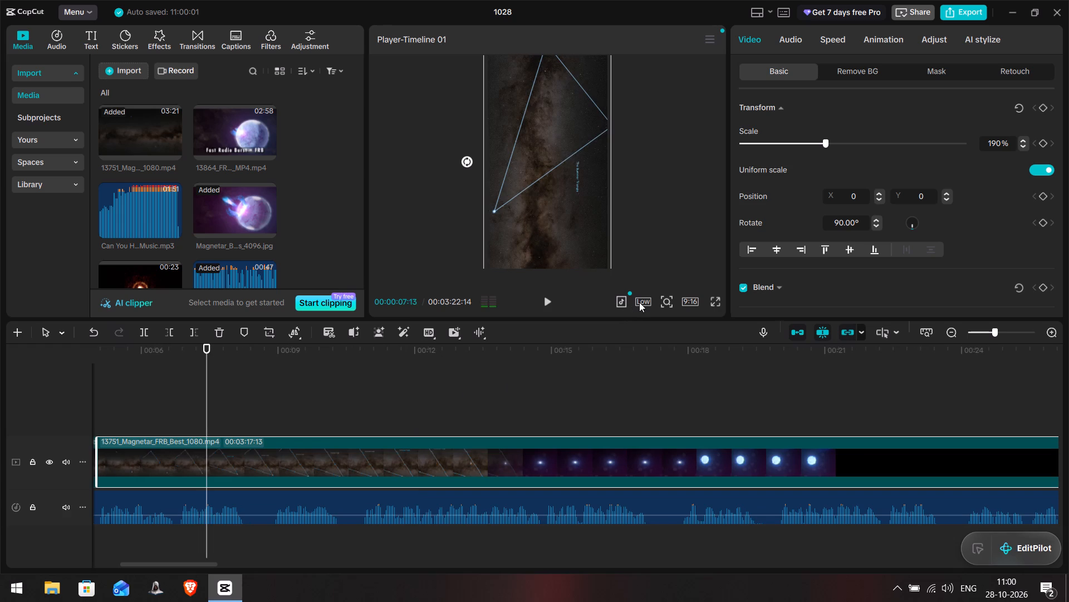
left_click(654, 318)
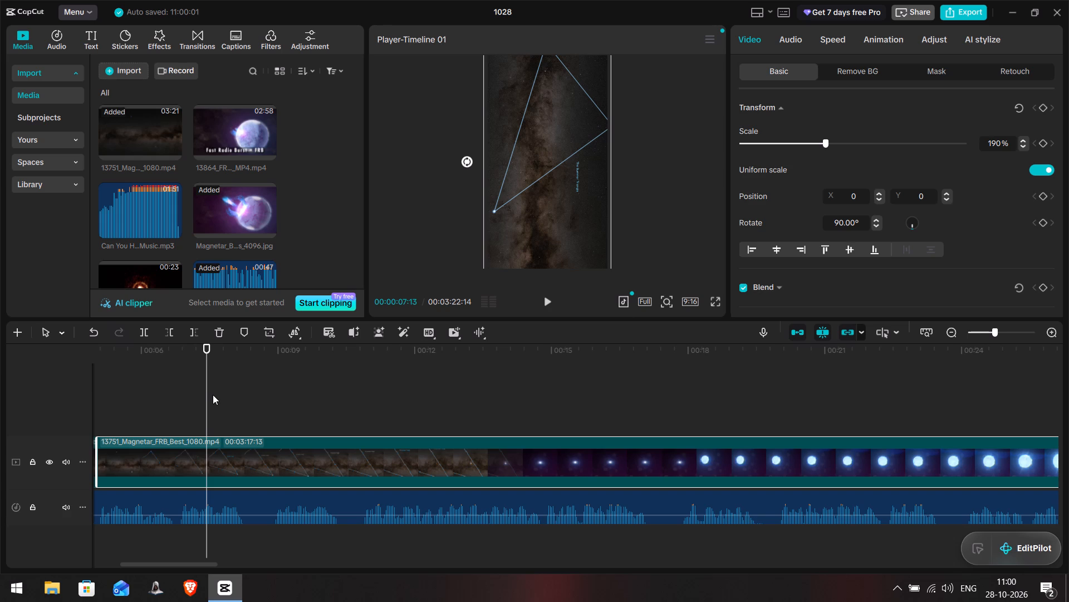
Continue playing the second part of the 13751_Magnetar_FRB_Best clip against the voiceover, from the Milky Way scene to the magnetar shot.
key("space")
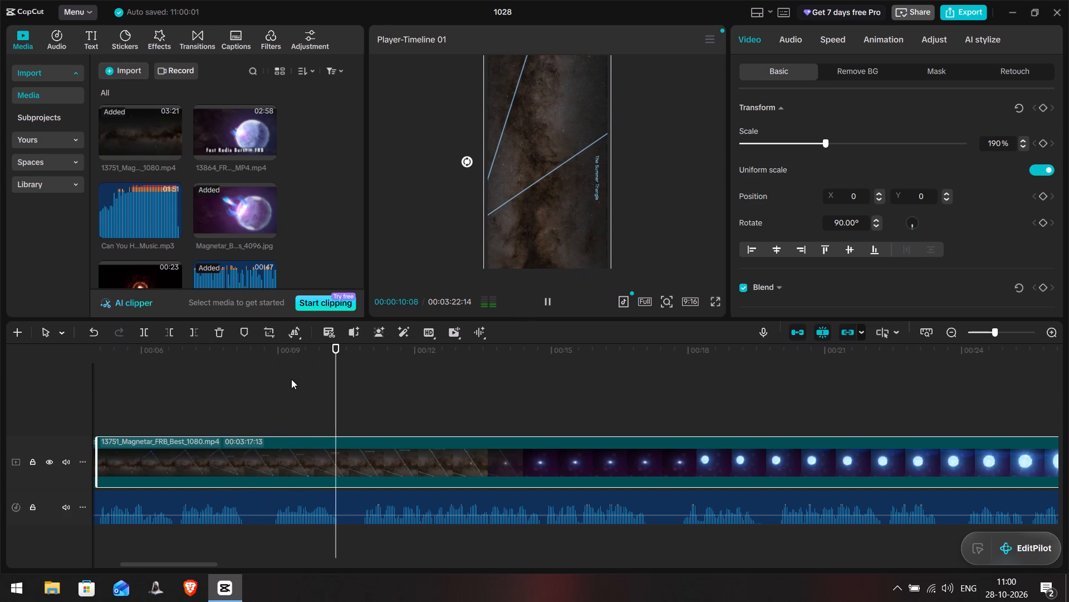
key("space")
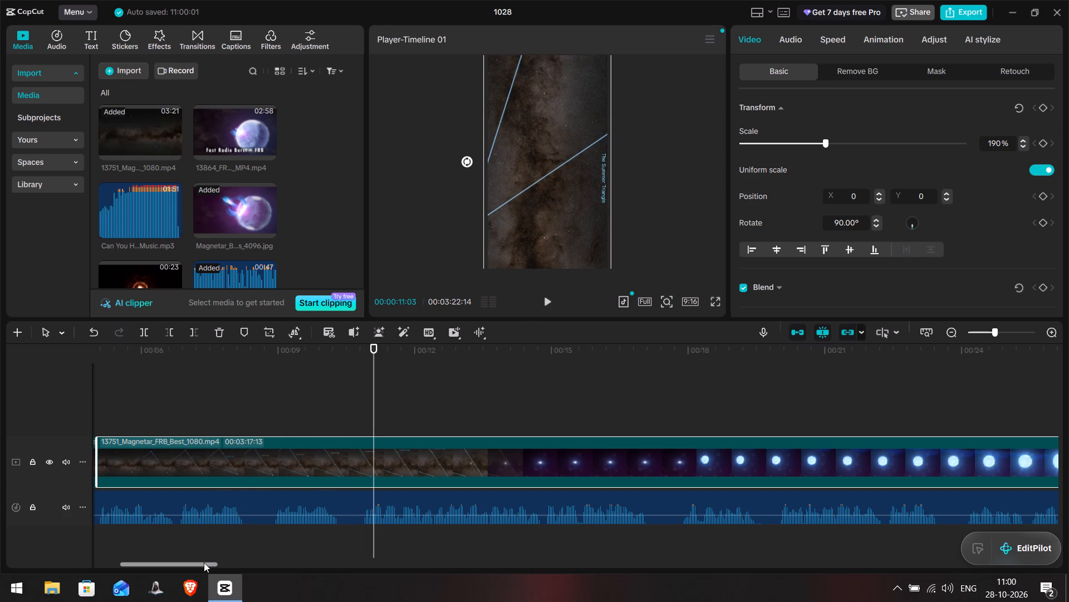
left_click_drag(203, 562, 159, 564)
key("space")
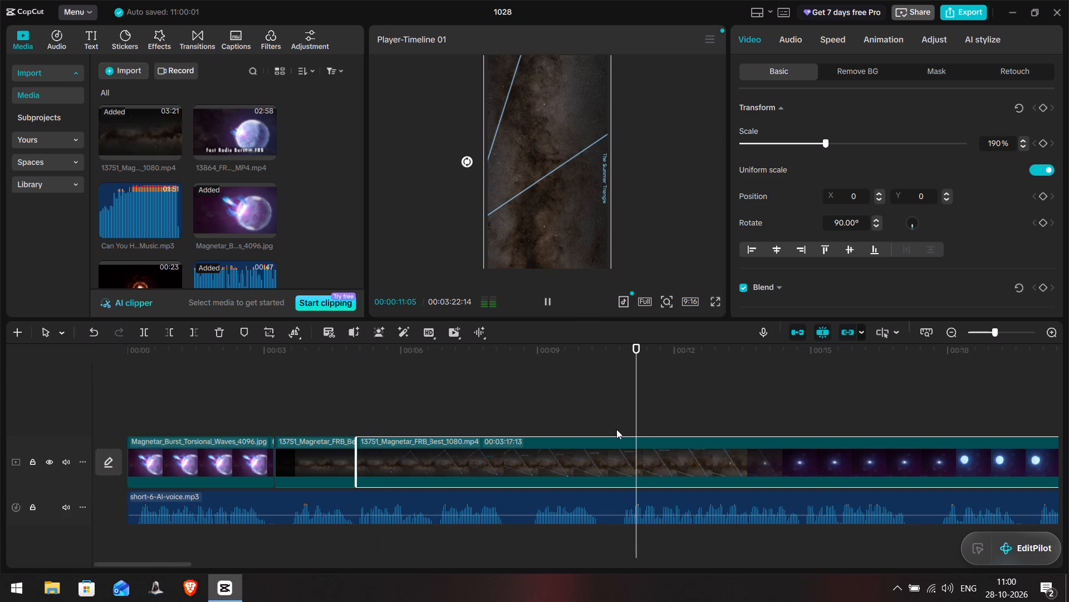
left_click_drag(184, 564, 224, 562)
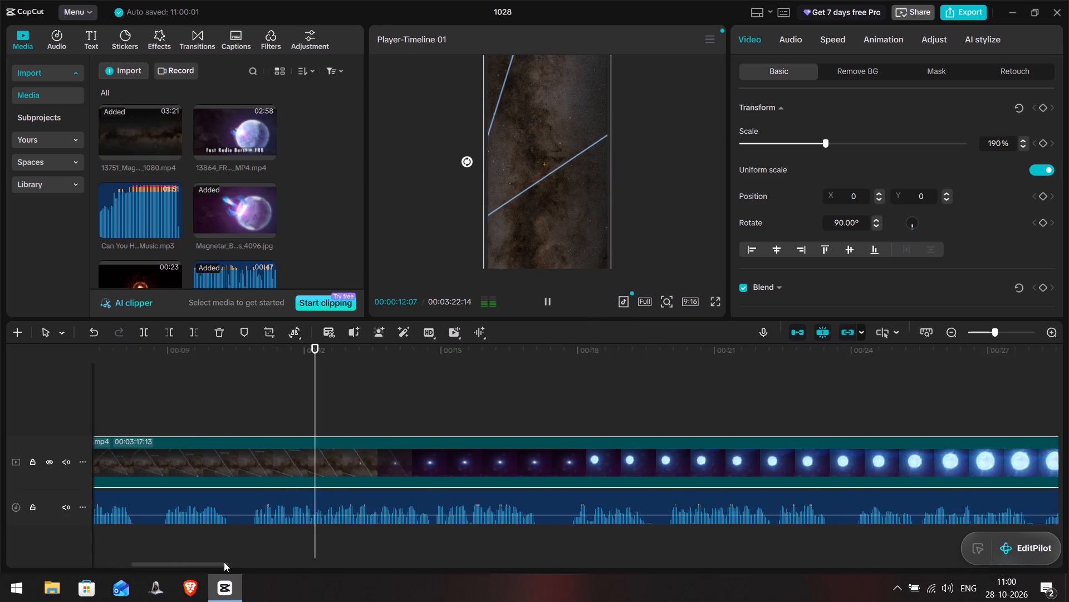
left_click_drag(224, 562, 230, 562)
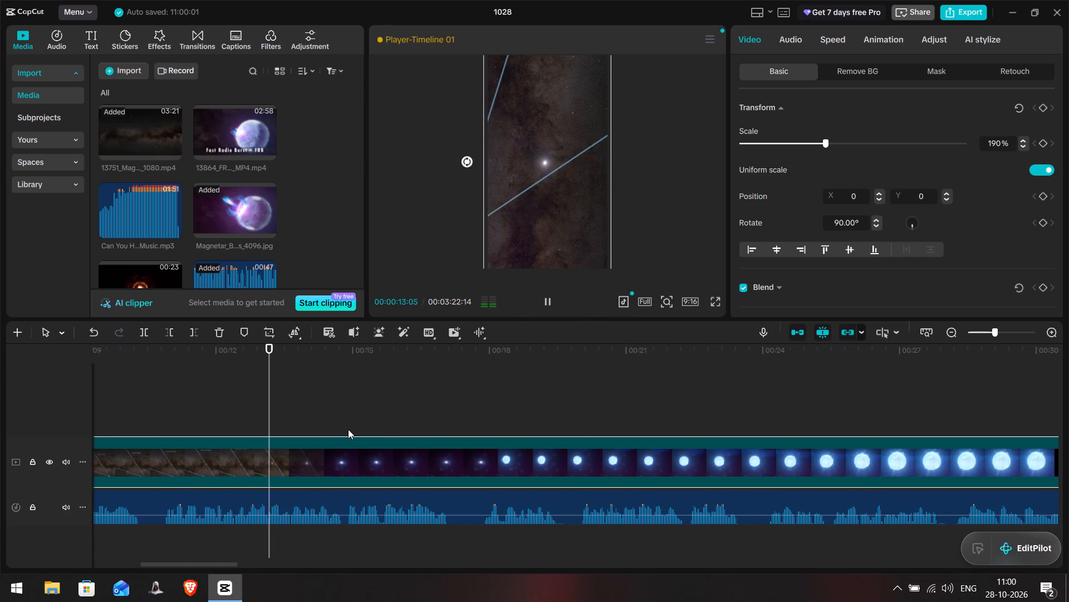
key("space")
key("space")
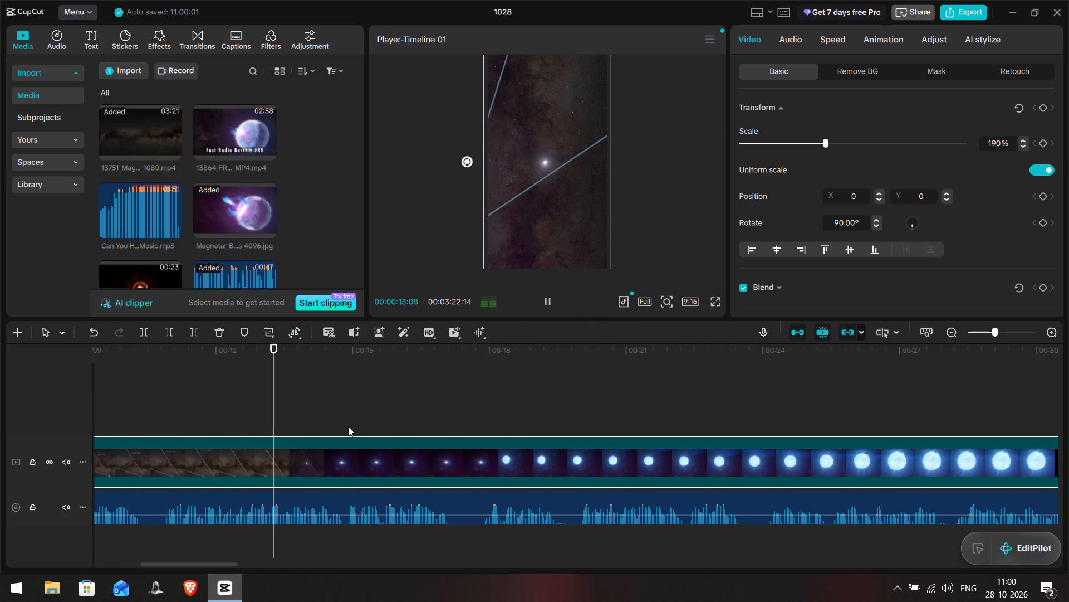
left_click(348, 426)
key("space")
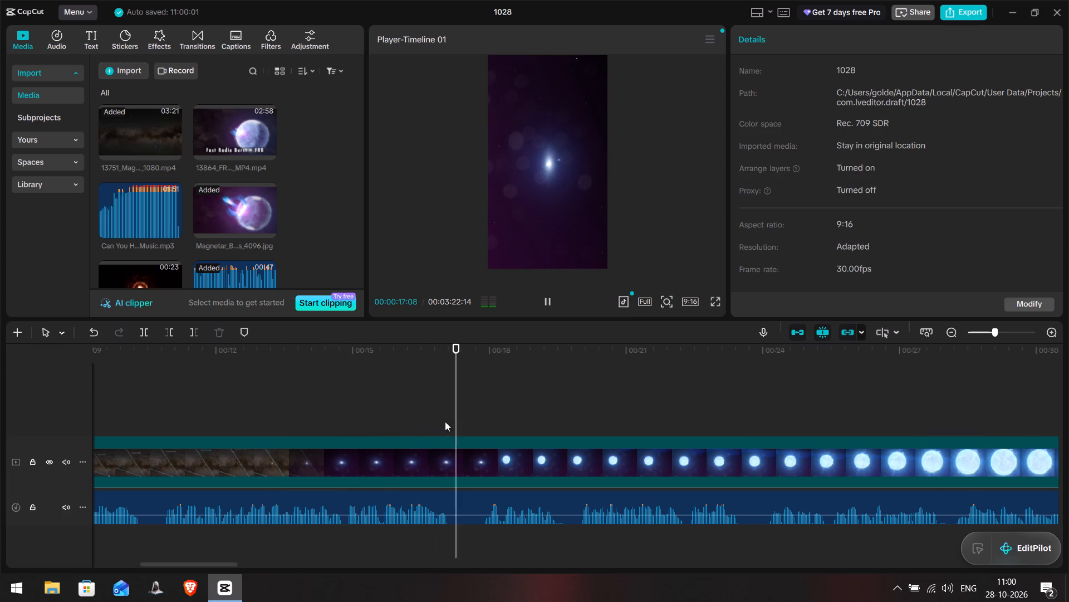
Split the 13751_Magnetar_FRB_Best clip at 00:00:18:00 and delete the Milky Way section just before the cut.
left_click(490, 418)
left_click(474, 474)
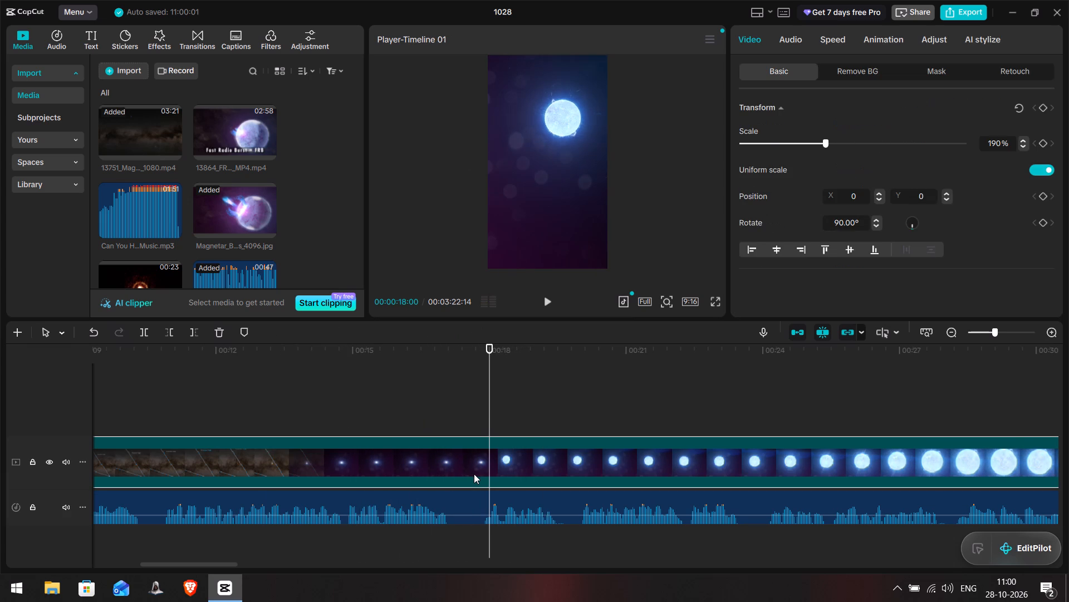
key("ctrl+b")
left_click(441, 465)
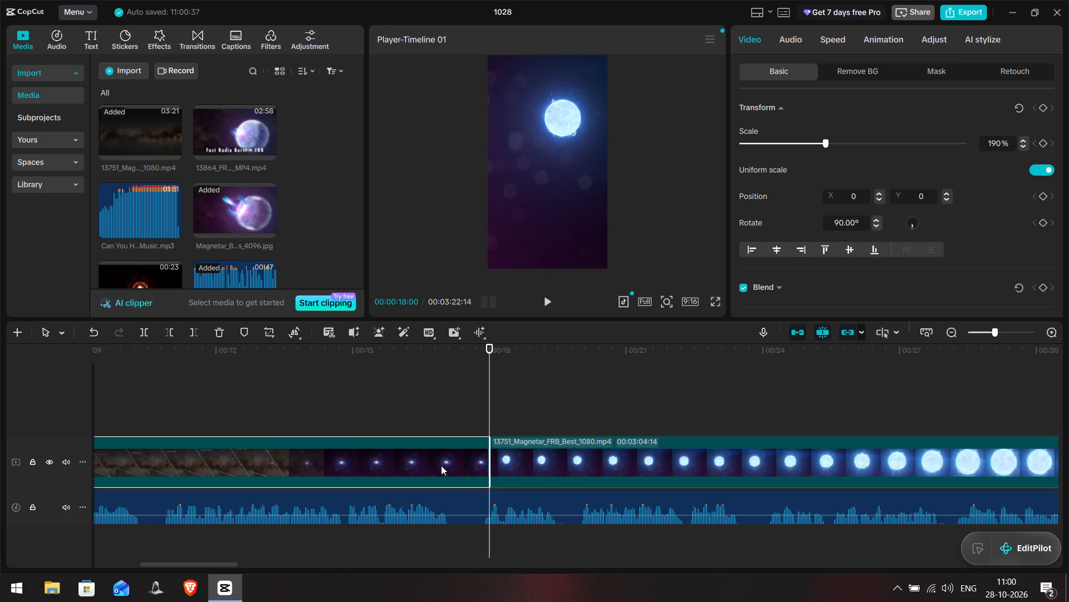
key("Delete")
Play the timeline from about 00:00:04:20 to judge where the magnetar shot should end against the voiceover.
left_click_drag(233, 566, 175, 564)
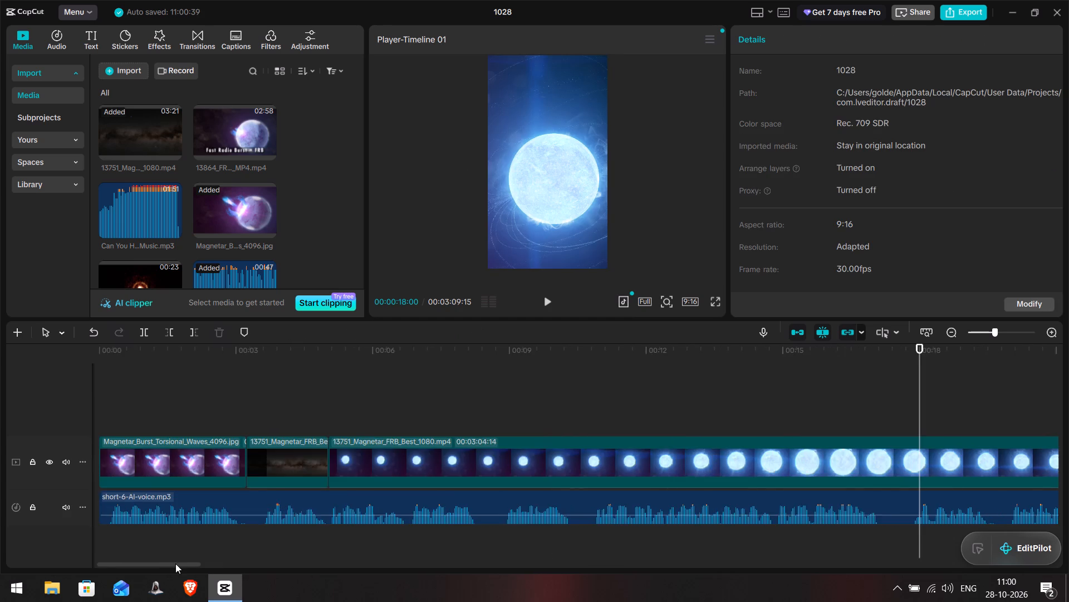
left_click_drag(175, 564, 175, 562)
left_click(341, 389)
key("space")
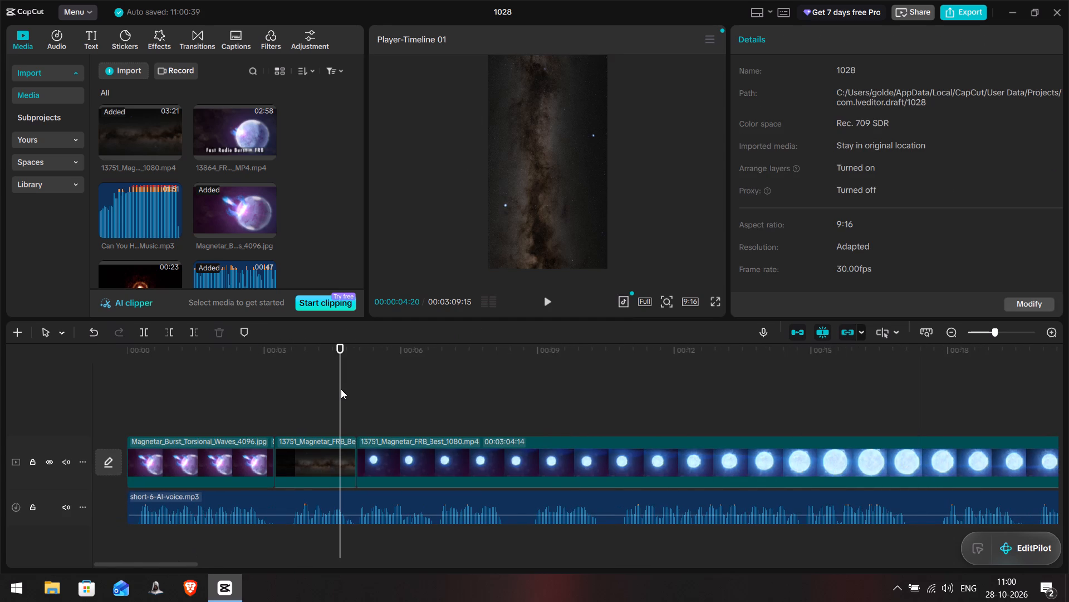
key("space")
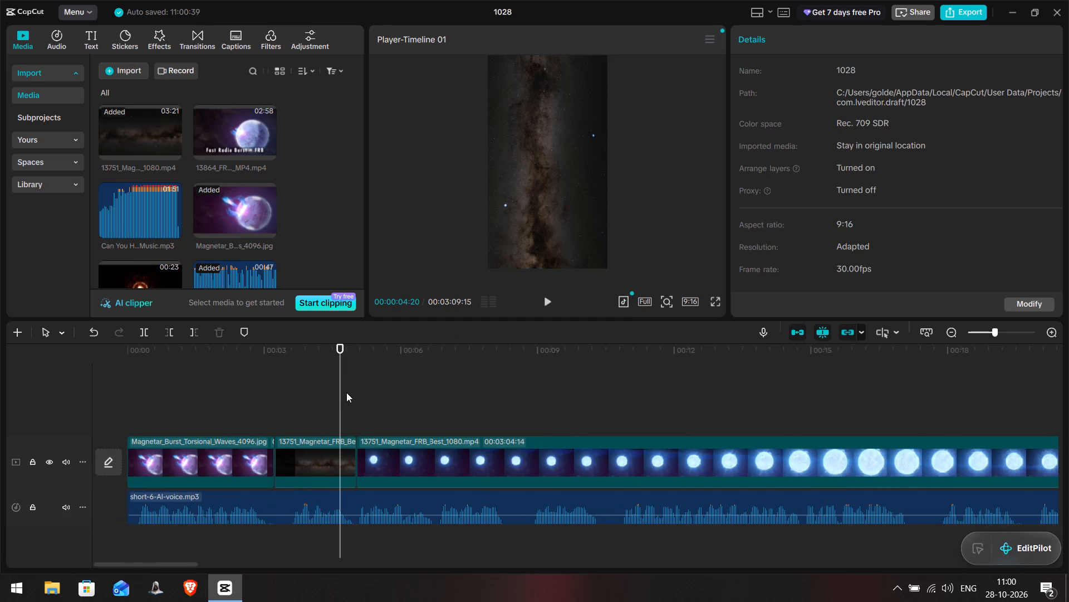
left_click(346, 392)
left_click_drag(343, 389, 352, 401)
key("space")
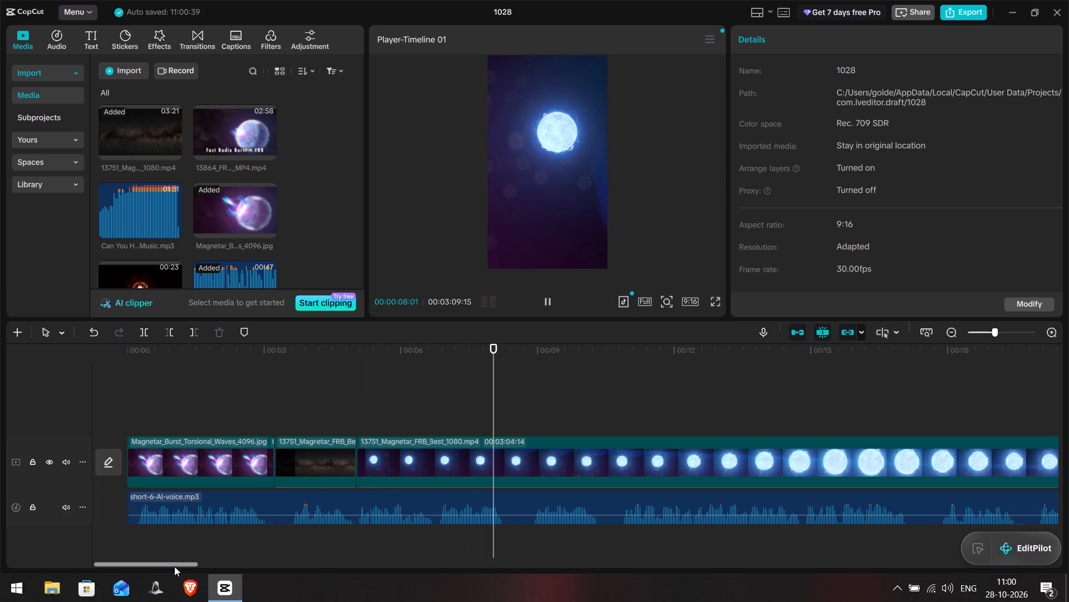
left_click_drag(174, 566, 193, 566)
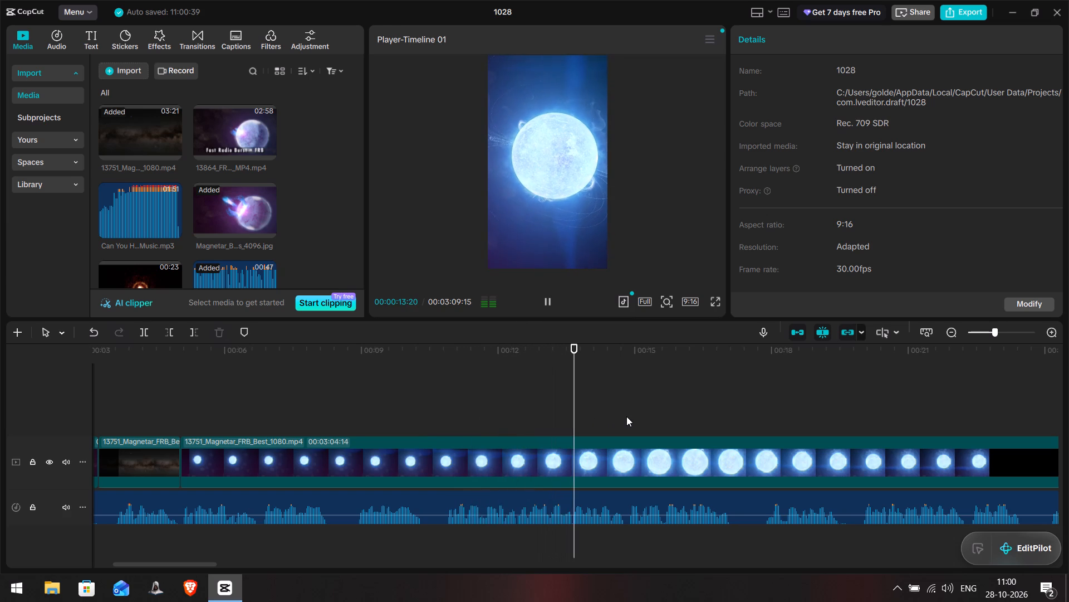
key("space")
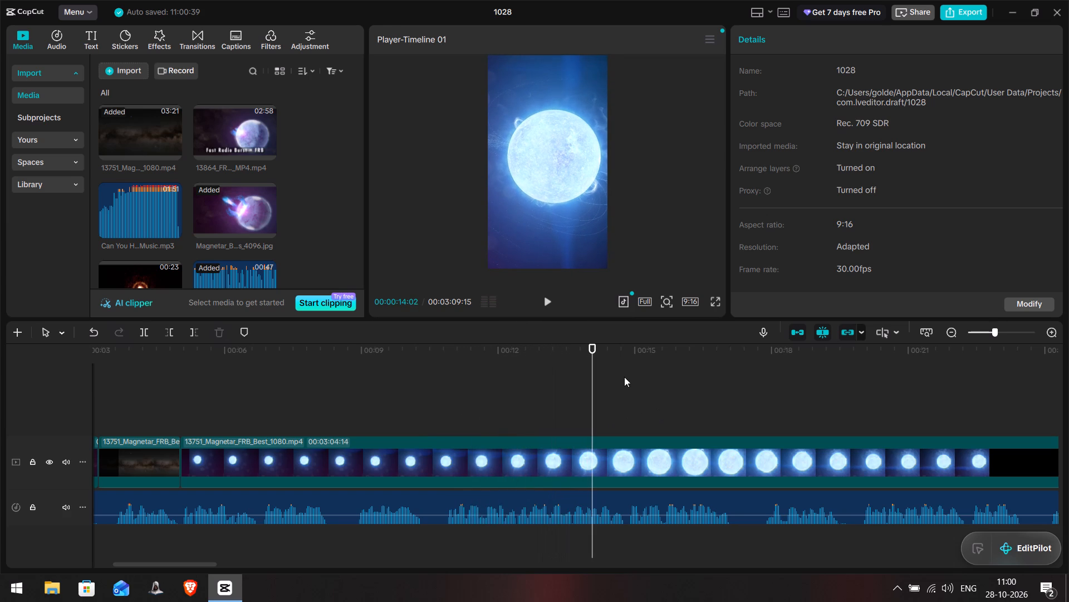
key("space")
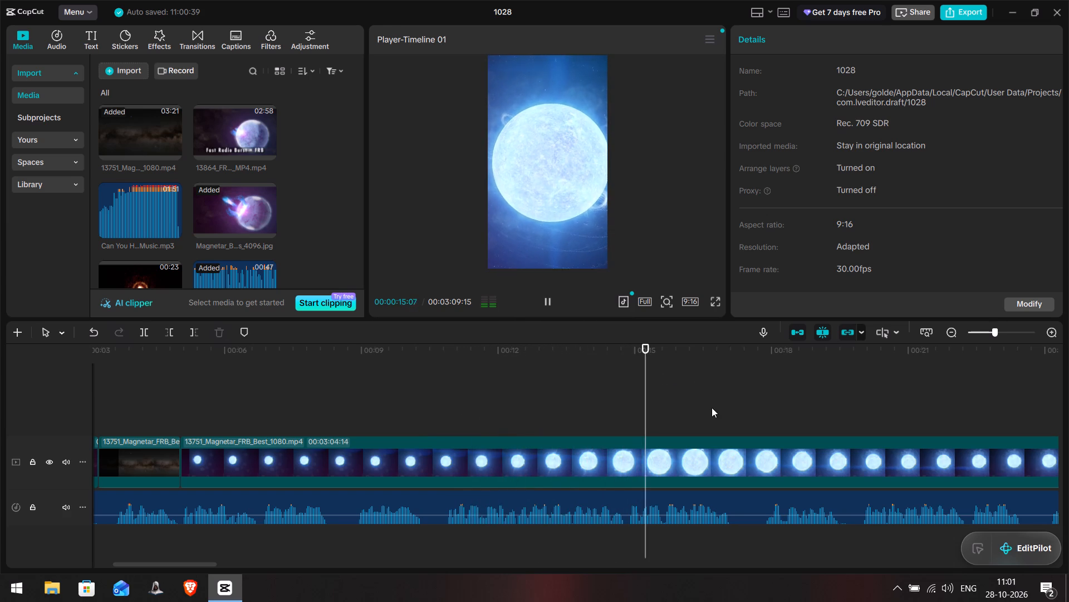
key("space")
key("space")
key("space")
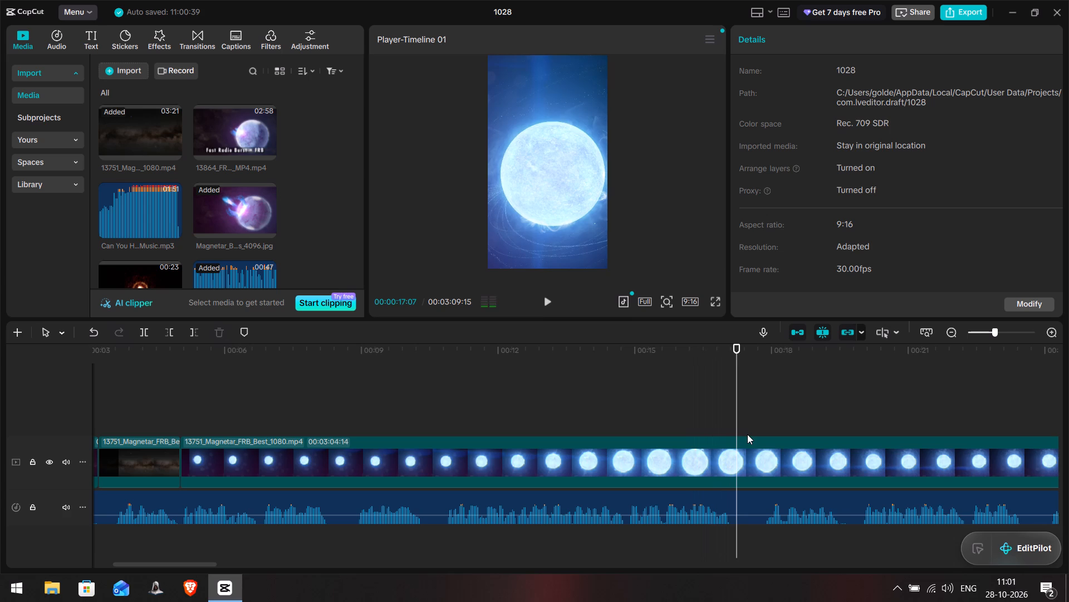
key("space")
key("space")
left_click(746, 410)
key("space")
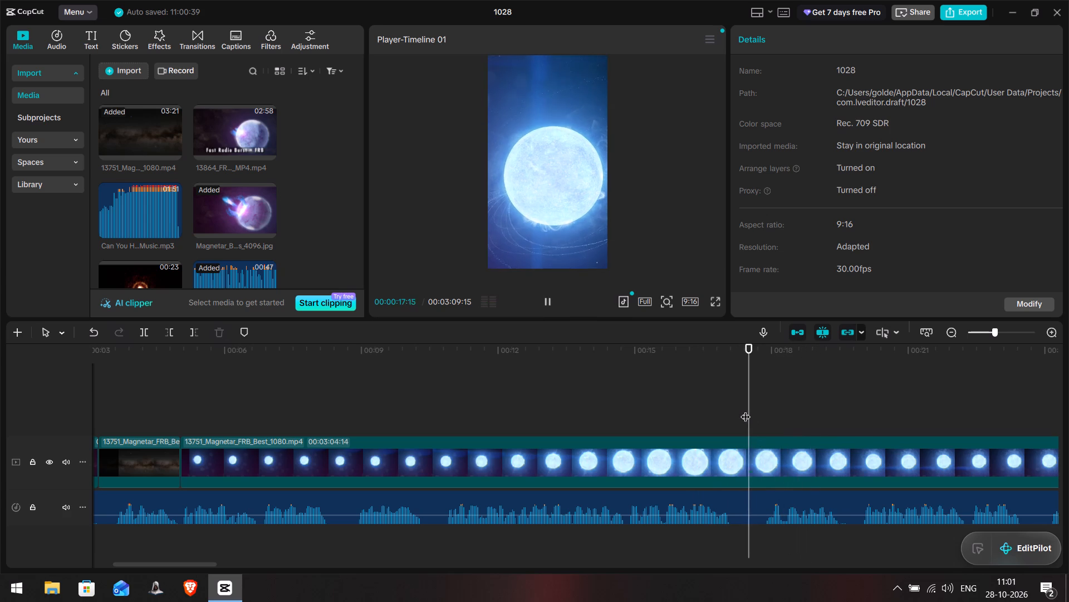
key("space")
Split the magnetar clip at 00:00:17:04, where the voiceover phrase ends, and delete the remainder after the cut.
left_click(752, 400)
left_click_drag(752, 400, 733, 404)
left_click_drag(730, 409, 731, 415)
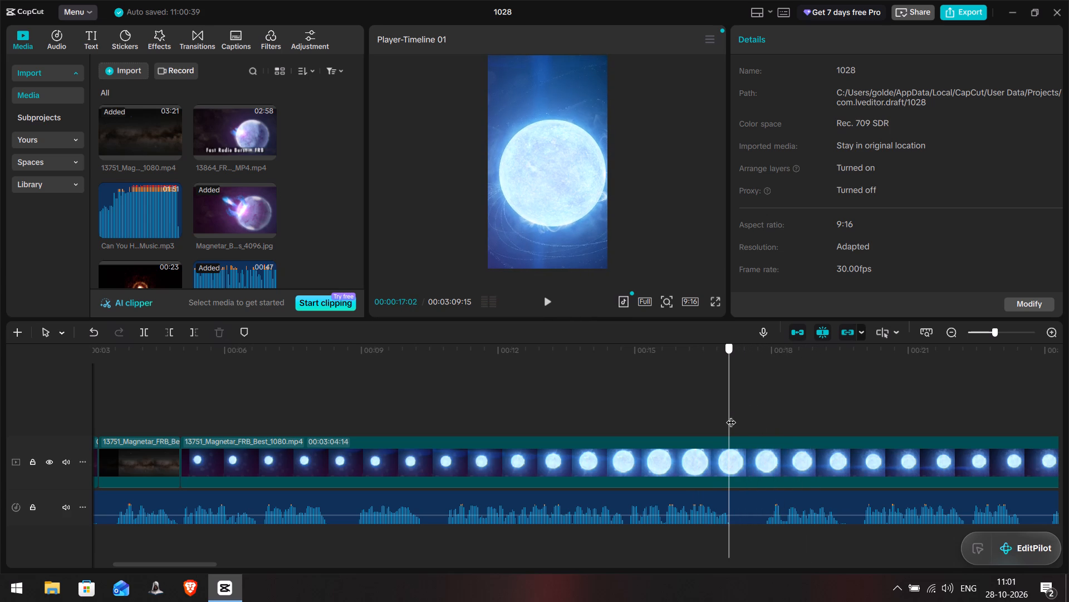
left_click_drag(731, 415, 734, 420)
left_click(734, 420)
left_click(764, 457)
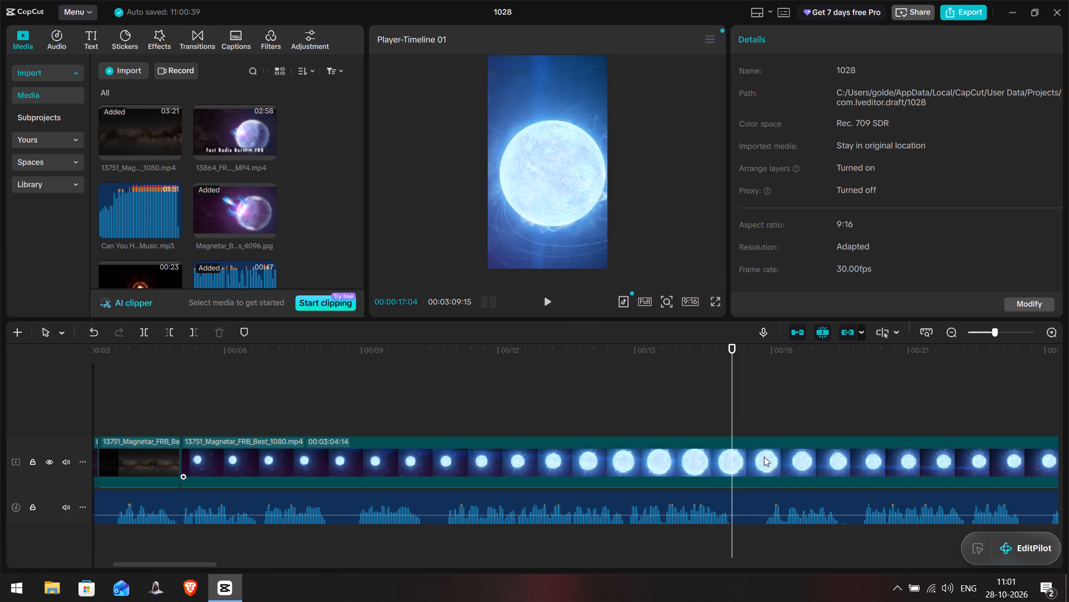
key("ctrl+b")
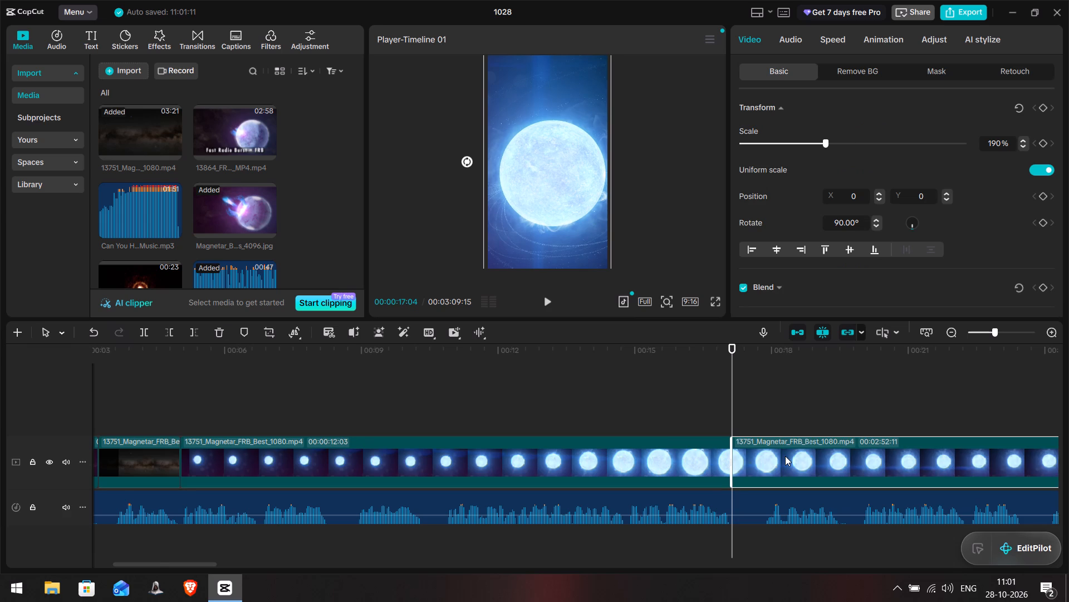
key("Delete")
Play the last seconds of the trimmed magnetar clip and on into the voiceover that follows it.
left_click(591, 402)
key("space")
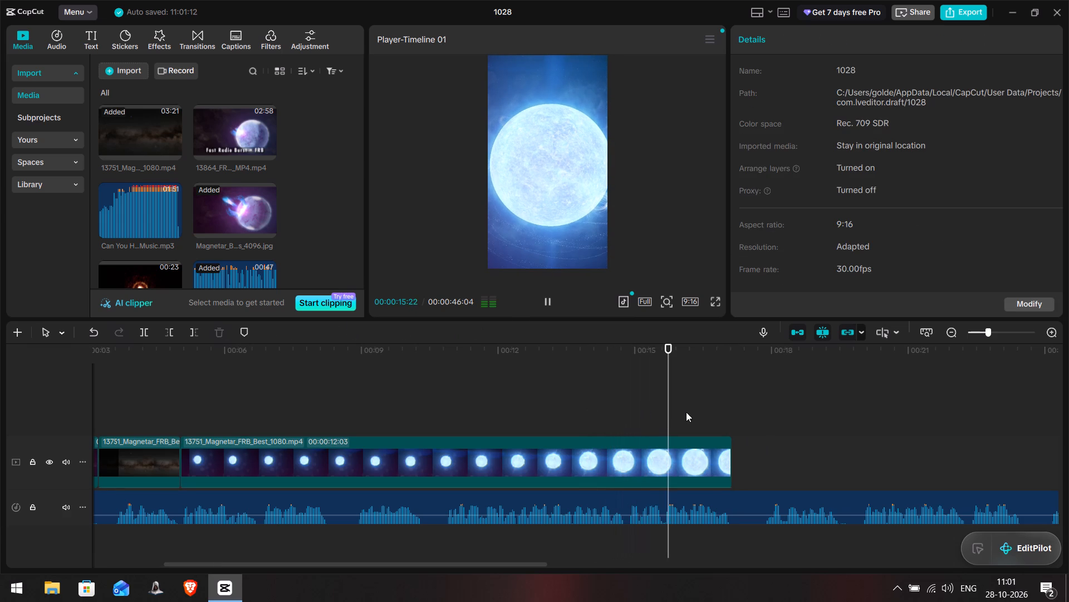
key("space")
key("space")
key("space")
key("space")
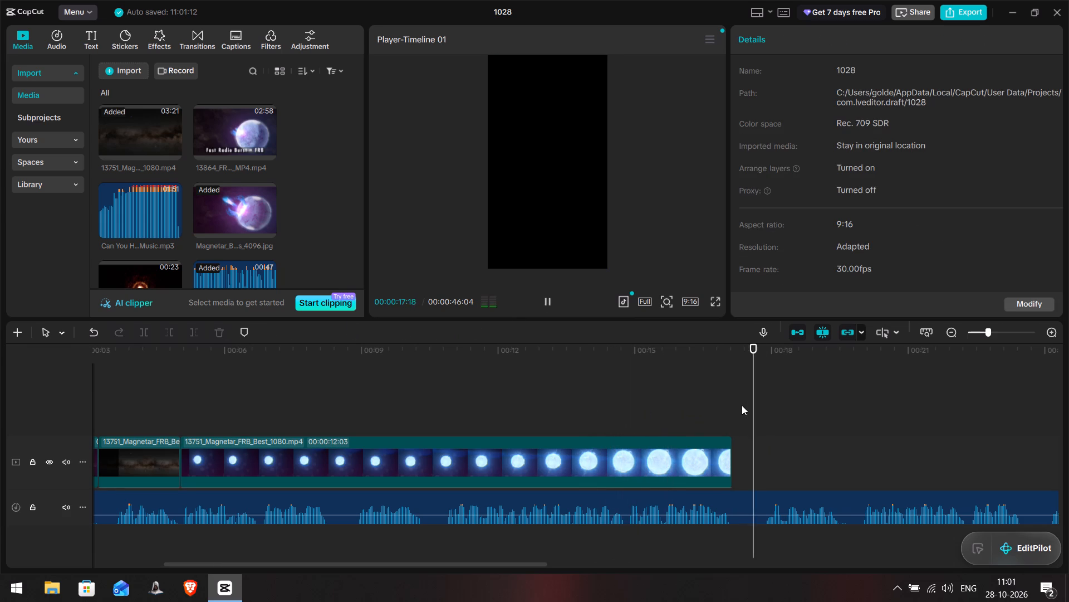
left_click_drag(456, 565, 497, 565)
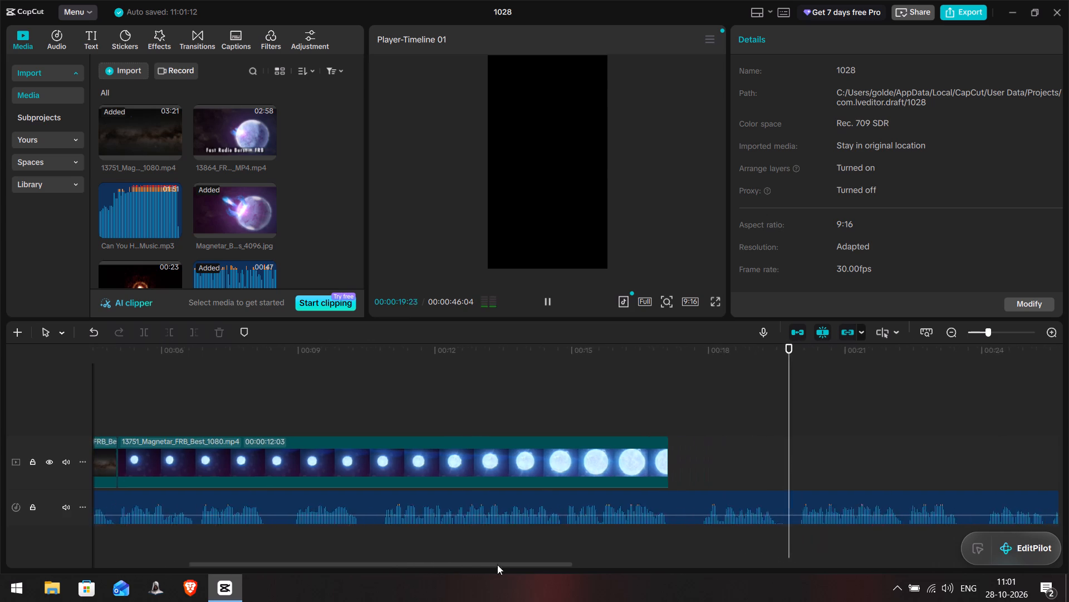
left_click_drag(497, 565, 554, 566)
Add the SGR_no_overlay_1280x720 video to the main track directly after the magnetar clip, at 00:00:17:04.
left_click(482, 399)
left_click(482, 399)
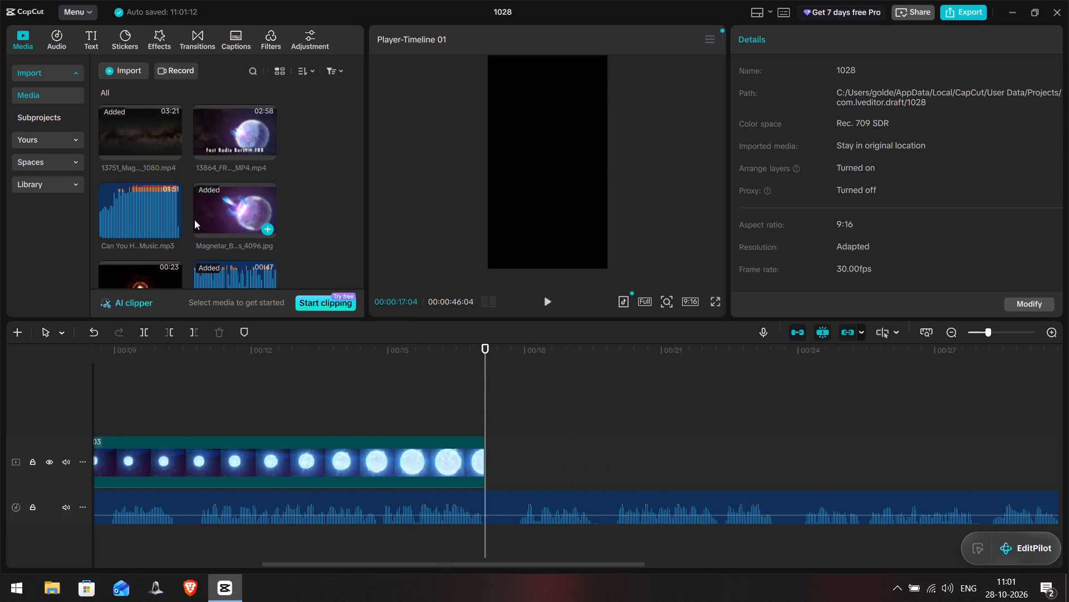
scroll(194, 221, "down", 2)
left_click(153, 174)
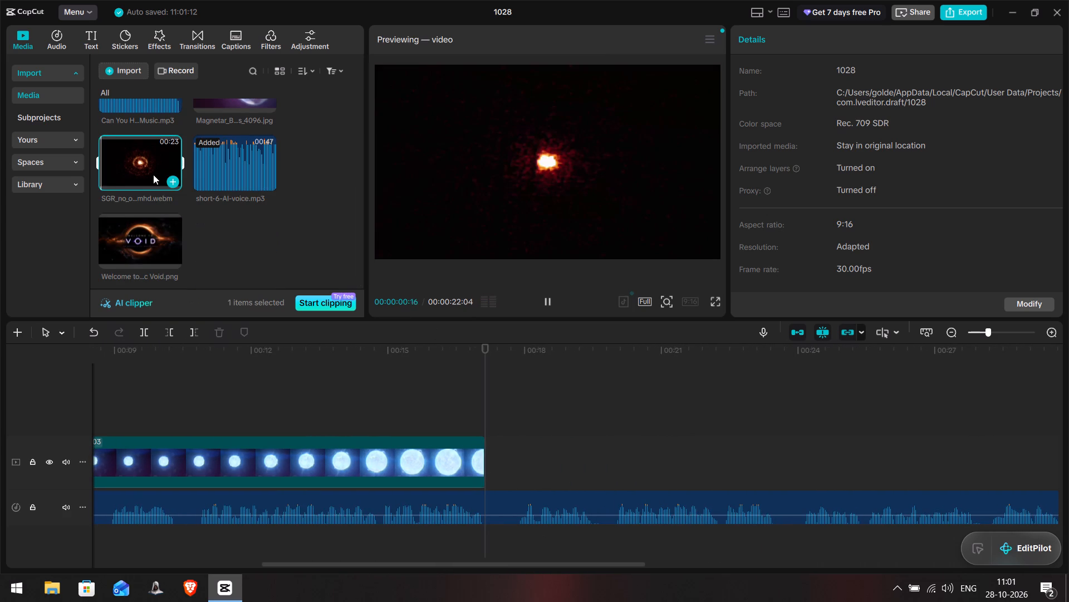
left_click_drag(153, 174, 482, 459)
Rotate the SGR_no_overlay_1280x720 clip to 90° and scale it to 190% so it fills the 9:16 frame.
left_click(465, 383)
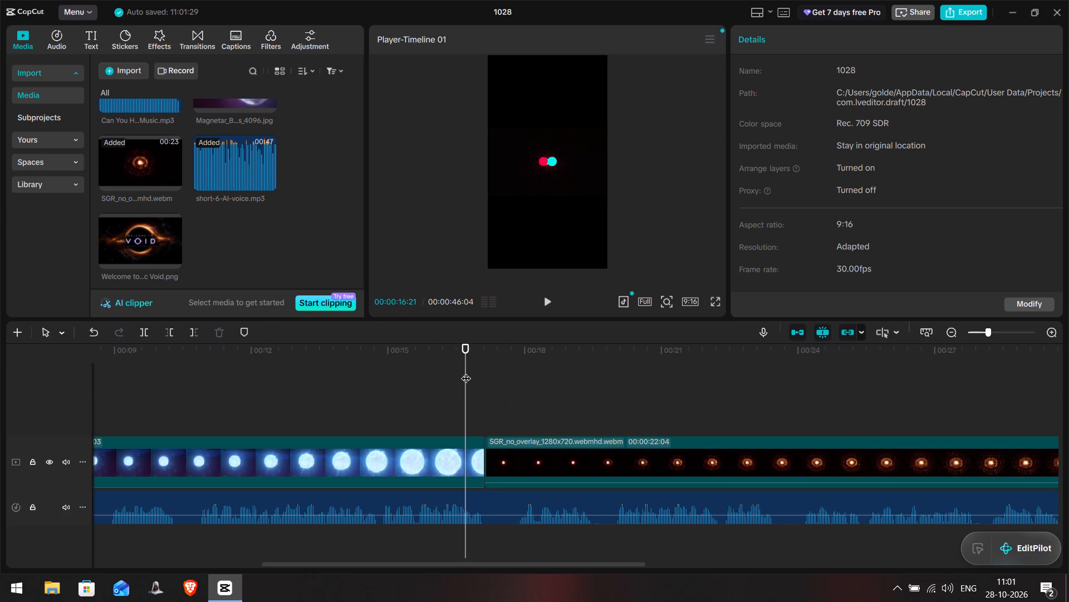
left_click(565, 171)
left_click(487, 388)
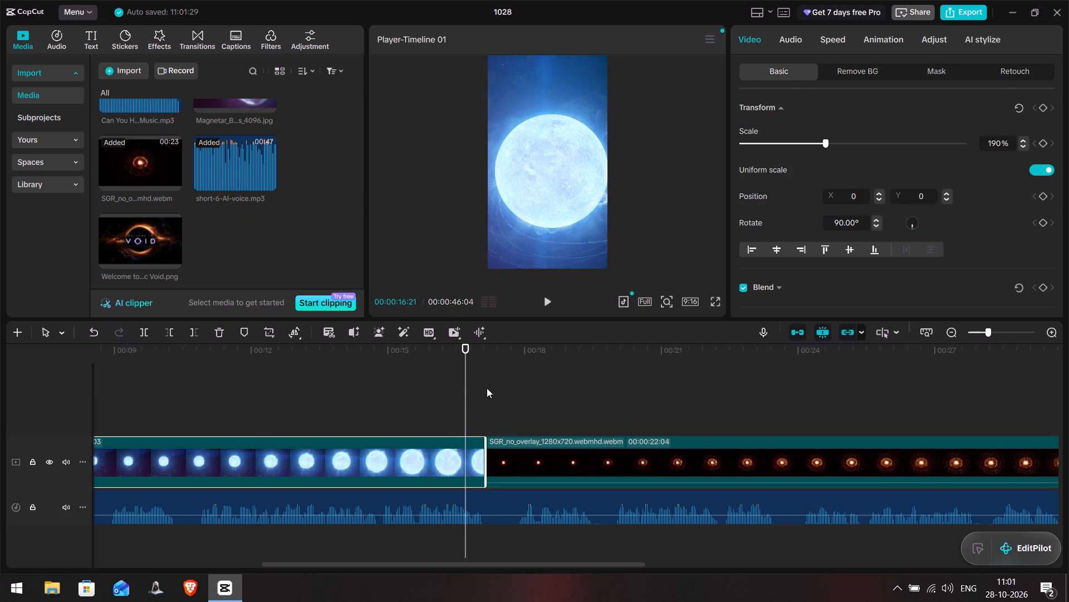
left_click(551, 206)
left_click(545, 179)
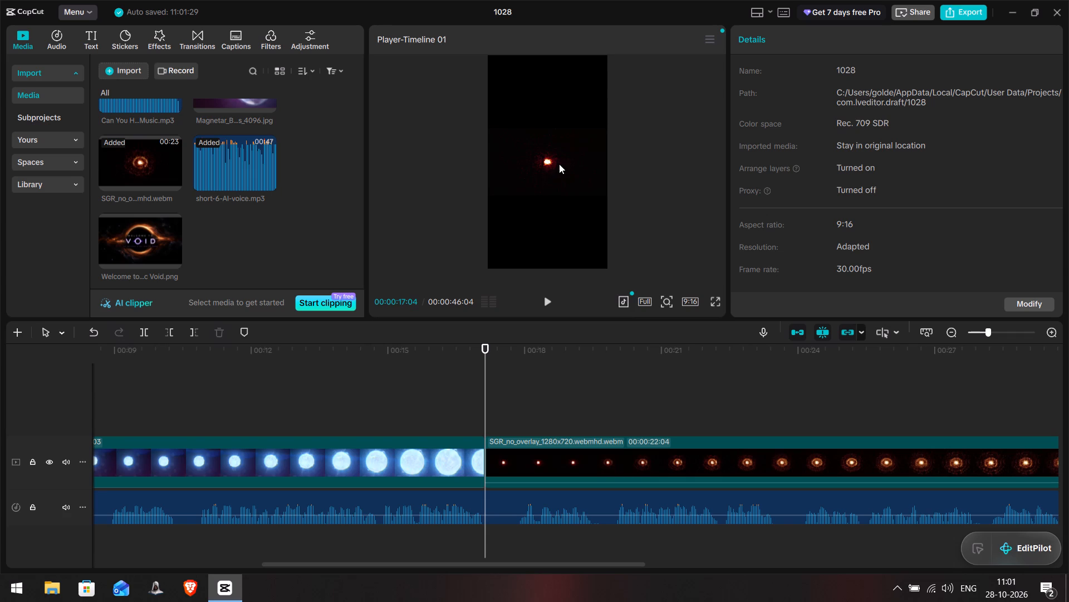
left_click(559, 164)
left_click_drag(549, 211, 504, 161)
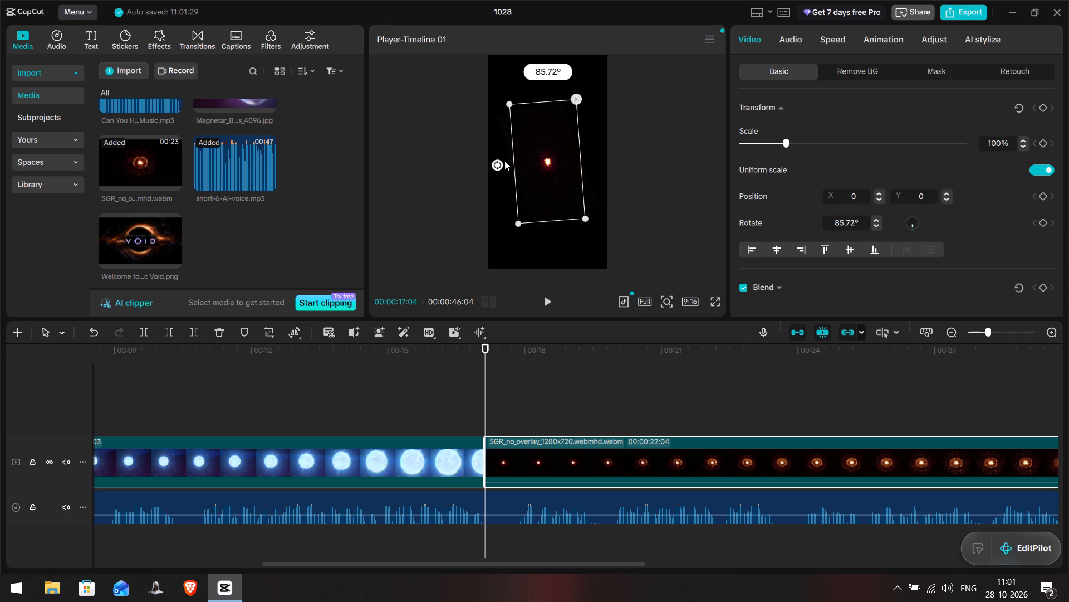
left_click_drag(504, 161, 504, 164)
left_click_drag(579, 218, 625, 294)
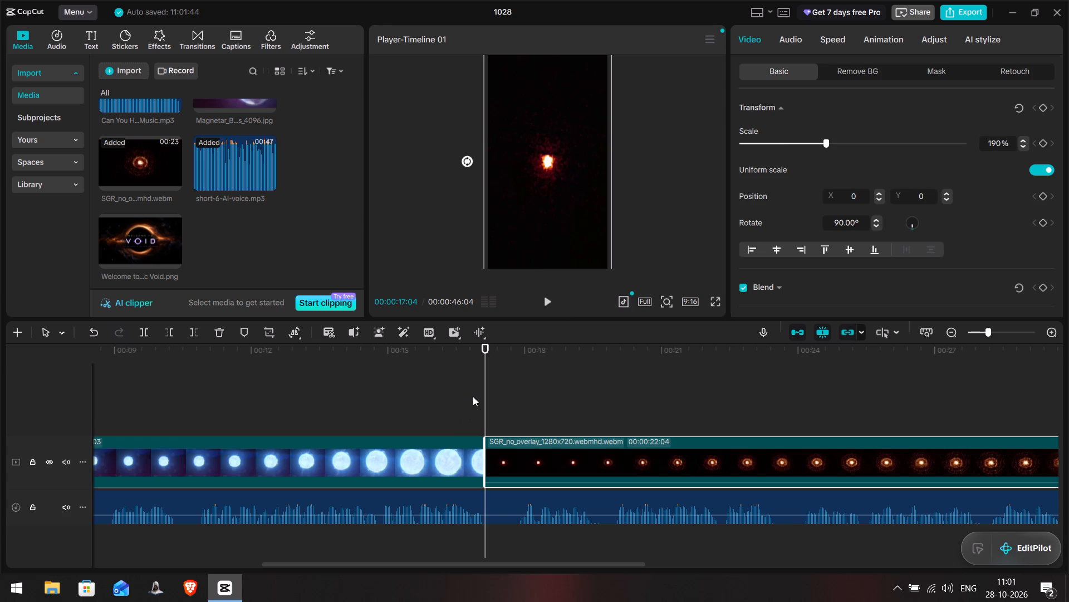
Play the SGR_no_overlay_1280x720 clip against the voiceover to about 00:00:25:18.
left_click(473, 396)
key("space")
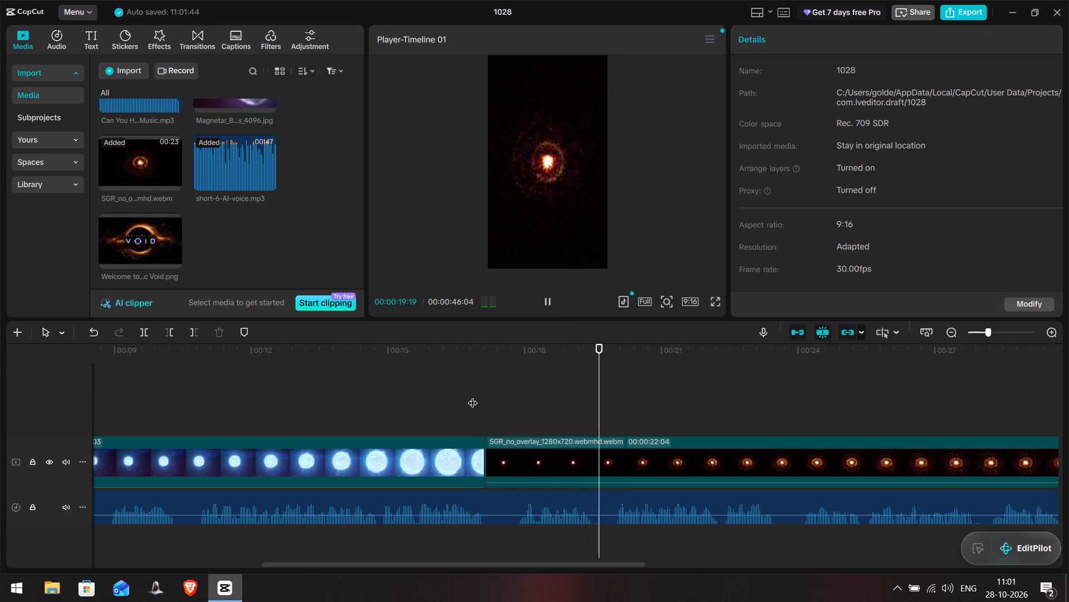
left_click_drag(440, 566, 447, 566)
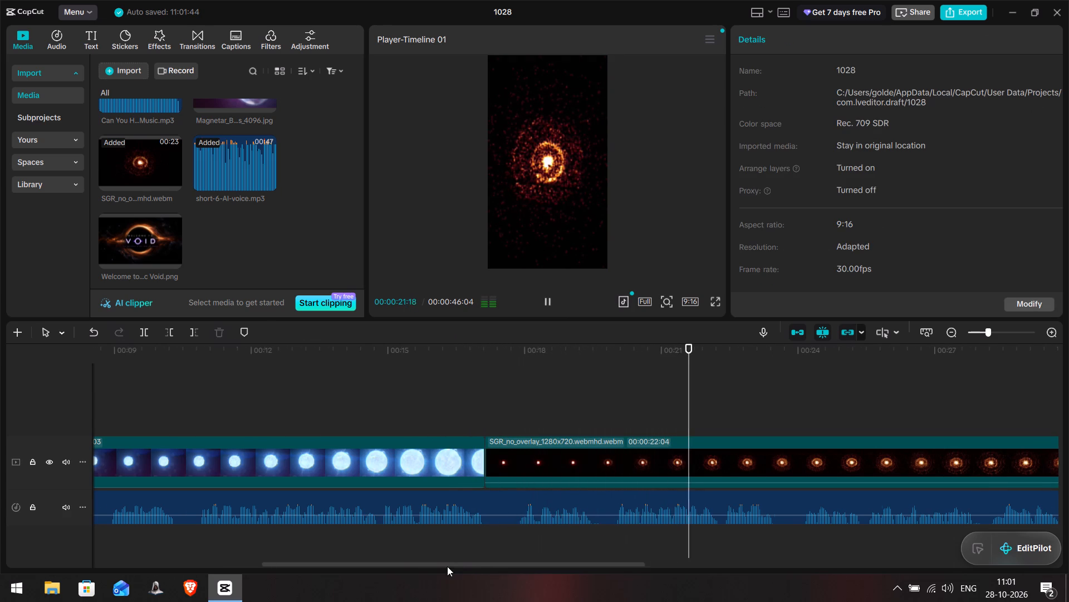
left_click_drag(447, 566, 527, 556)
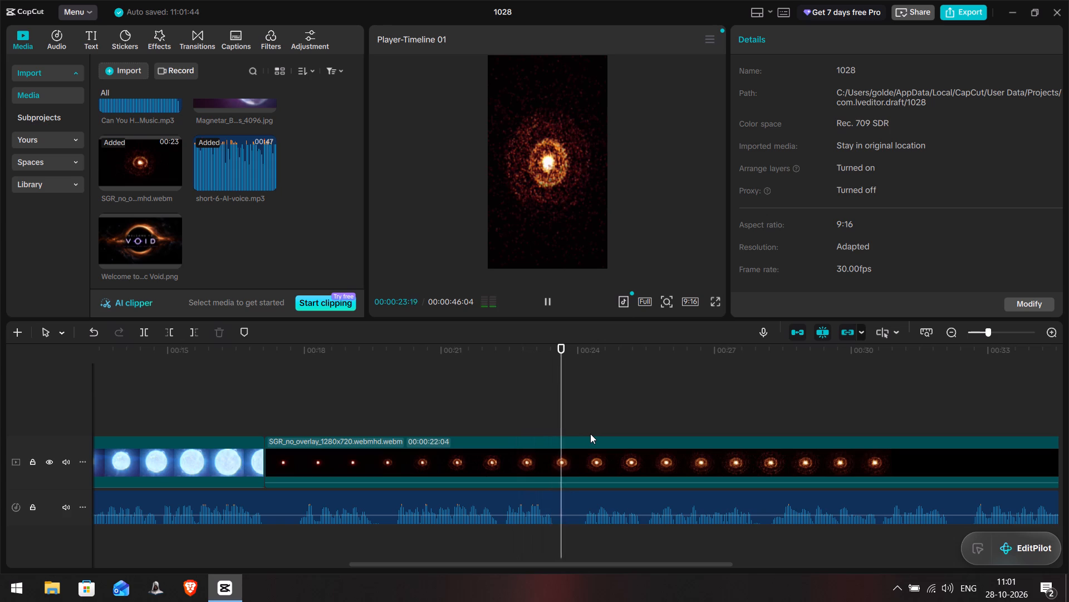
key("space")
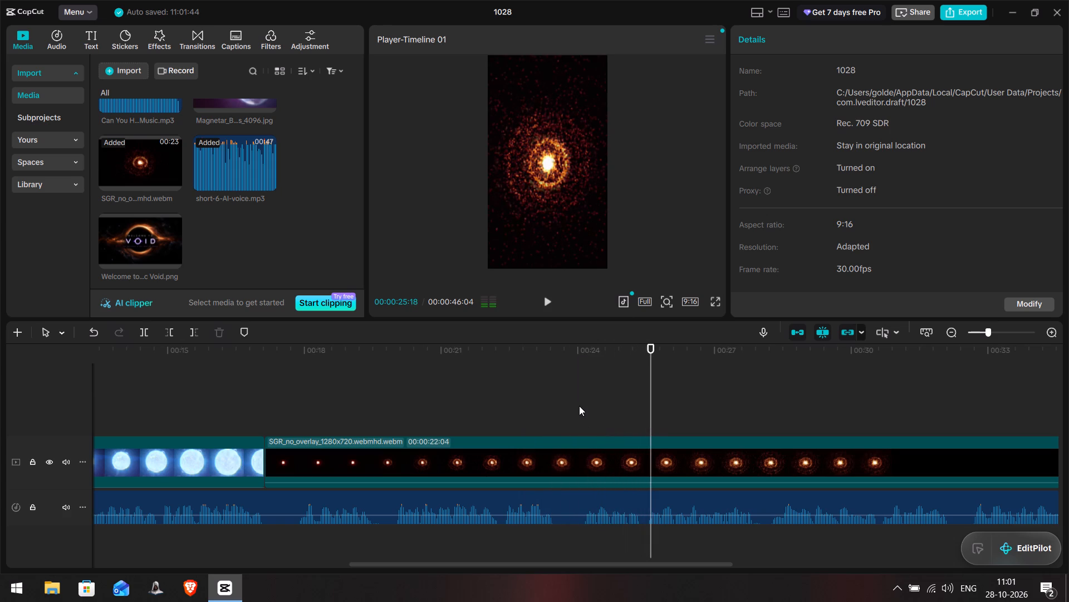
Play the SGR_no_overlay_1280x720 clip against the voiceover to about 00:00:31:28, and replay it from about 00:00:28 and from about 00:00:21.
key("space")
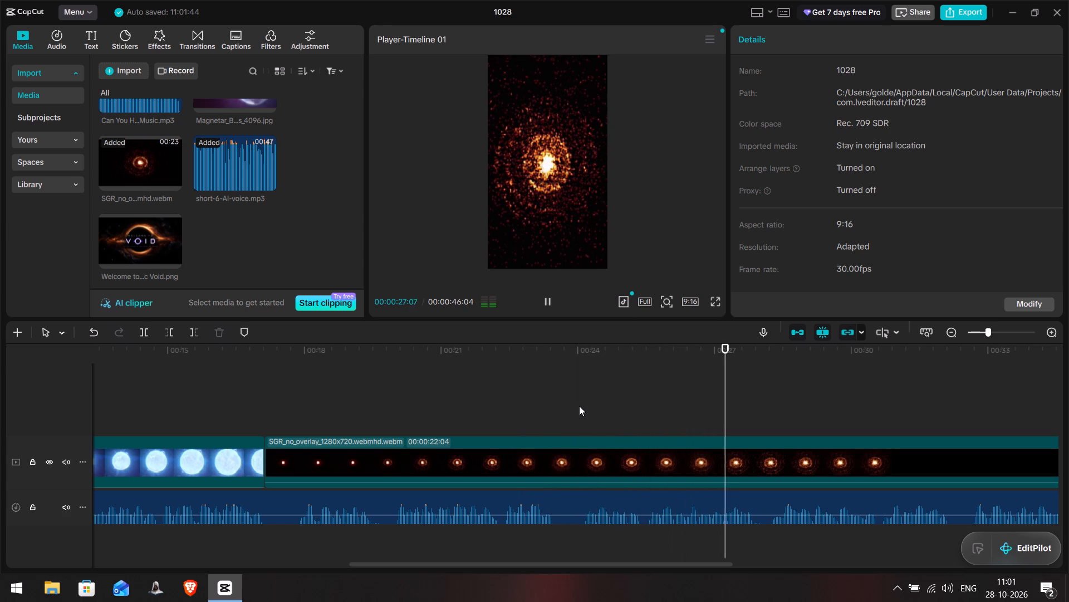
key("space")
key("space")
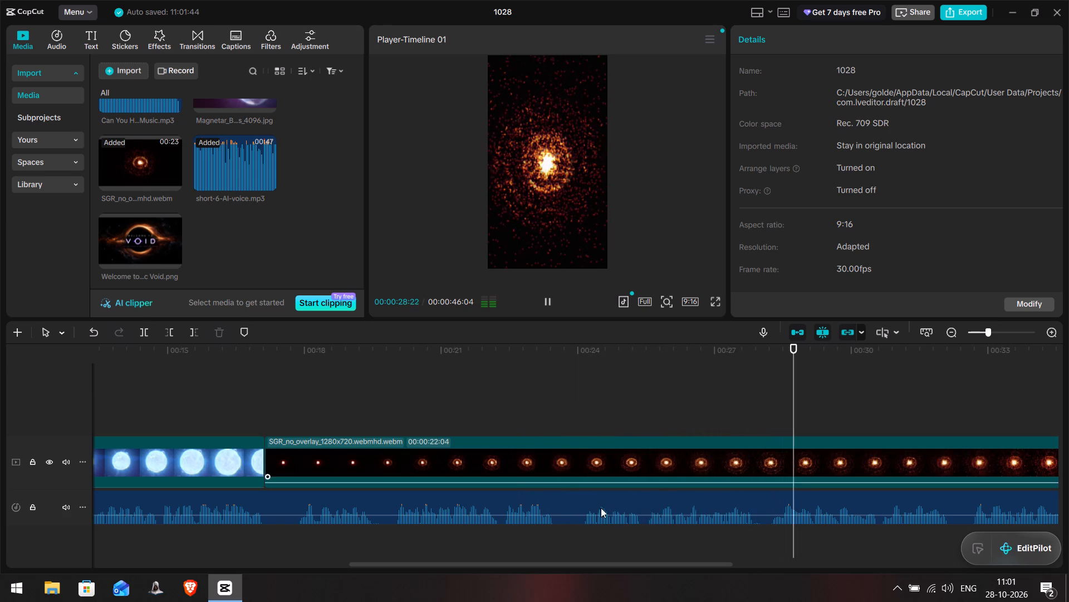
left_click_drag(577, 566, 597, 566)
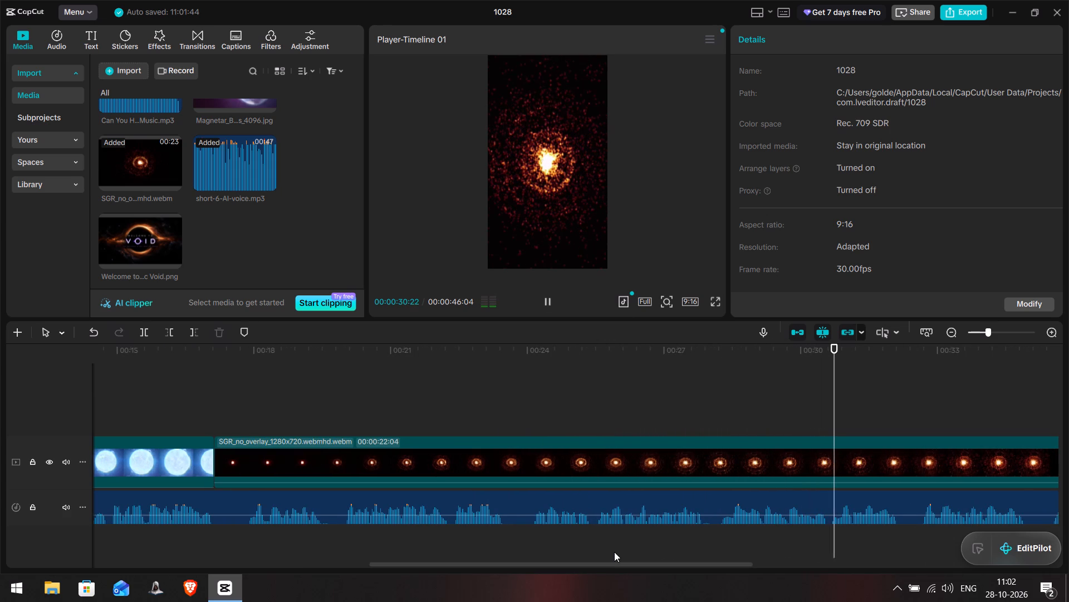
key("space")
key("space")
key("space")
key("space")
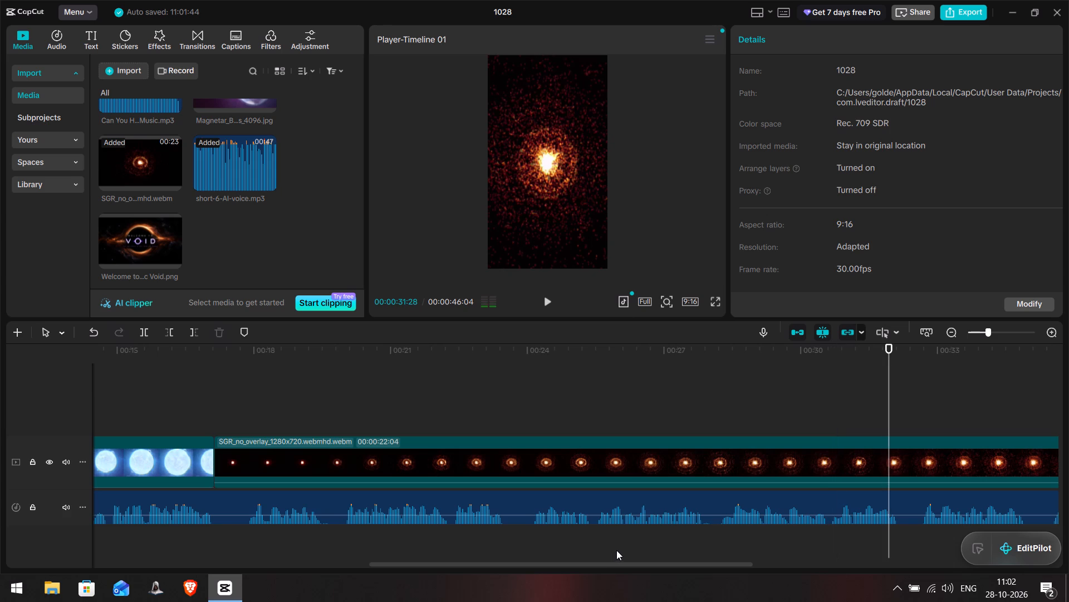
key("space")
left_click(707, 394)
key("space")
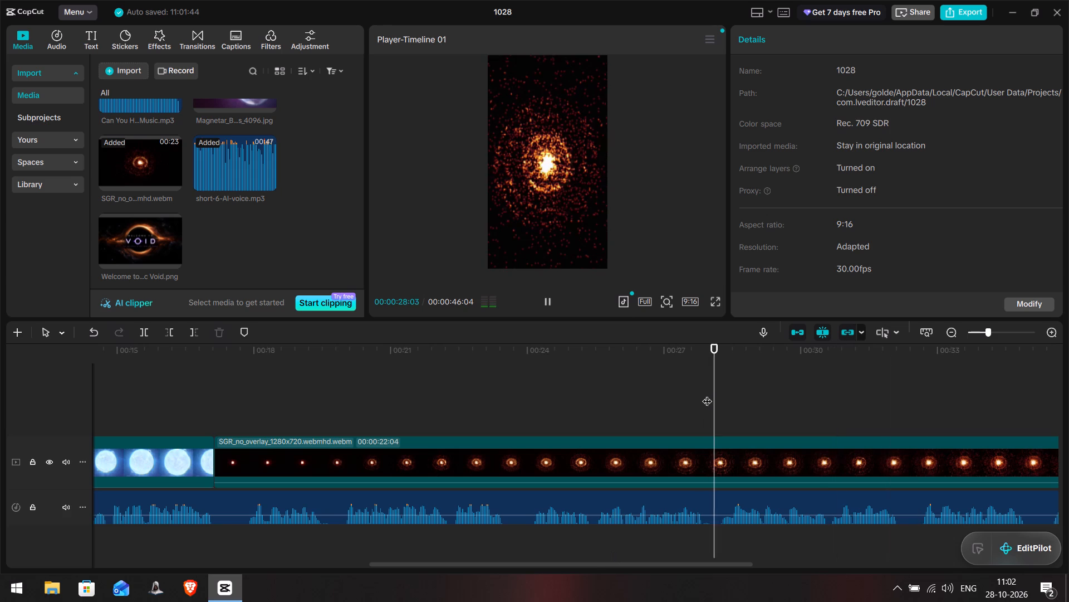
left_click(387, 378)
key("space")
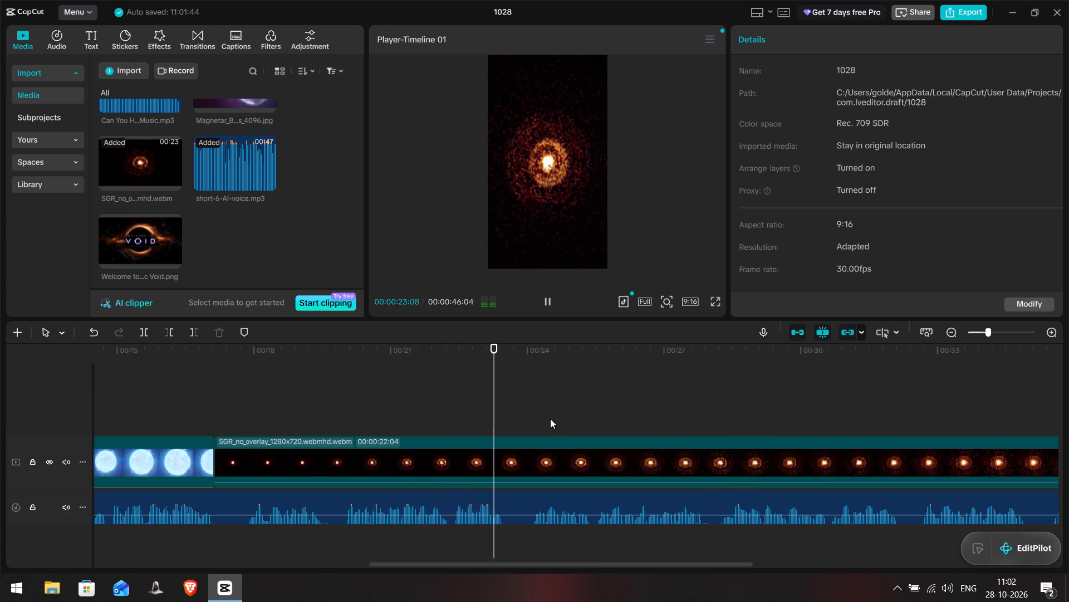
key("space")
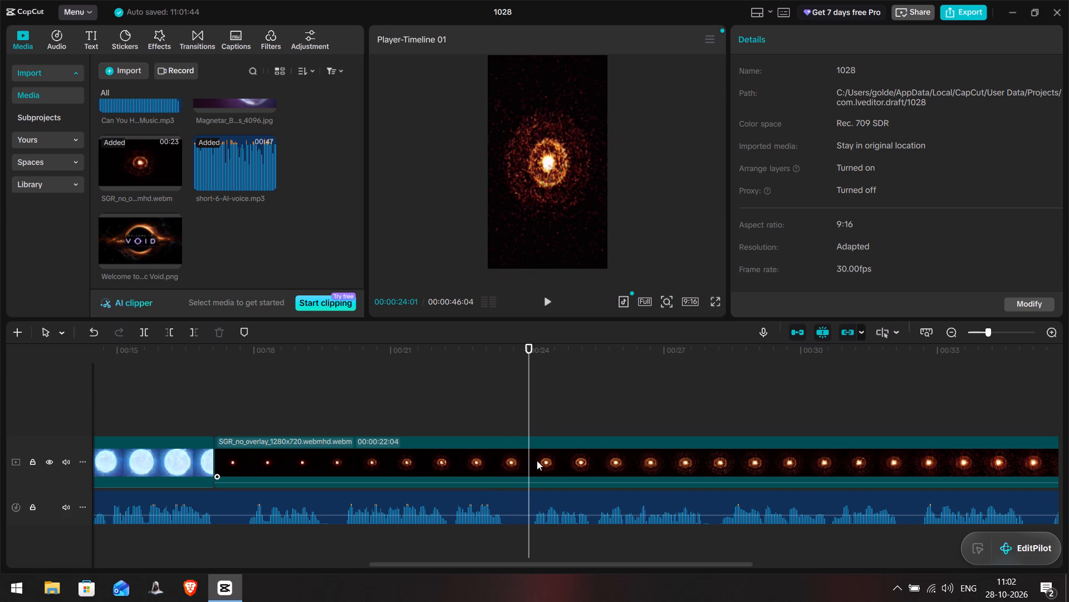
Trim the start of the SGR_no_overlay_1280x720 clip so it lasts 00:00:18:22, and check the cut from the magnetar clip.
left_click(537, 460)
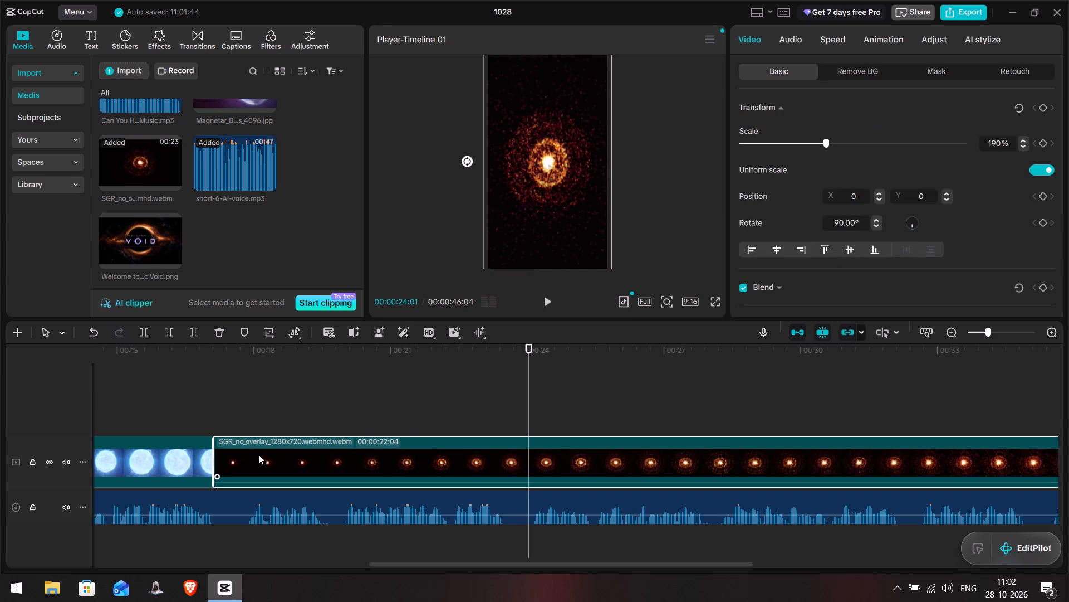
left_click_drag(214, 452, 371, 457)
left_click(328, 391)
left_click(330, 391)
left_click(331, 382)
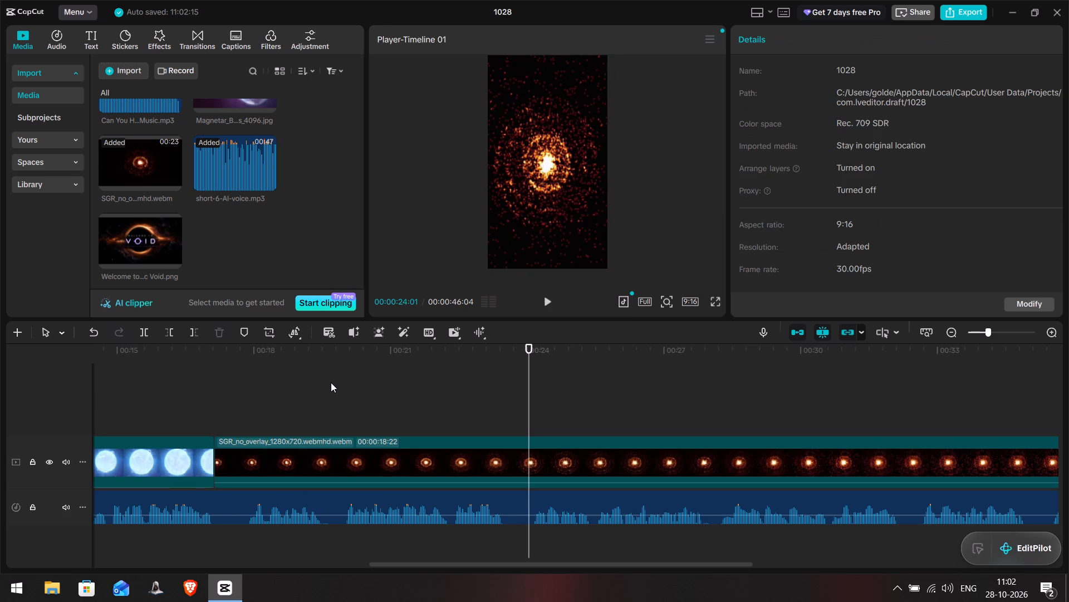
left_click_drag(330, 366, 220, 378)
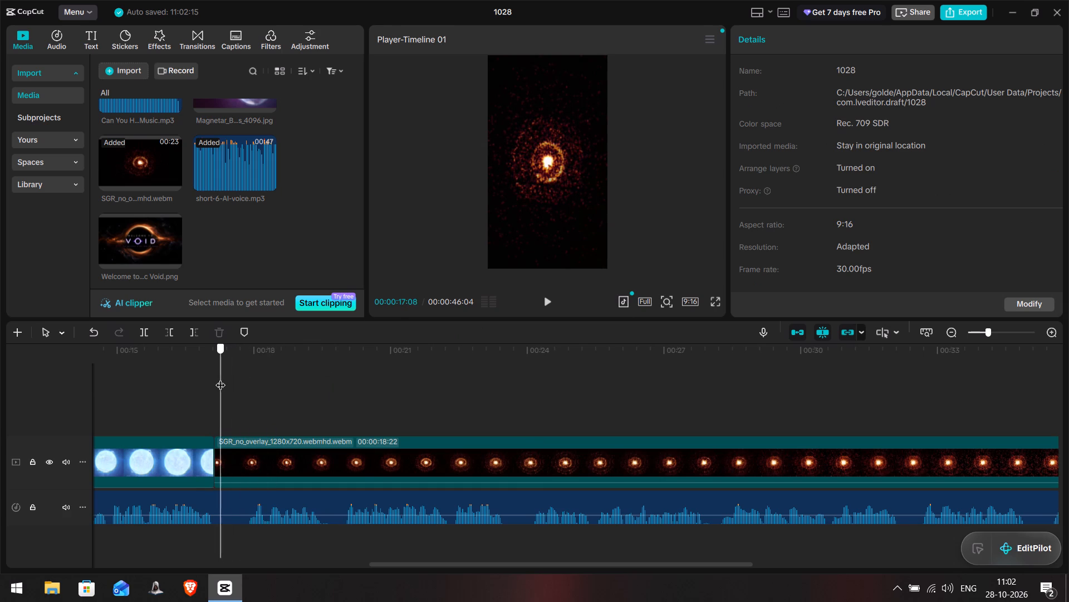
left_click_drag(220, 378, 183, 381)
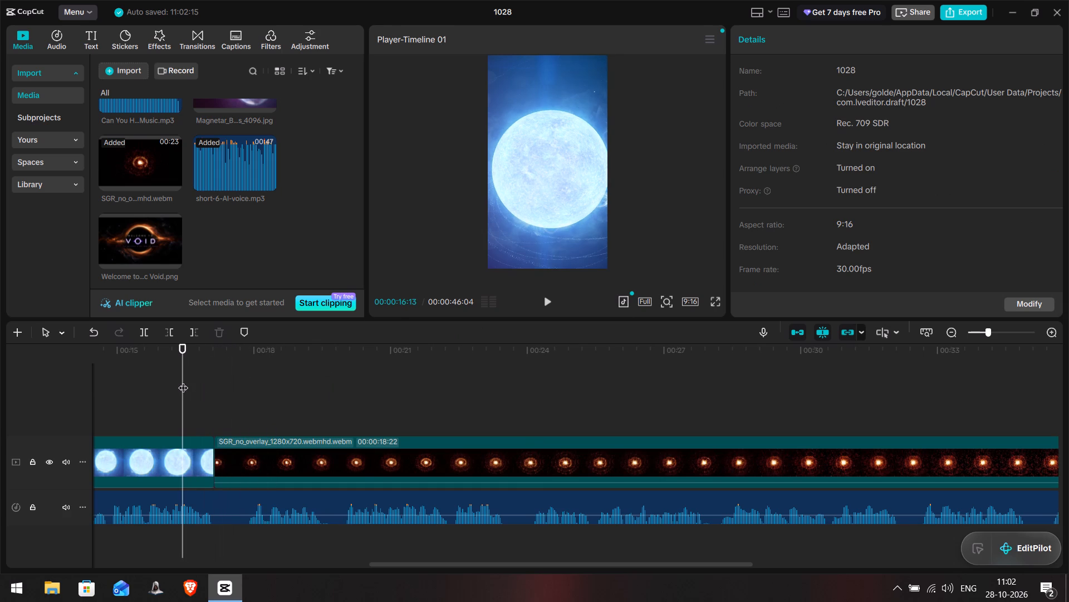
Preview the imported 13751_Magnetar_FRB_Best_1080 video at several points up to about 00:02:23 to look for usable footage.
scroll(164, 227, "up", 3)
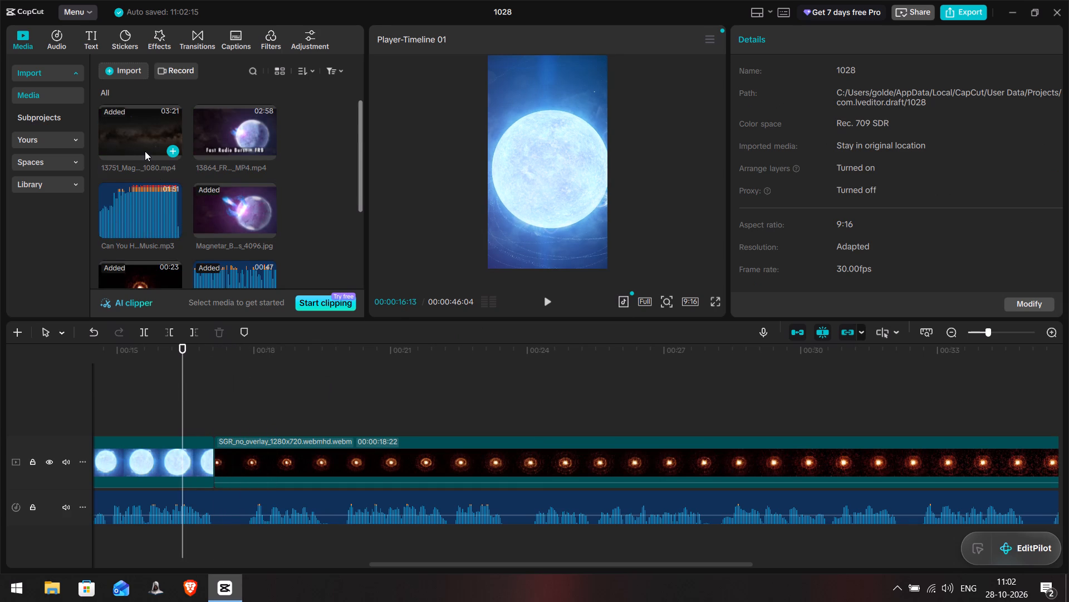
left_click(140, 147)
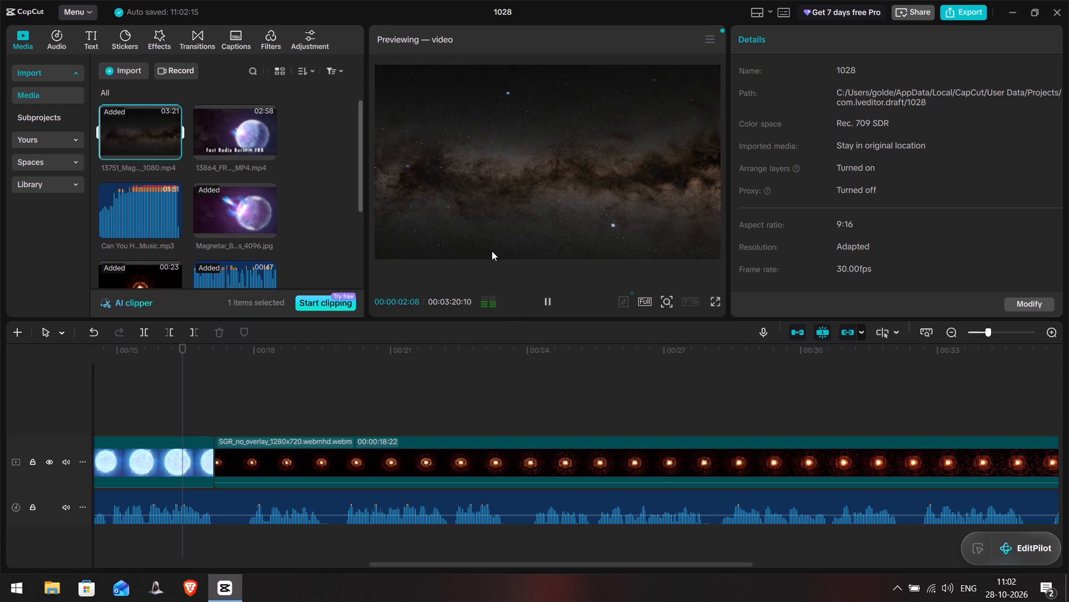
left_click(128, 128)
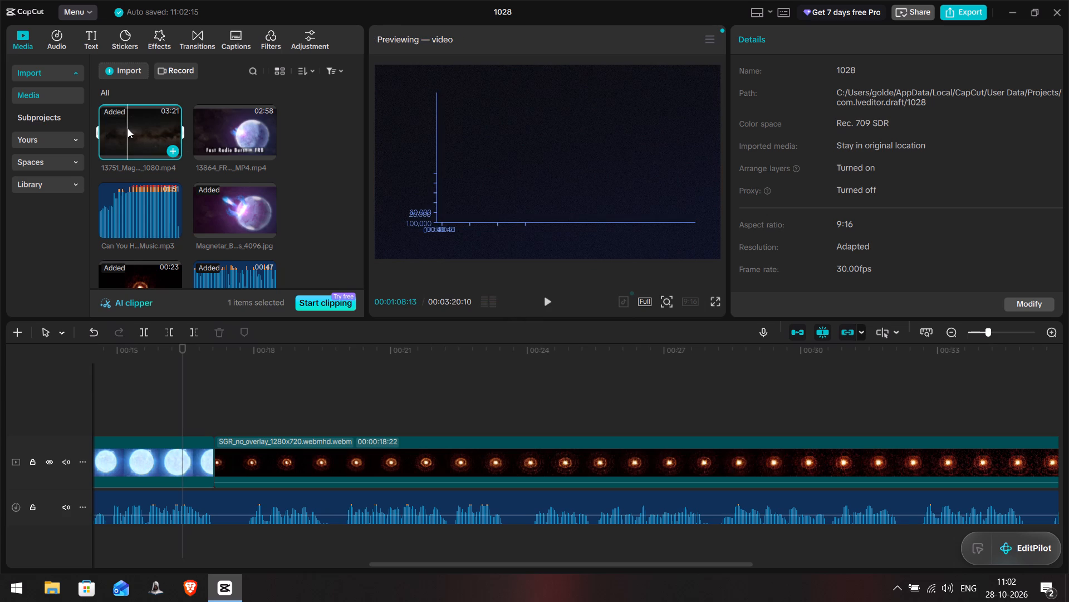
left_click(134, 128)
left_click(142, 127)
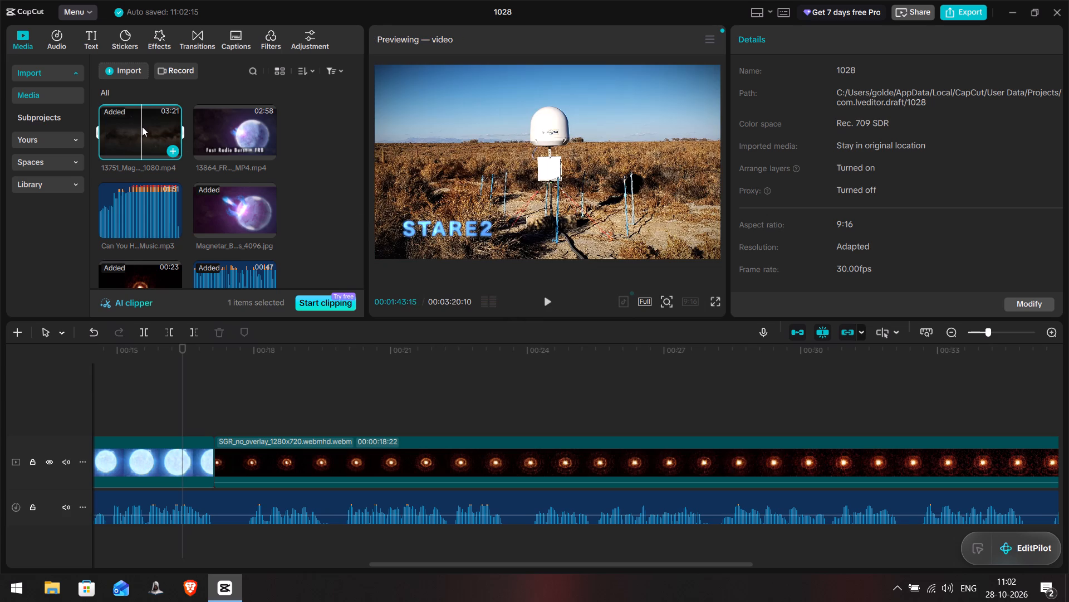
left_click(146, 125)
key("space")
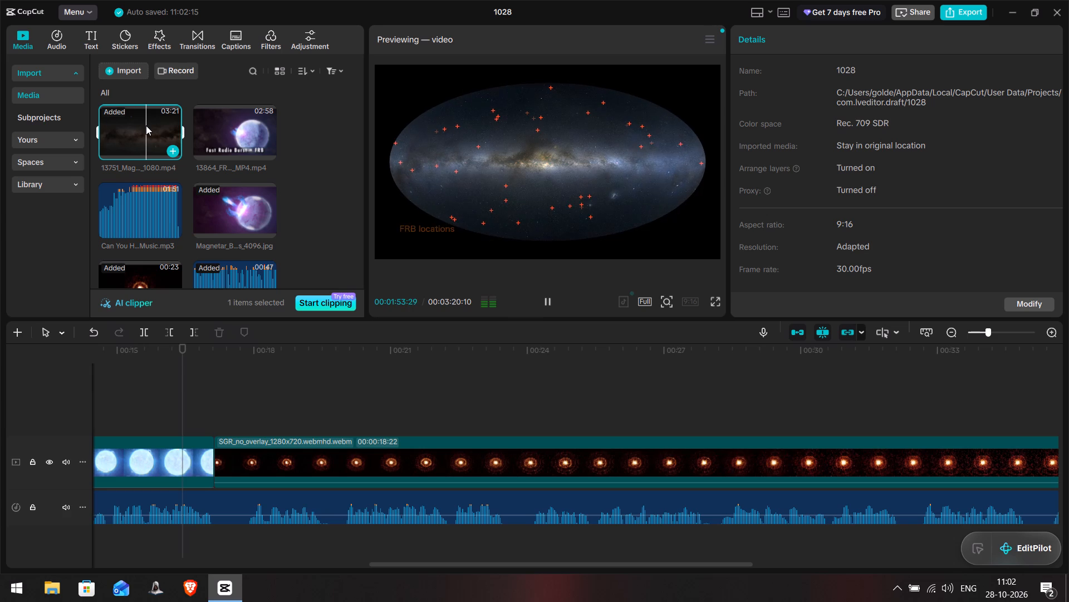
left_click(150, 124)
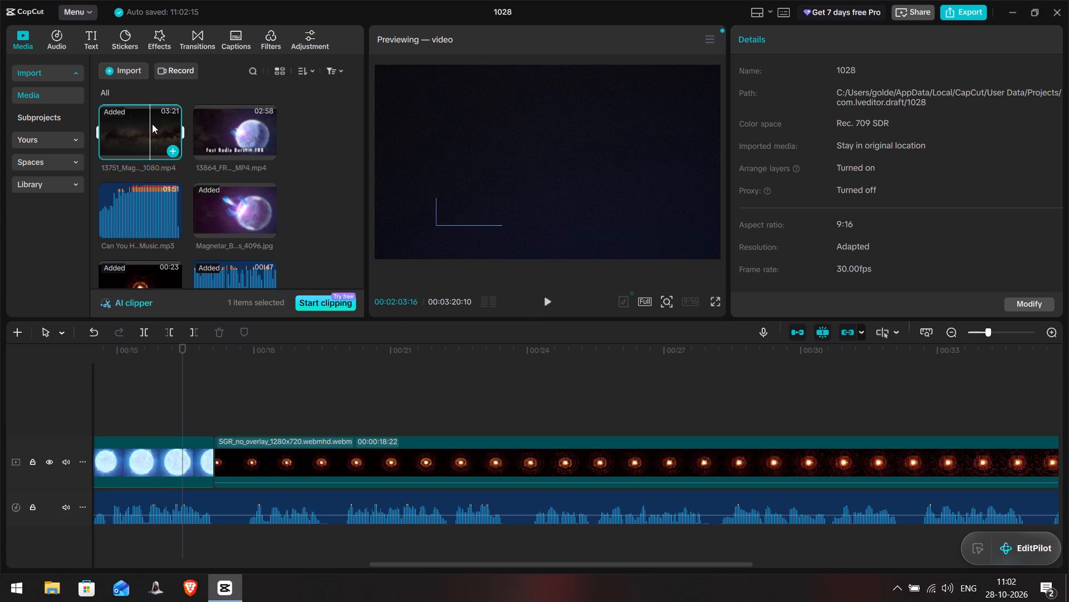
key("space")
left_click(158, 125)
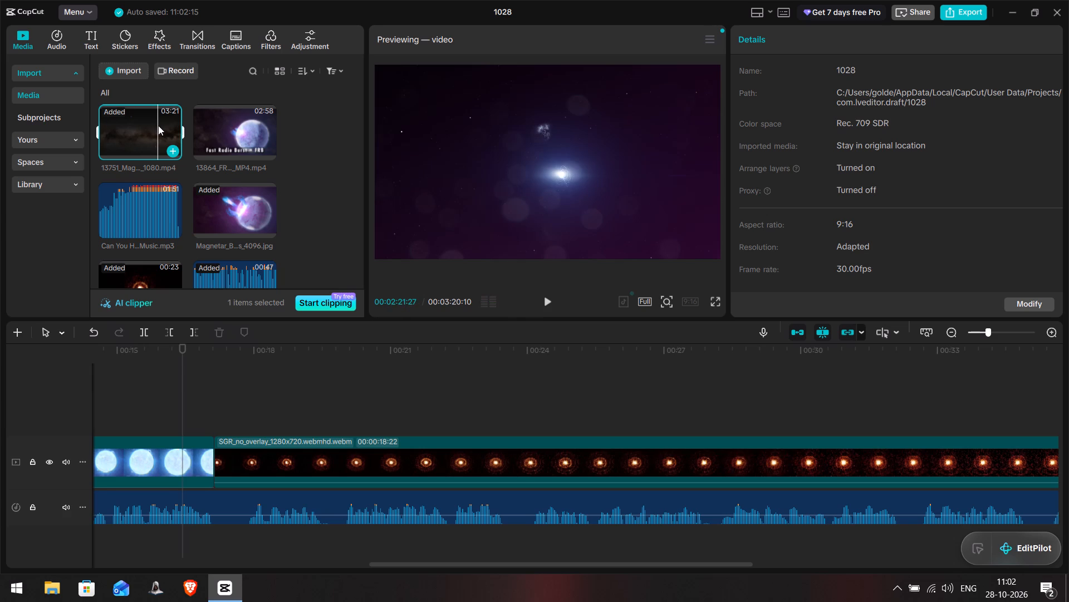
key("space")
key("space")
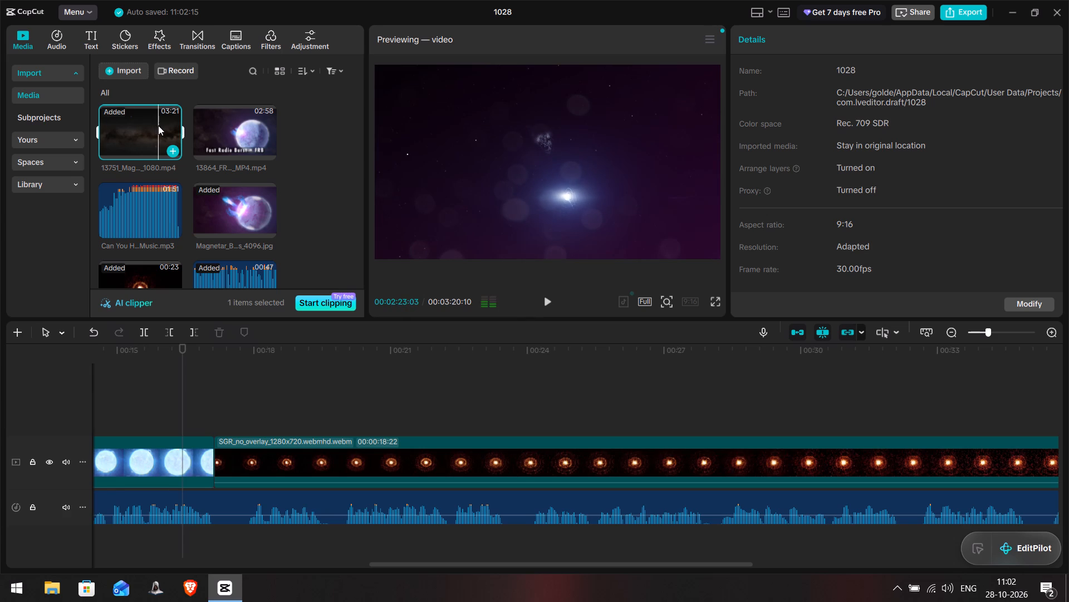
Insert the 13751_Magnetar_FRB_Best_1080 video on the main track between the magnetar clip and the SGR_no_overlay_1280x720 clip.
left_click_drag(140, 129, 331, 351)
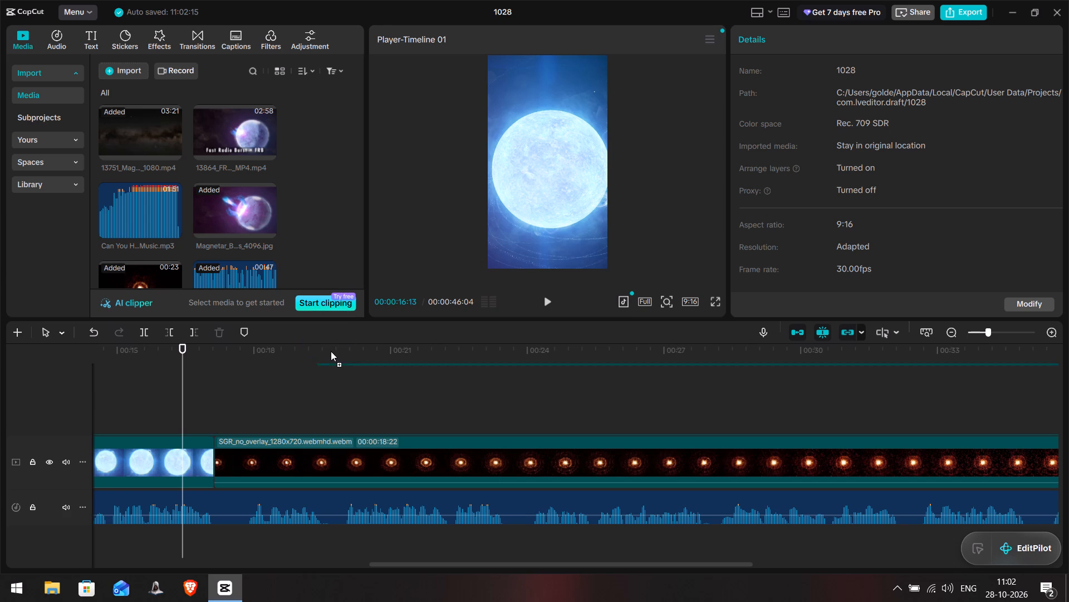
left_click_drag(331, 351, 122, 157)
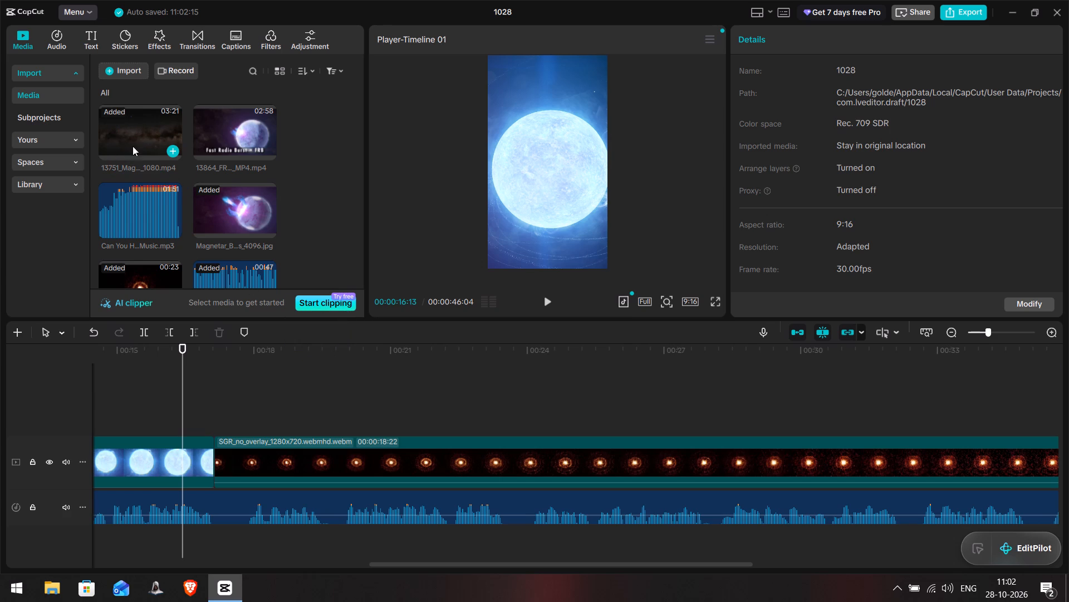
left_click(150, 129)
left_click_drag(153, 130, 214, 203)
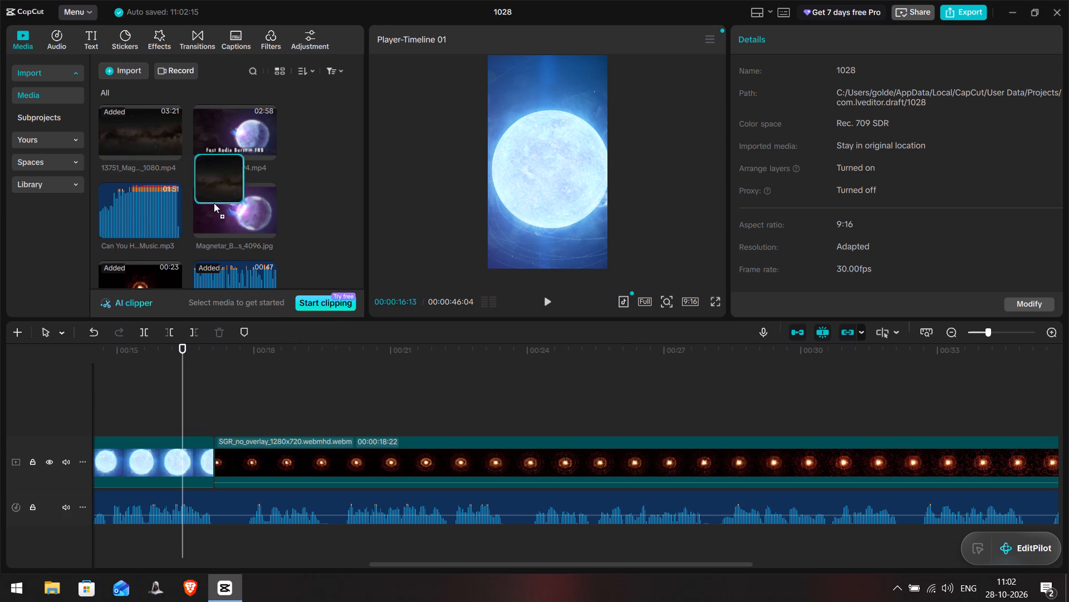
left_click_drag(214, 203, 217, 464)
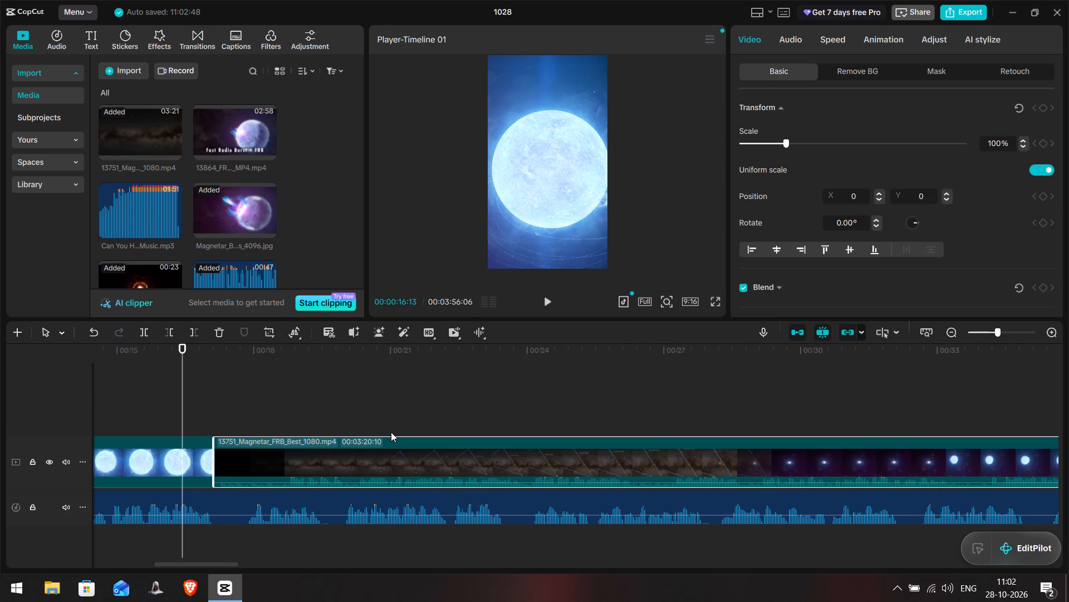
Scan the inserted 13751_Magnetar_FRB_Best_1080 clip through to its end for usable footage, sampling it around 00:03:24 and 00:03:00.
left_click_drag(210, 563, 325, 561)
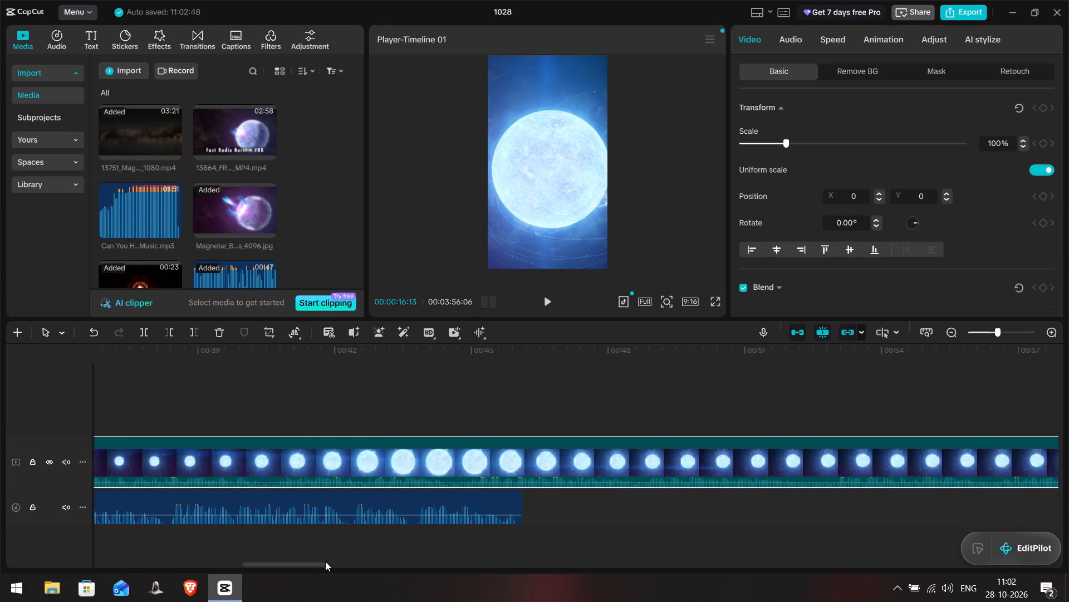
left_click_drag(325, 561, 425, 562)
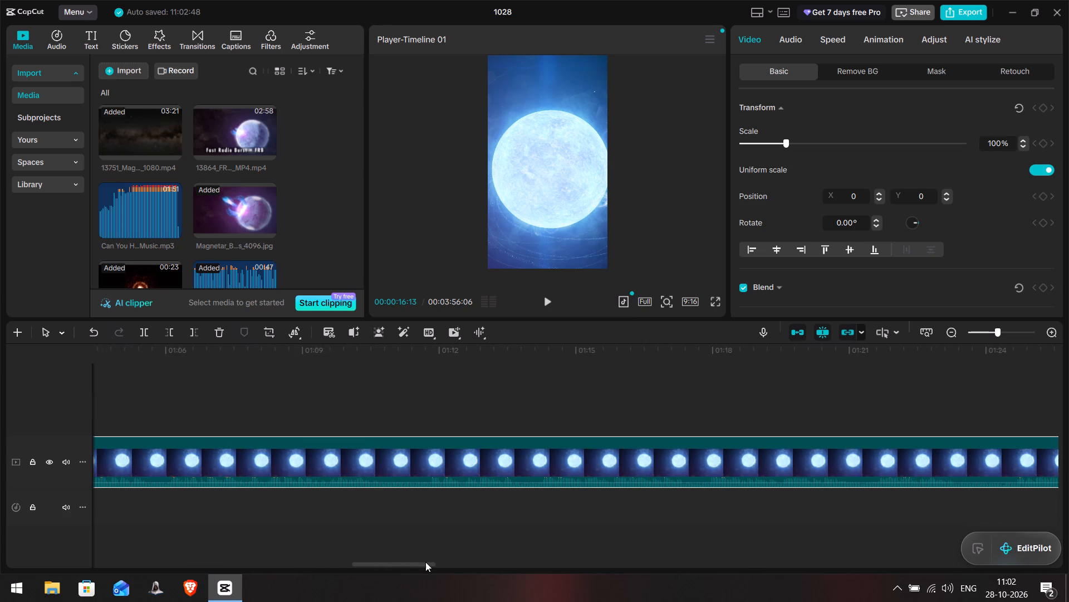
left_click_drag(425, 562, 899, 551)
left_click(820, 400)
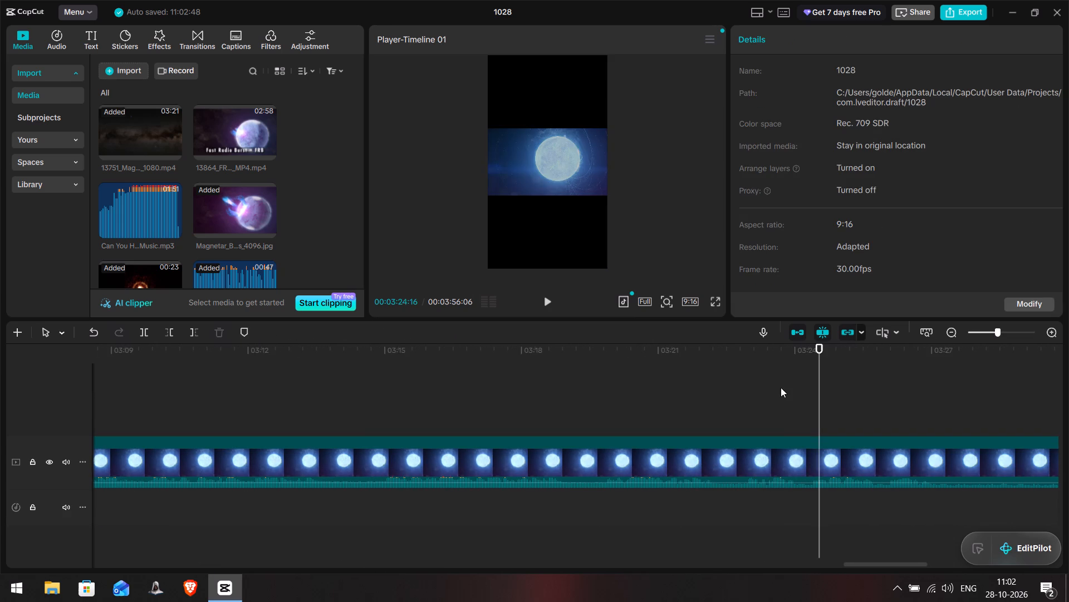
left_click(781, 387)
key("space")
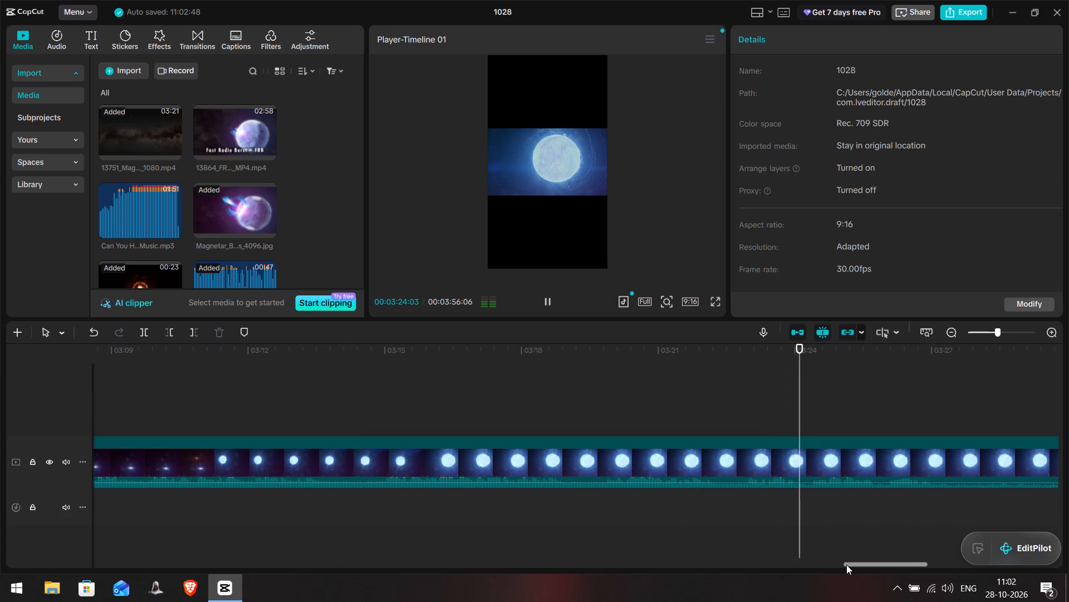
left_click_drag(846, 565, 762, 561)
left_click(671, 406)
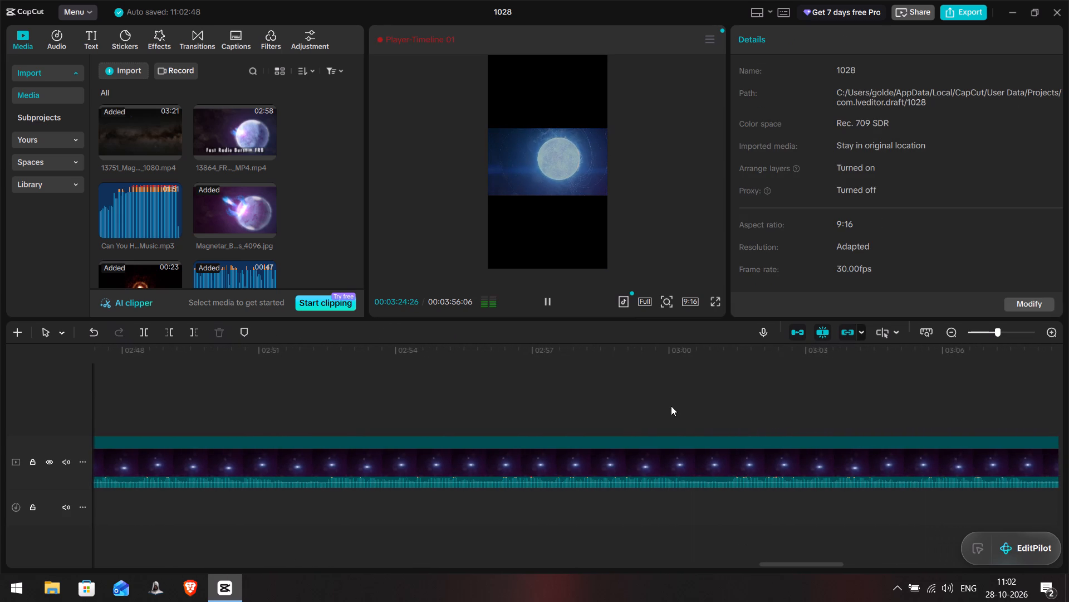
key("space")
key("space")
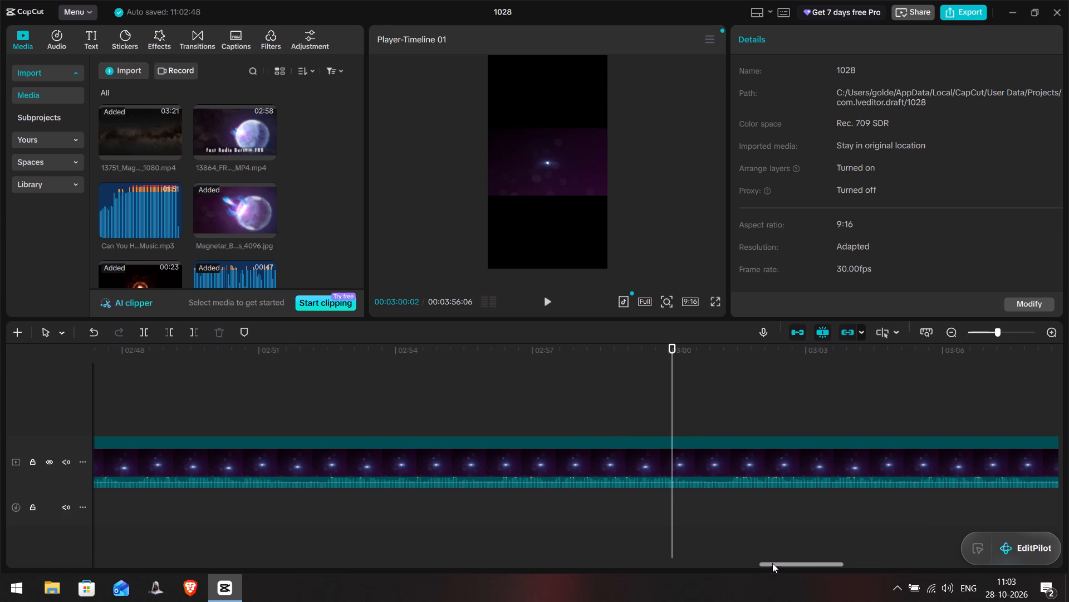
left_click_drag(771, 564, 966, 554)
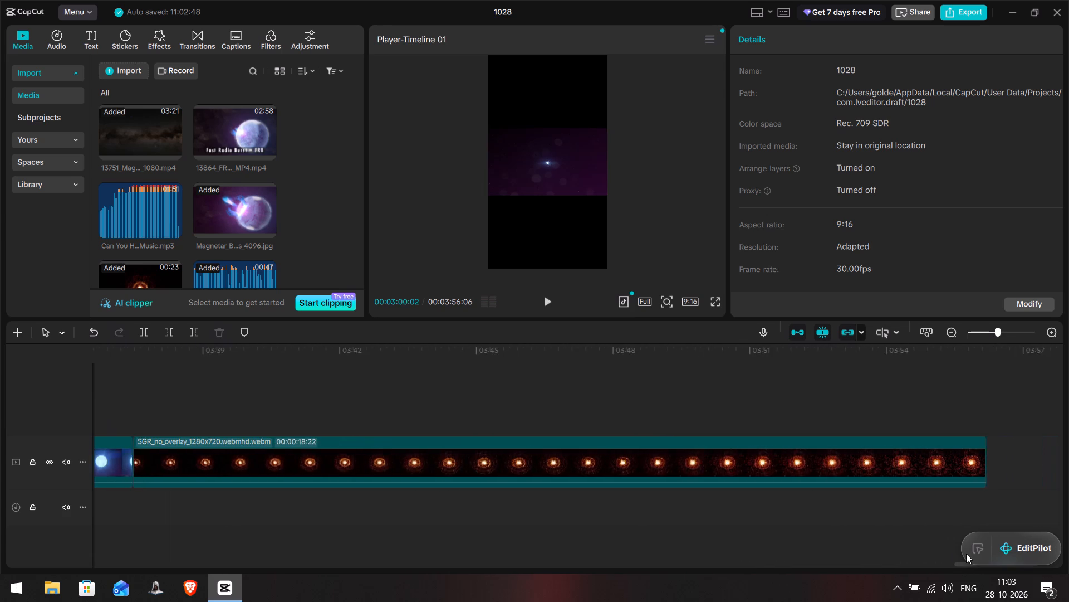
left_click_drag(966, 554, 897, 557)
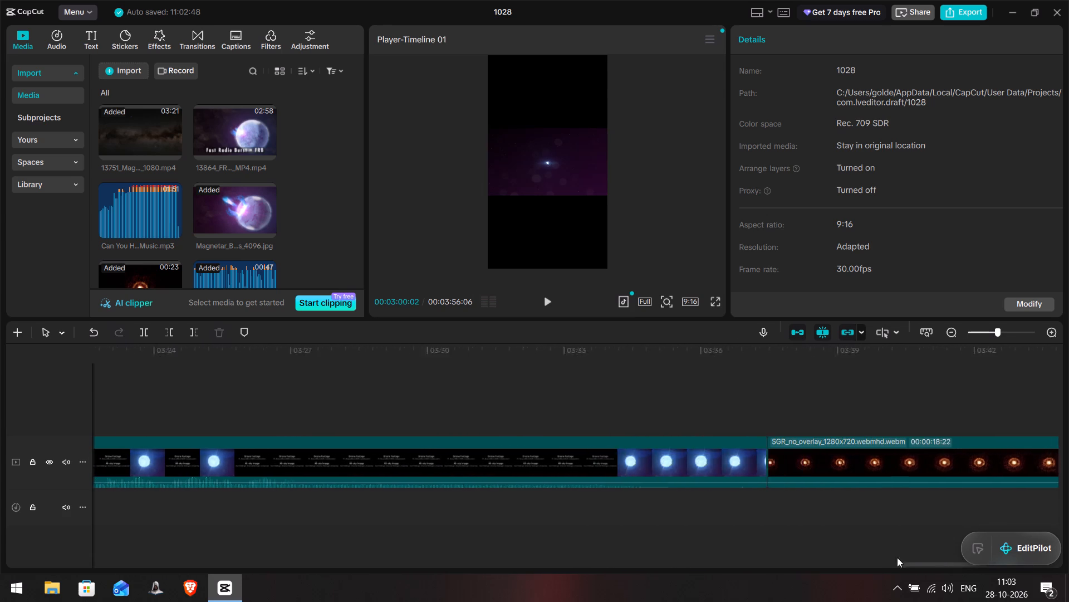
left_click_drag(897, 557, 716, 554)
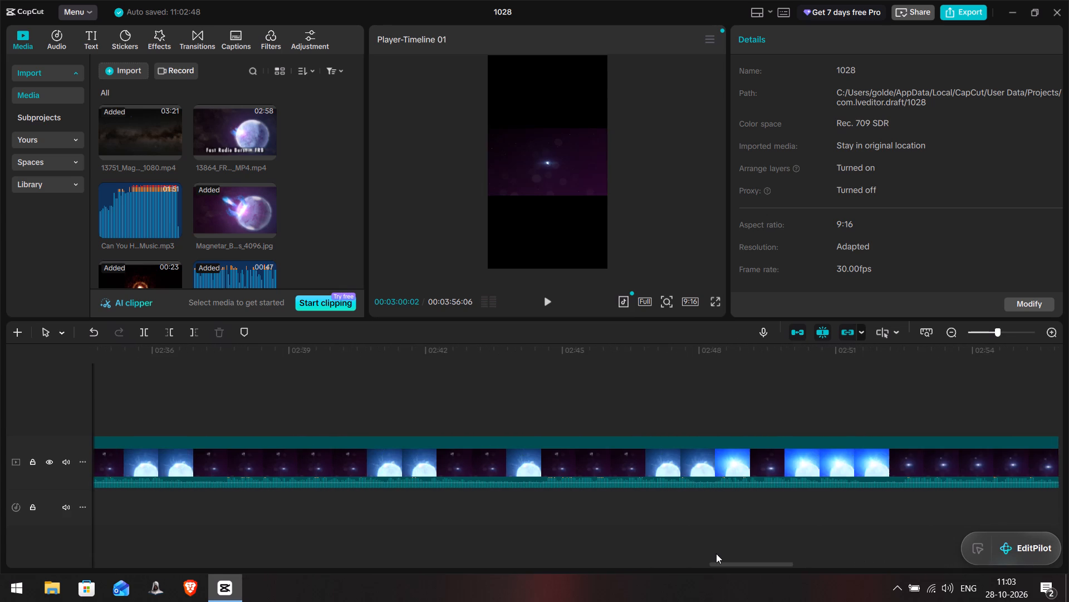
left_click_drag(716, 554, 318, 537)
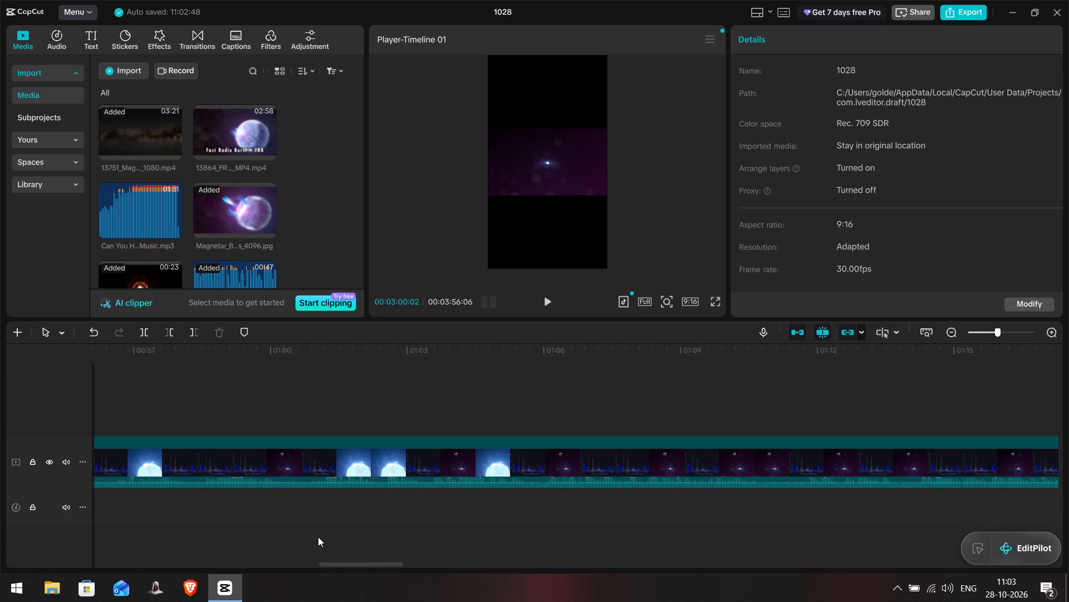
left_click_drag(318, 537, 290, 536)
Examine the 13751_Magnetar_FRB_Best_1080 clip between about 00:00:50 and 00:01:01, playing the red-particle footage from about 00:00:57.
left_click(290, 536)
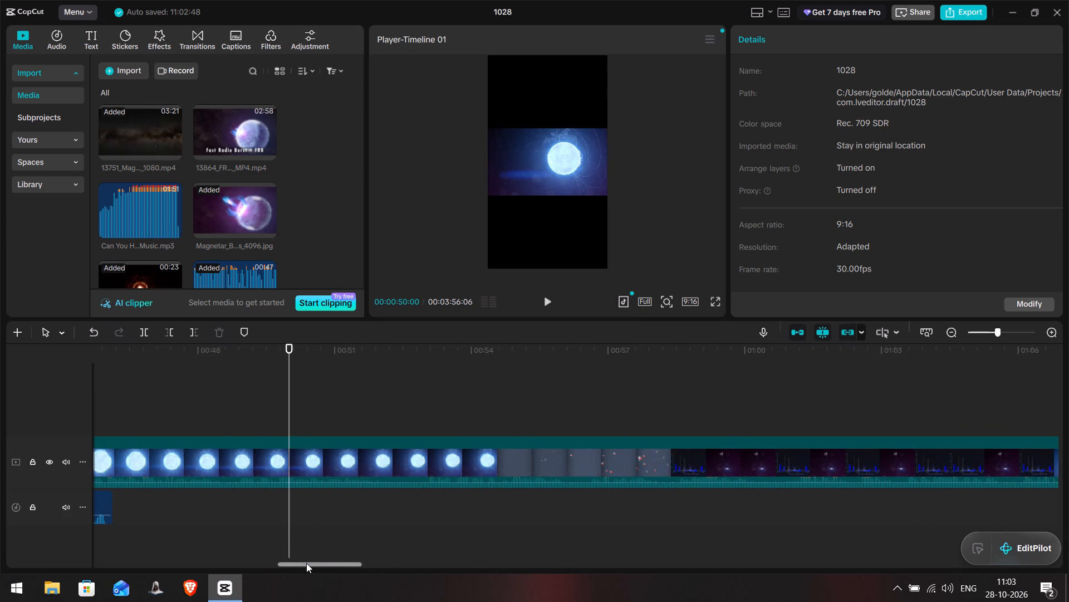
left_click_drag(306, 563, 184, 556)
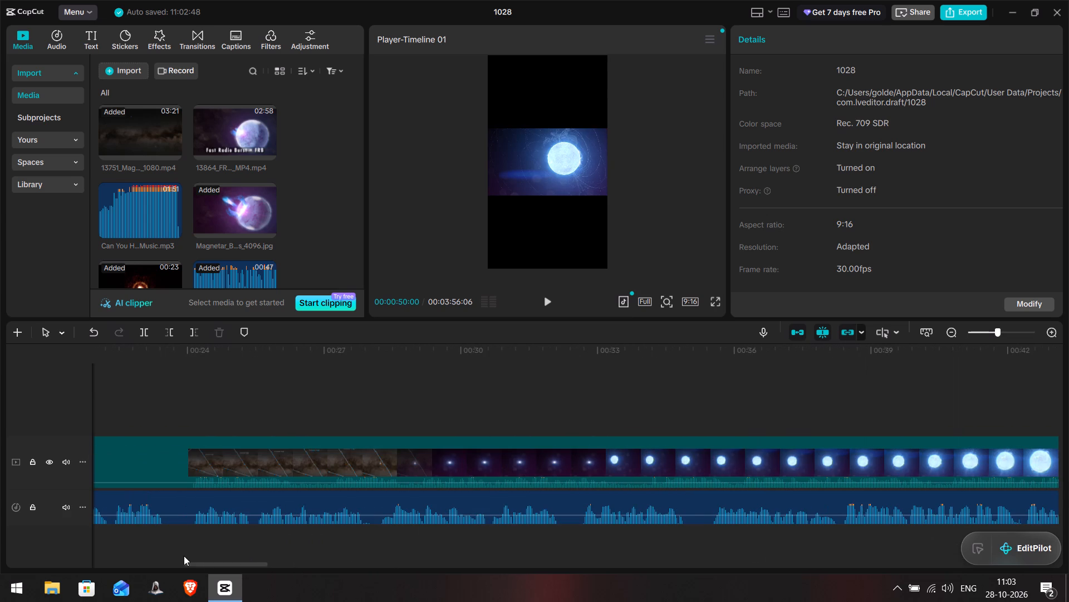
left_click_drag(184, 556, 342, 555)
left_click(341, 405)
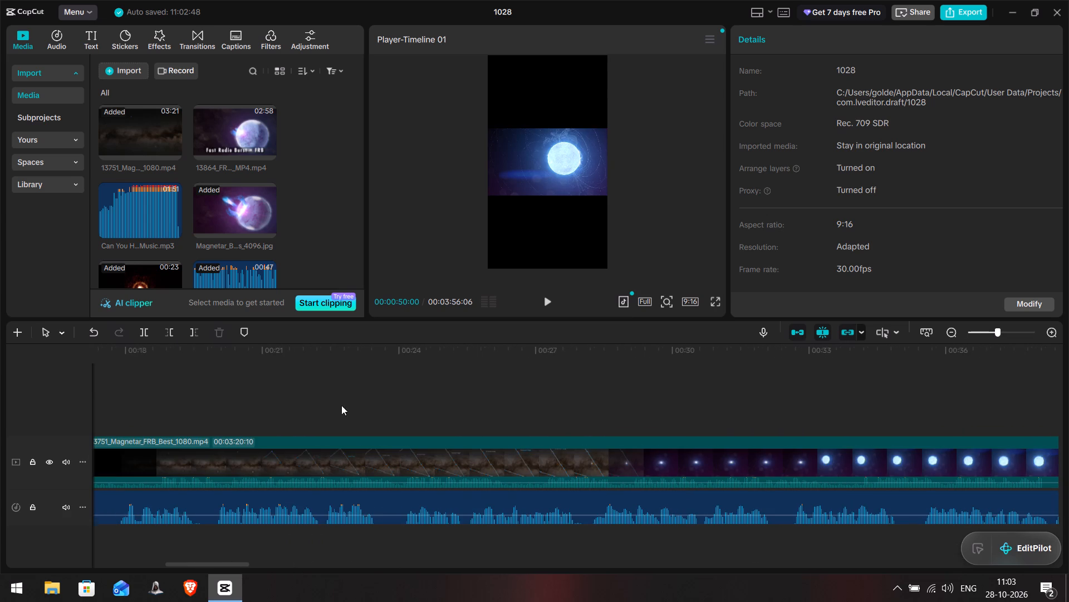
key("space")
key("space")
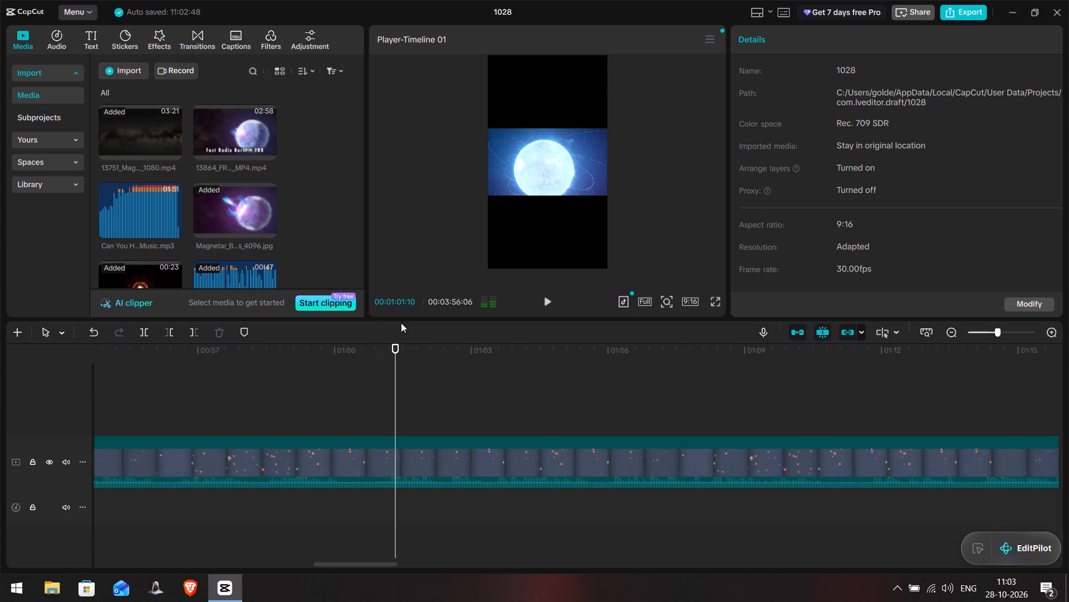
left_click(205, 405)
key("space")
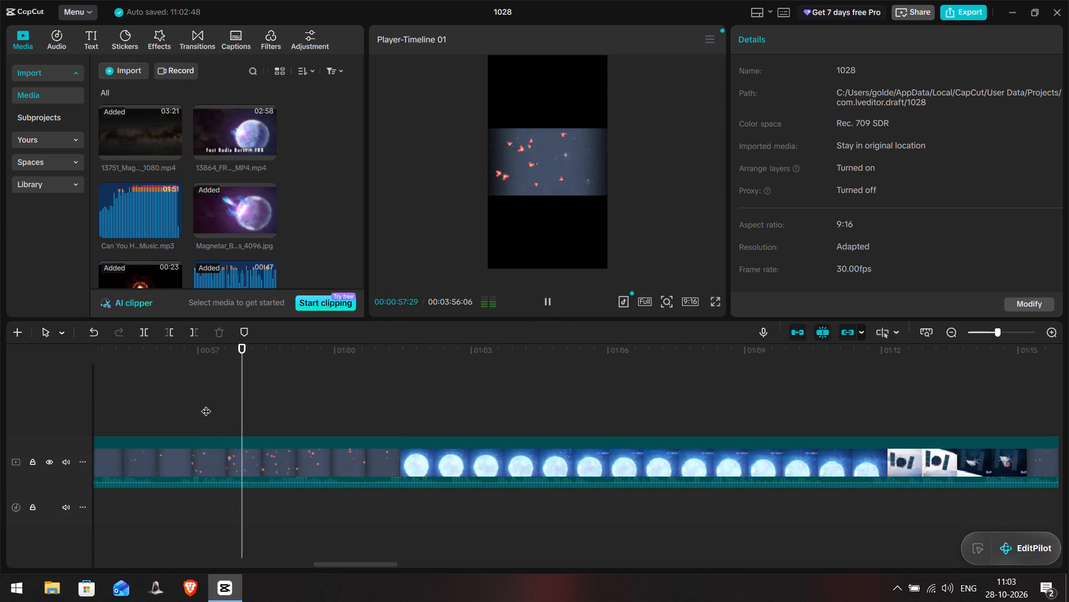
key("space")
key("space")
key("space")
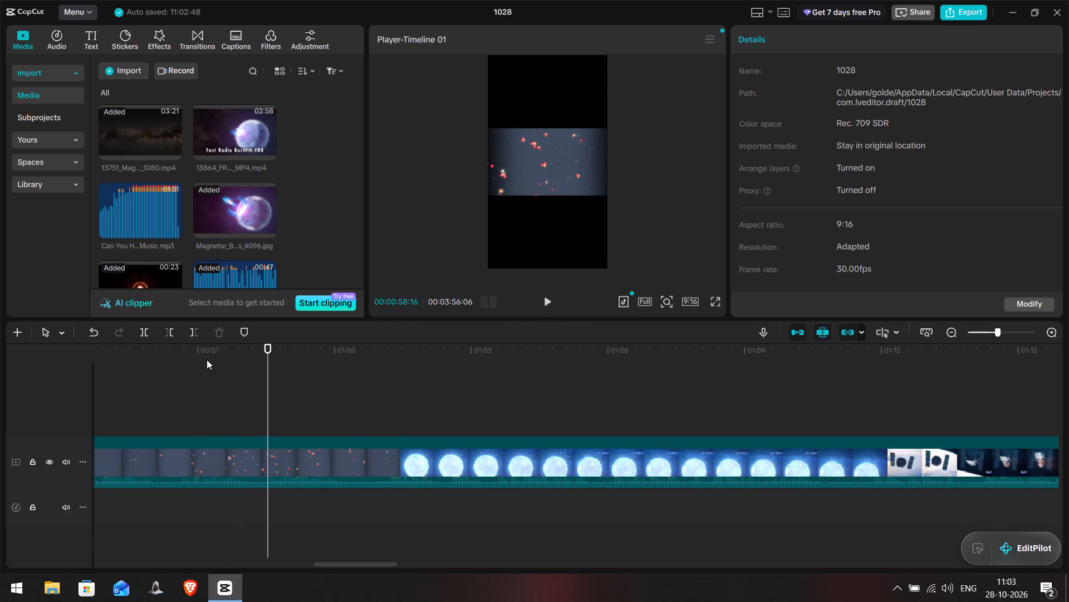
Mute the long 13751_Magnetar_FRB_Best_1080 clip by lowering its volume to -∞ dB, with a brief playback.
left_click(178, 387)
left_click(205, 481)
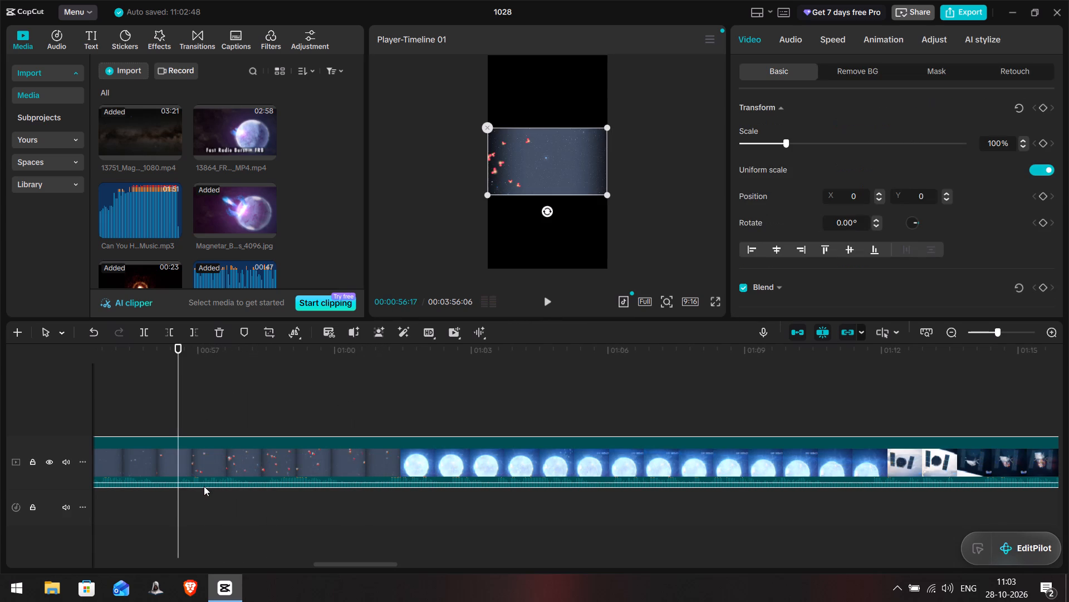
left_click_drag(206, 483, 198, 500)
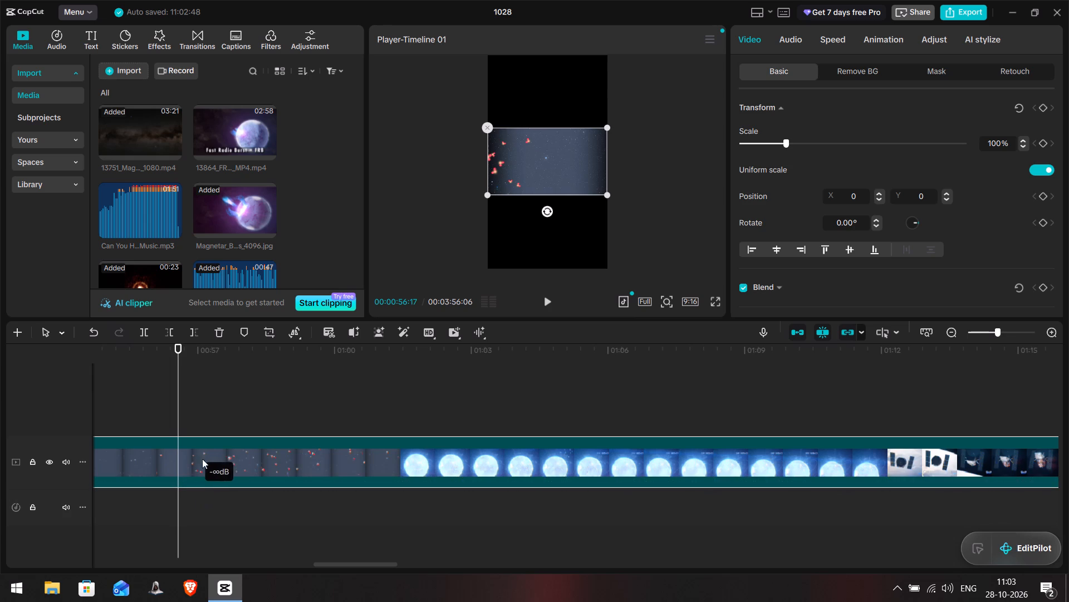
key("space")
key("space")
Split the muted 13751_Magnetar_FRB_Best_1080 clip at 00:00:53:25, just before the red-particle footage, and delete the part before the split.
left_click(172, 395)
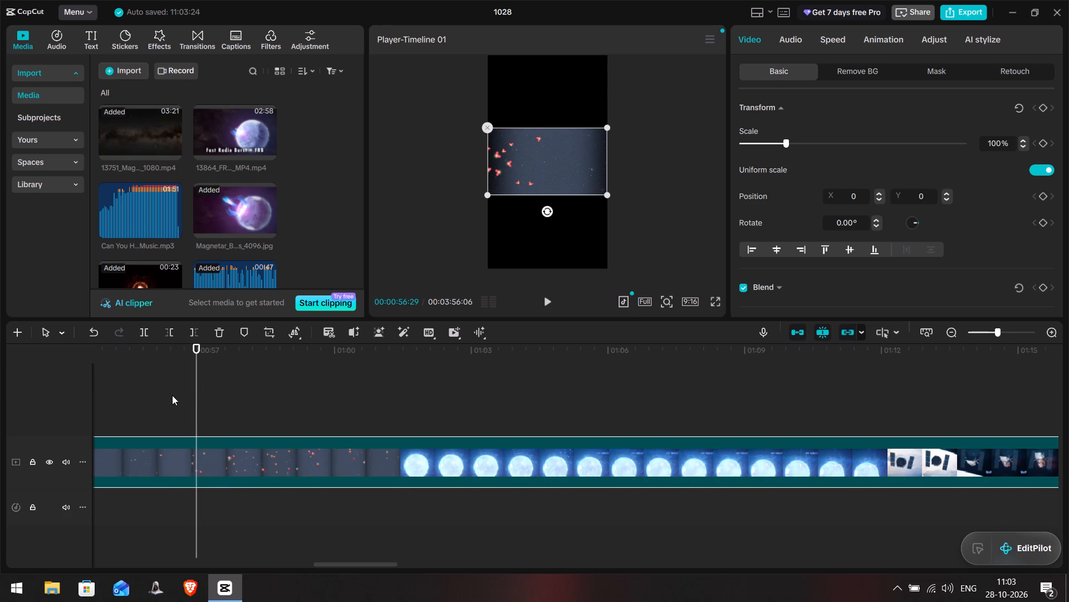
left_click(199, 382)
left_click_drag(195, 385, 159, 388)
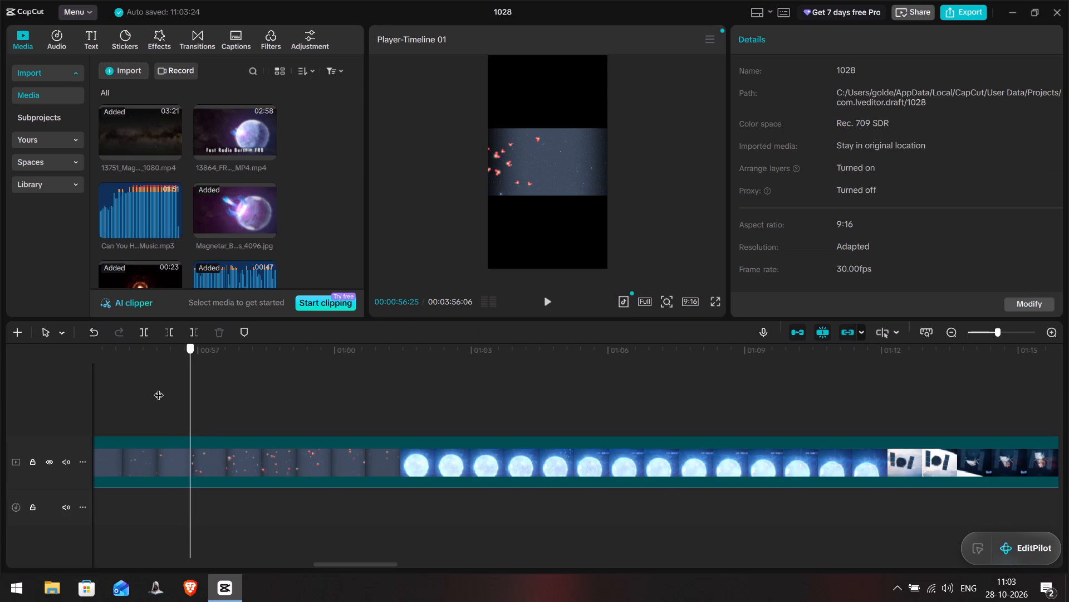
left_click_drag(159, 388, 263, 387)
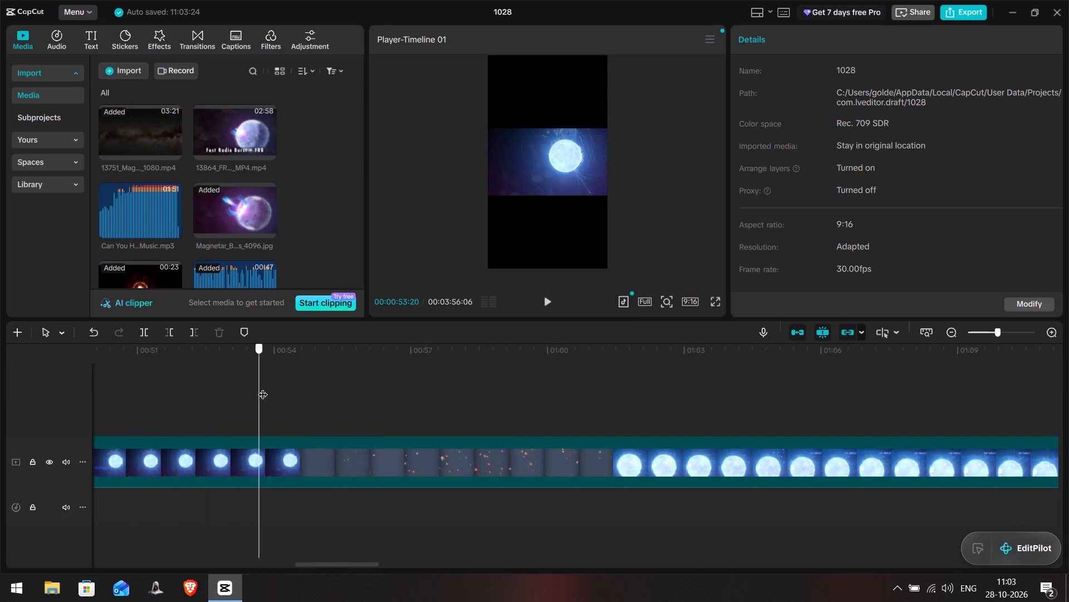
left_click_drag(263, 387, 266, 389)
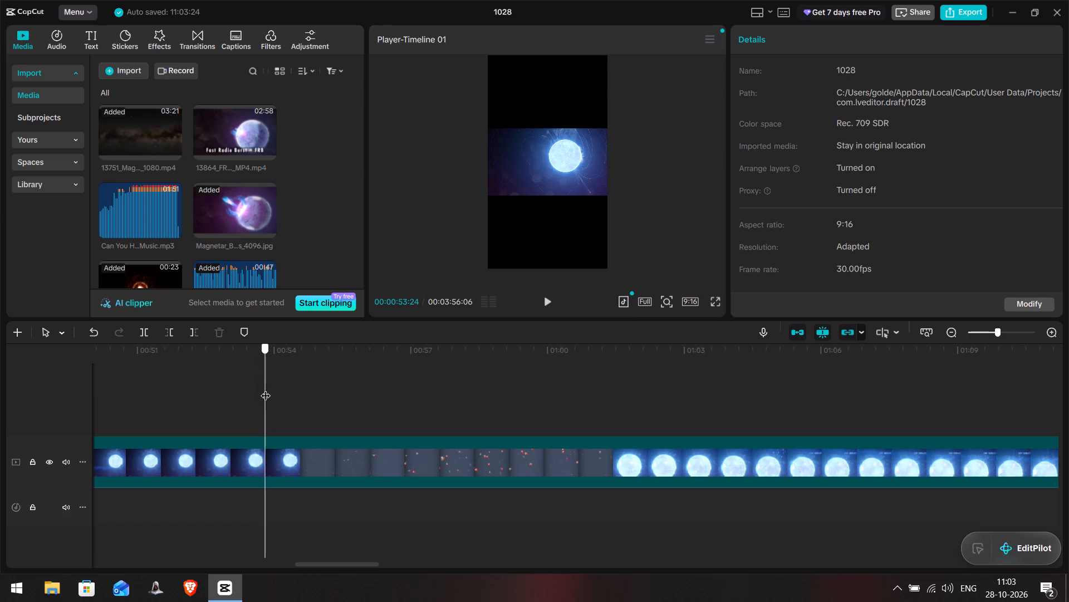
left_click_drag(266, 389, 267, 389)
key("ctrl+b")
left_click(229, 449)
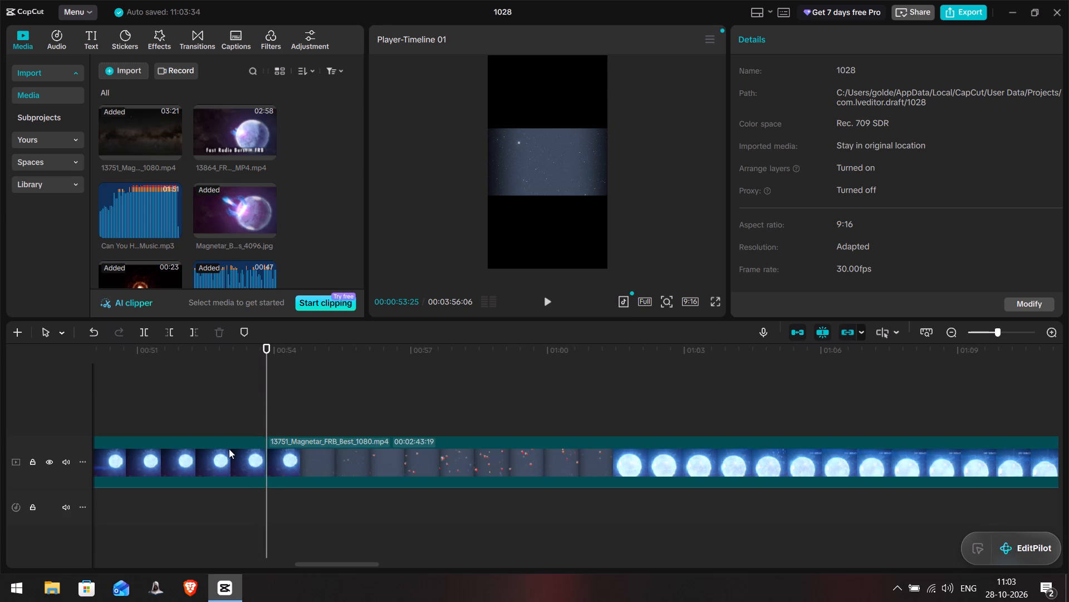
key("Delete")
Play the cut from the magnetar clip into the trimmed footage against the voiceover, from about 00:00:16 to 00:00:17:11.
left_click_drag(357, 562, 203, 551)
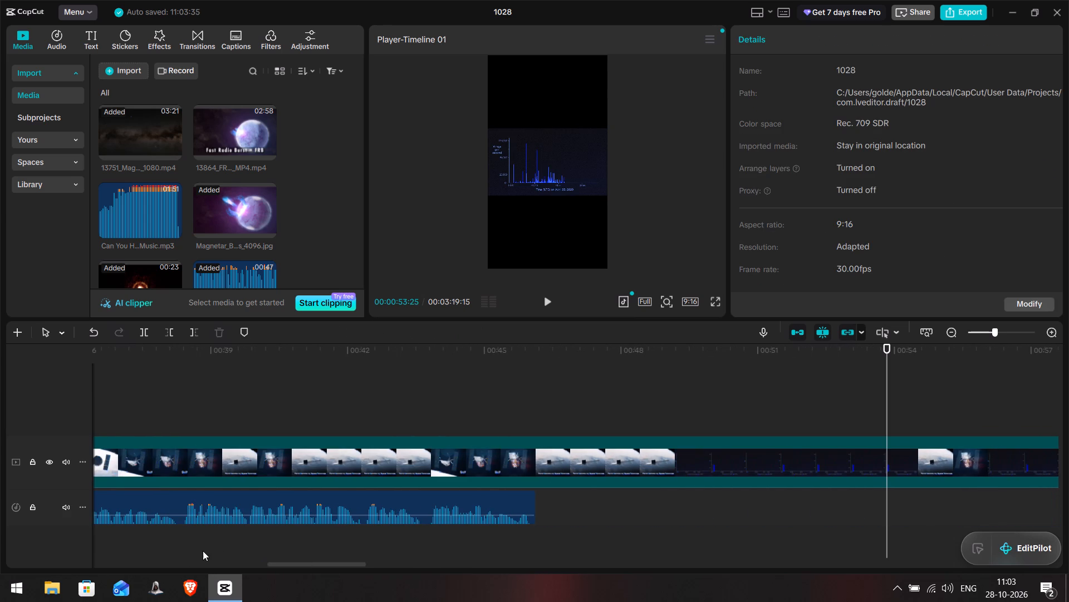
left_click_drag(203, 551, 128, 554)
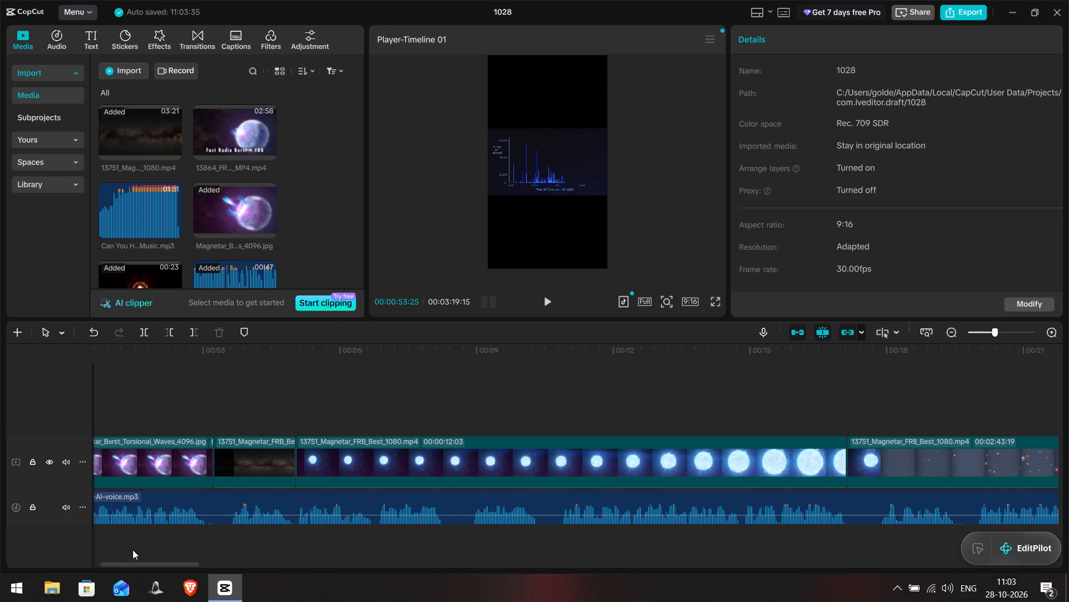
left_click(798, 394)
key("space")
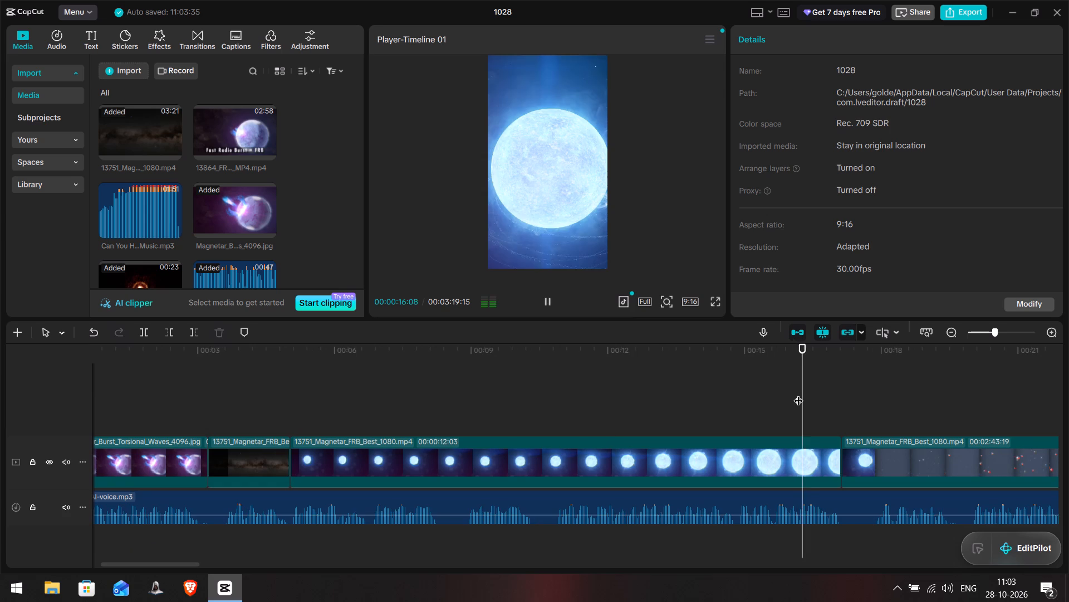
key("space")
key("space")
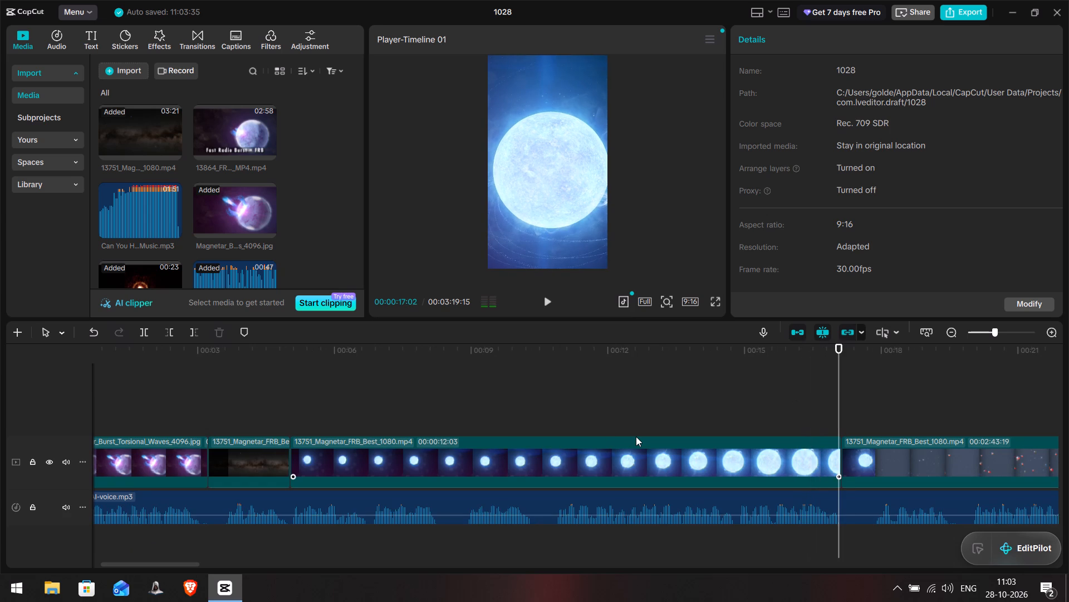
key("space")
Rotate the trimmed particle clip to 90° and scale it to 193% to fill the 9:16 frame, and play it back across the cut.
left_click(563, 184)
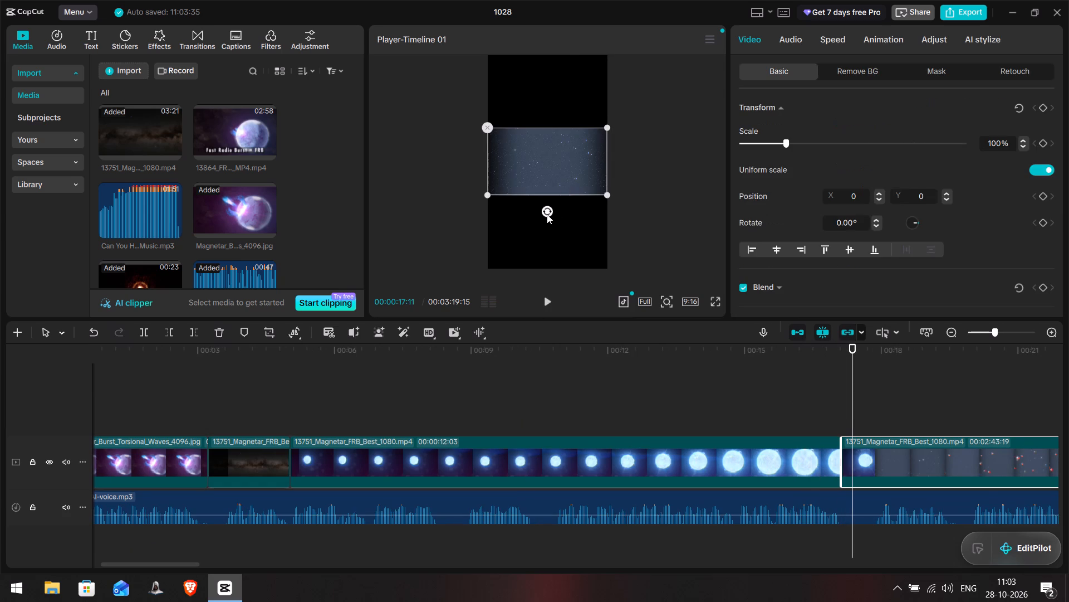
left_click_drag(547, 214, 493, 164)
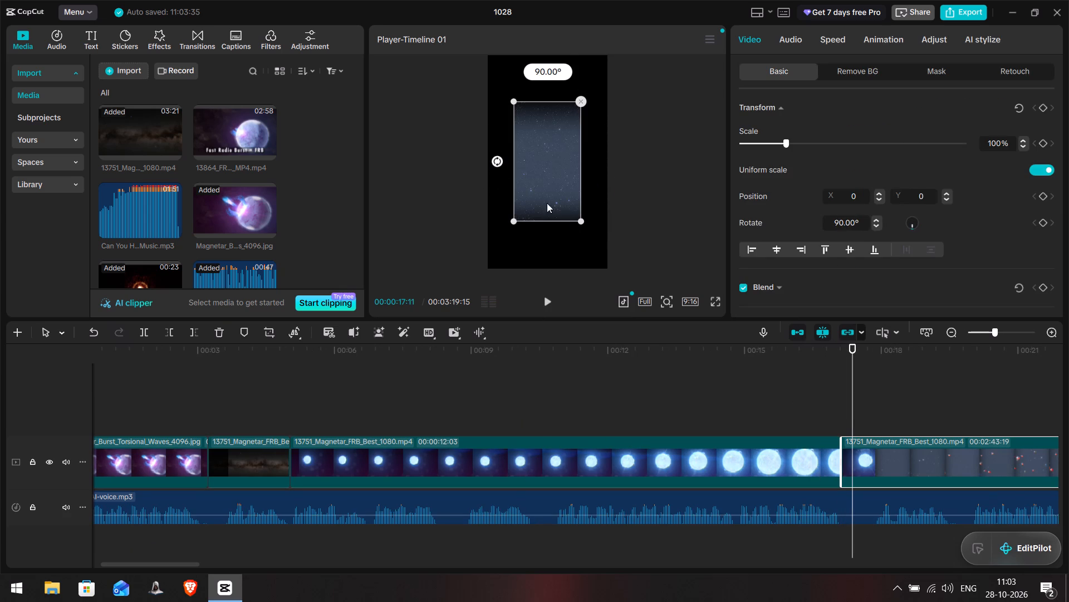
left_click_drag(583, 222, 616, 312)
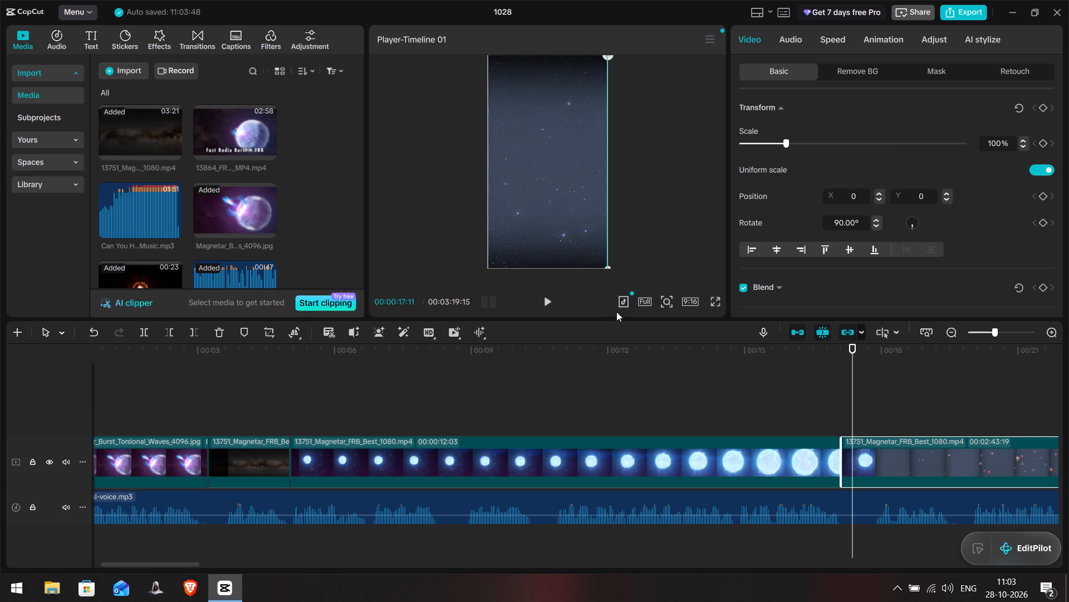
left_click_drag(616, 312, 617, 317)
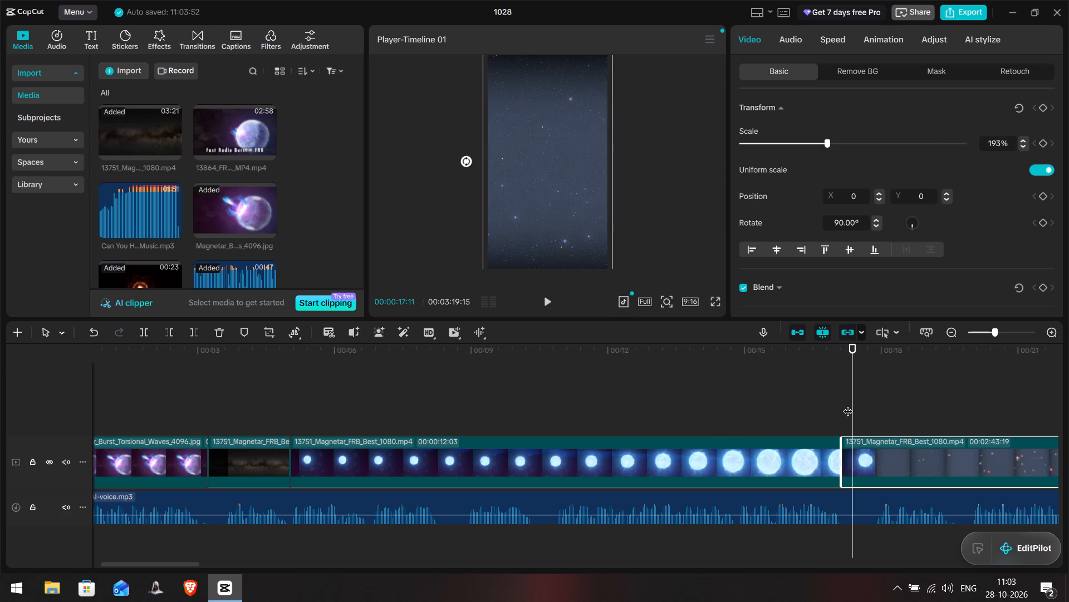
left_click(822, 403)
key("space")
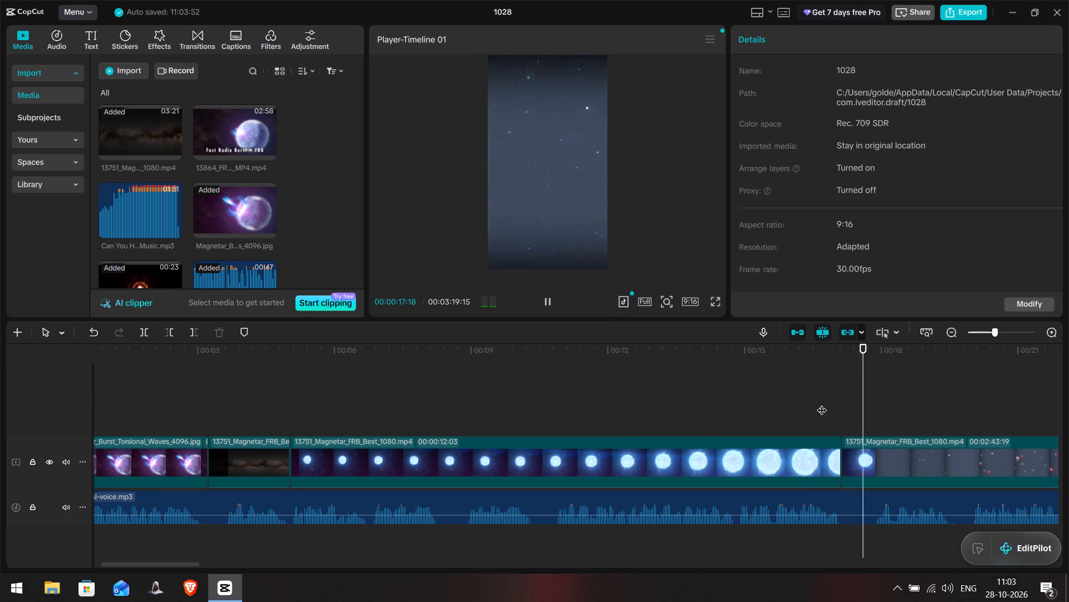
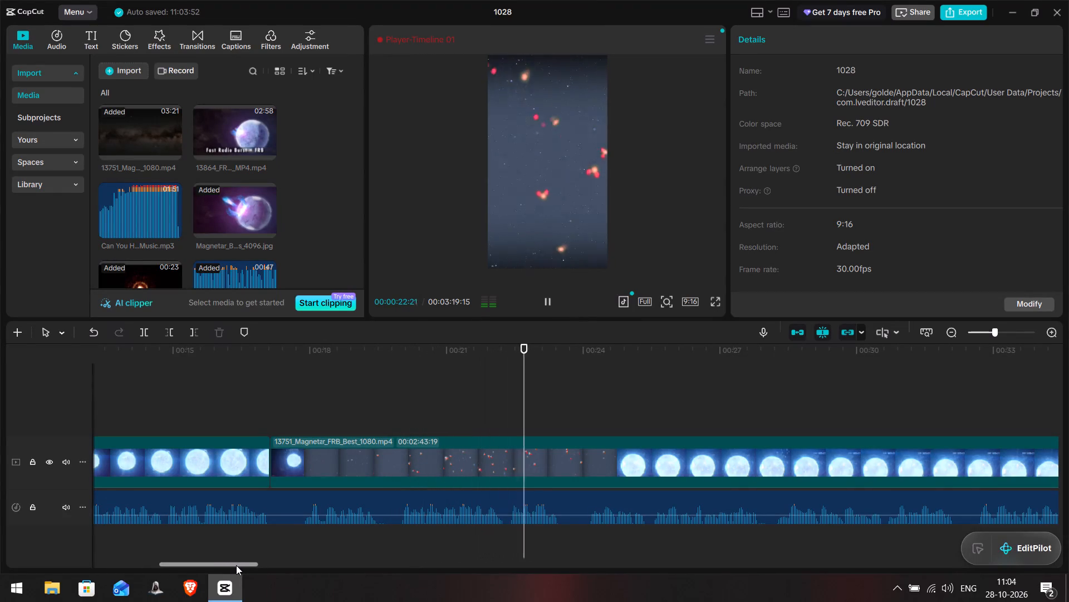
Split the rotated particle clip at 00:00:23:22, delete the part after the split, and play across the cut into the SGR_no_overlay clip.
key("space")
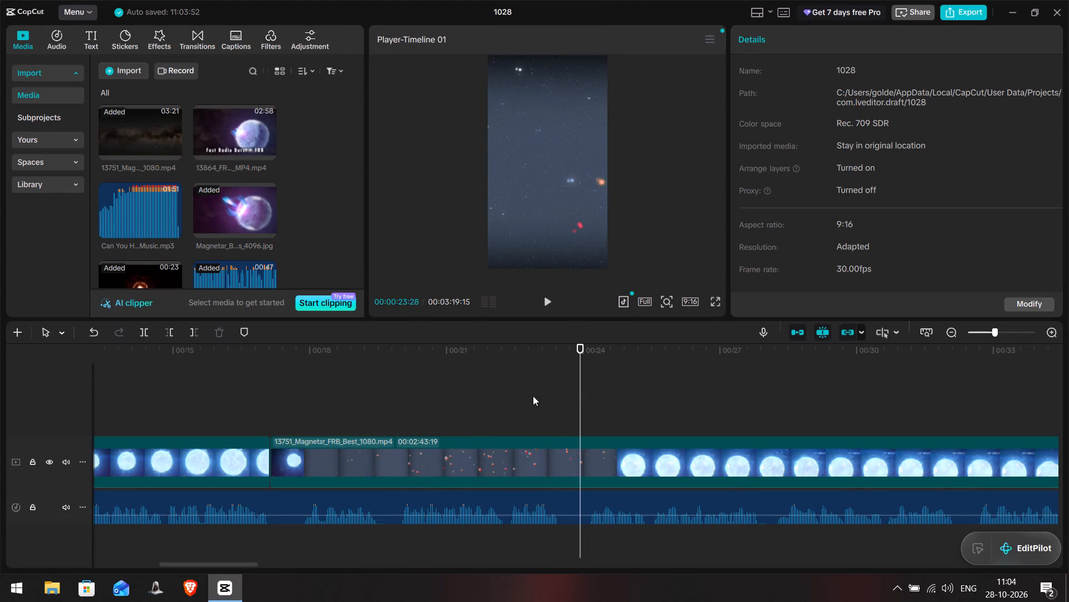
left_click(533, 396)
key("space")
key("space")
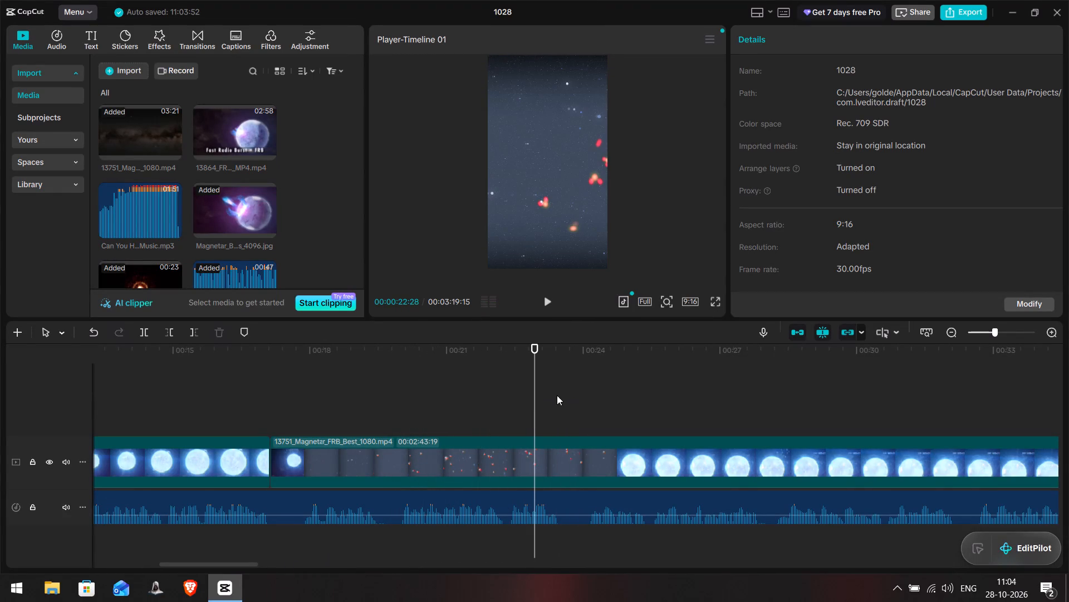
left_click_drag(538, 393, 576, 406)
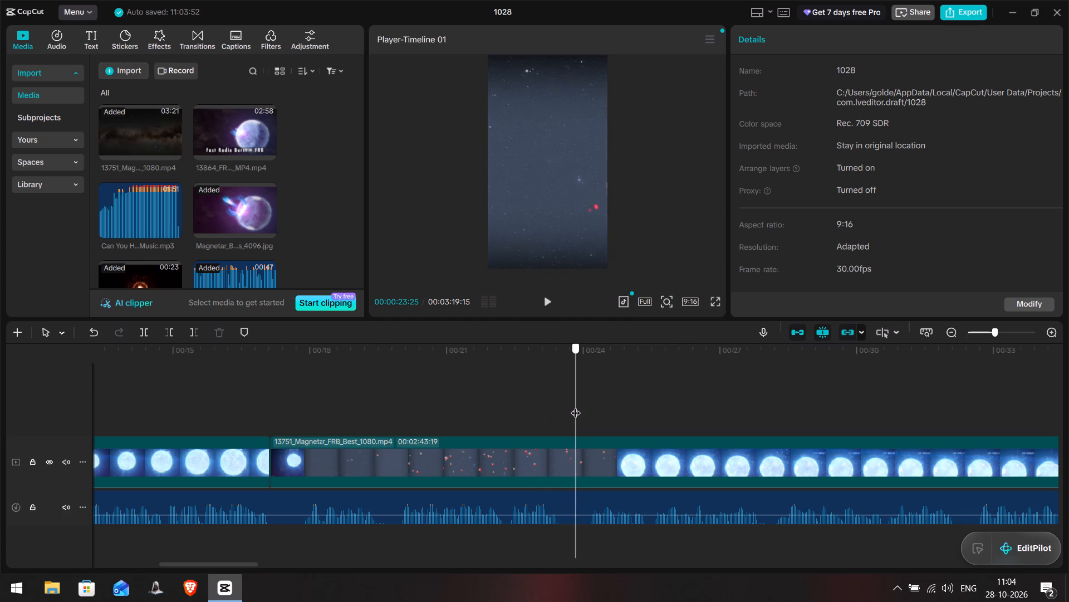
left_click_drag(576, 406, 572, 405)
left_click(596, 463)
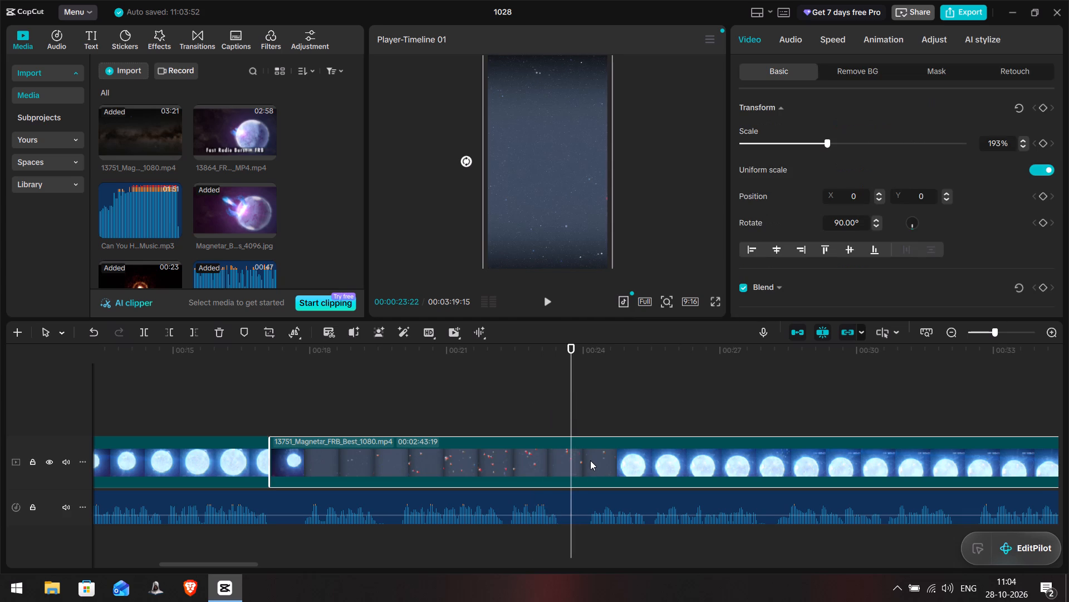
key("ctrl+b")
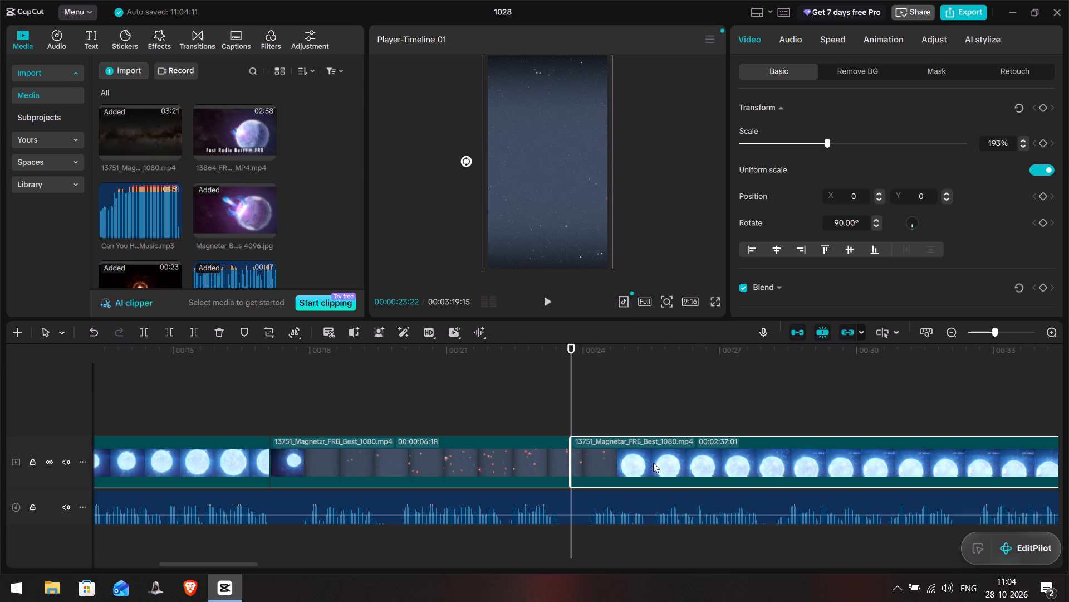
key("Delete")
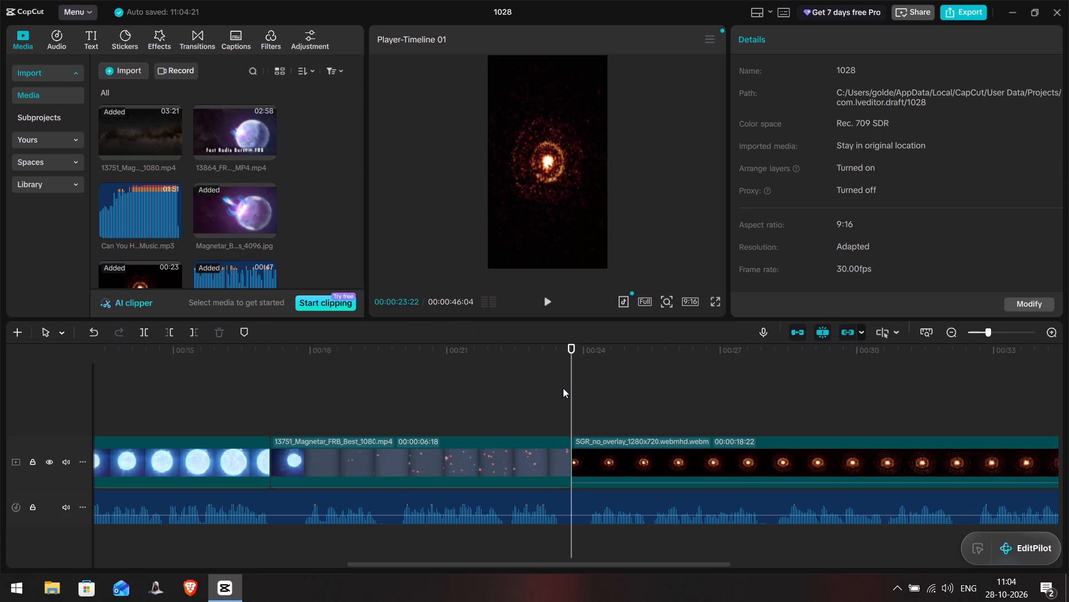
left_click(553, 389)
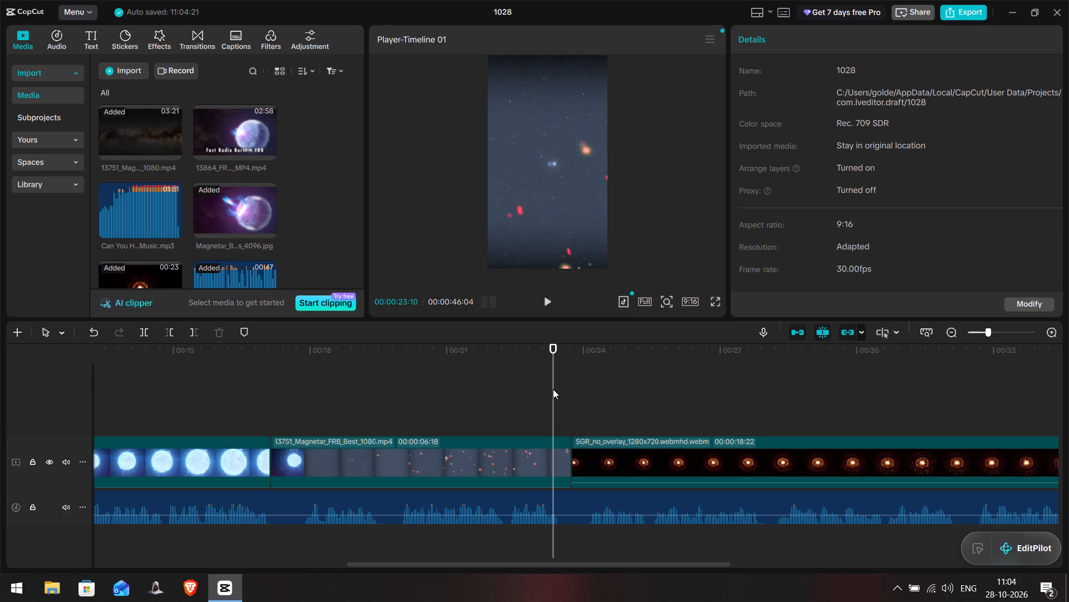
key("space")
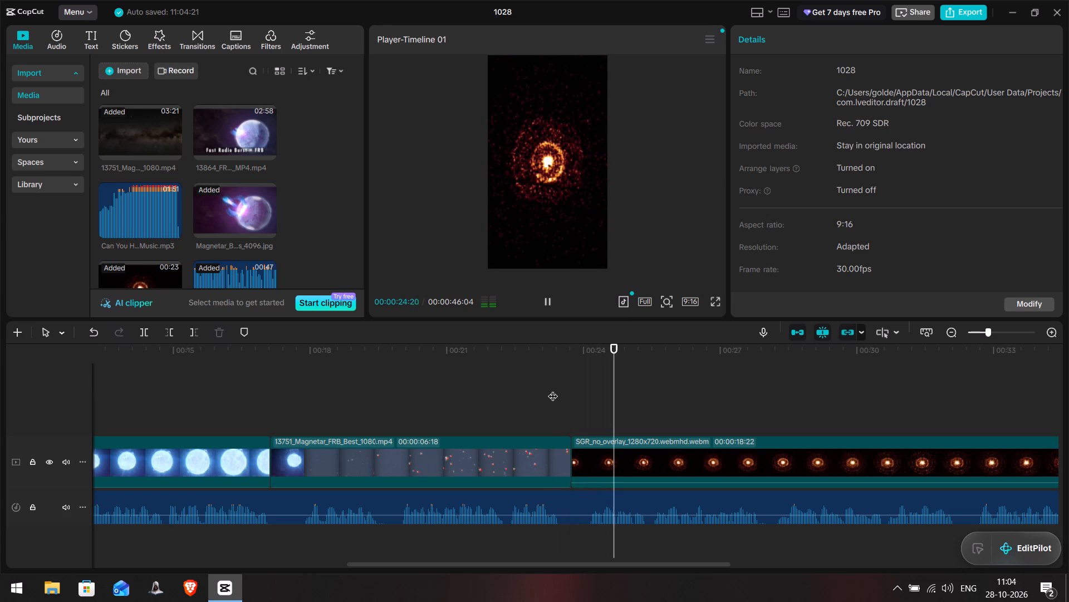
left_click_drag(445, 565, 451, 566)
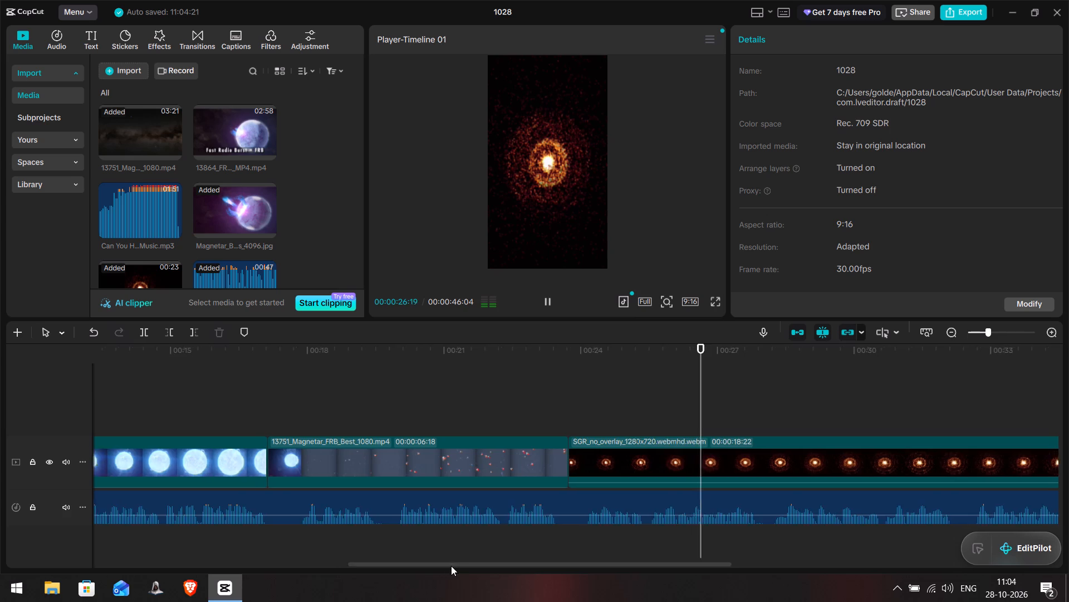
left_click_drag(451, 566, 470, 569)
key("space")
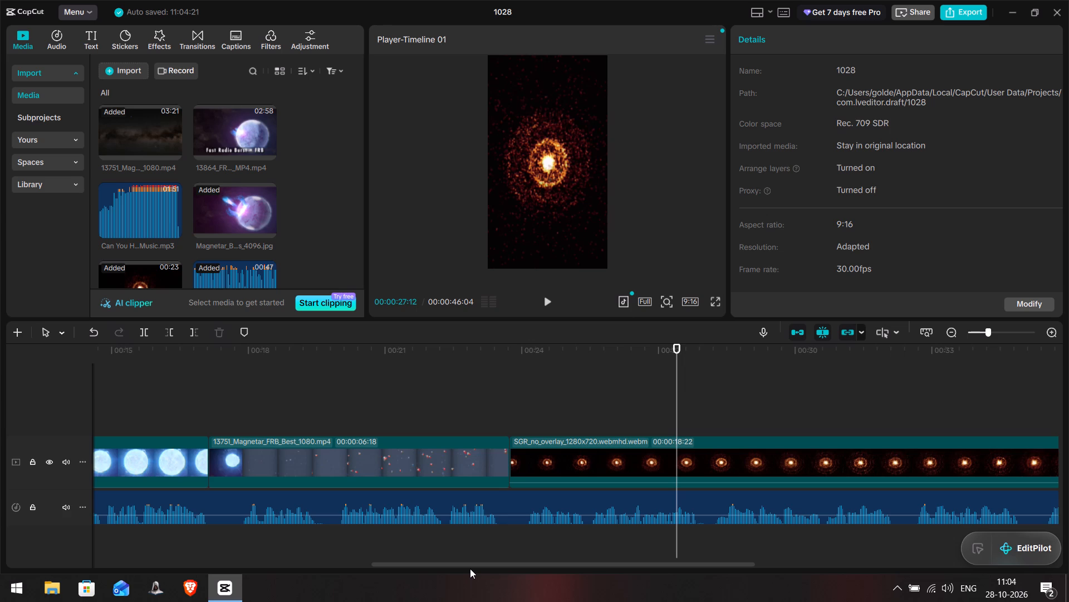
Split the SGR_no_overlay_1280x720 clip at 00:00:30:18, matching a voiceover pause, and delete the part after the split.
left_click(662, 391)
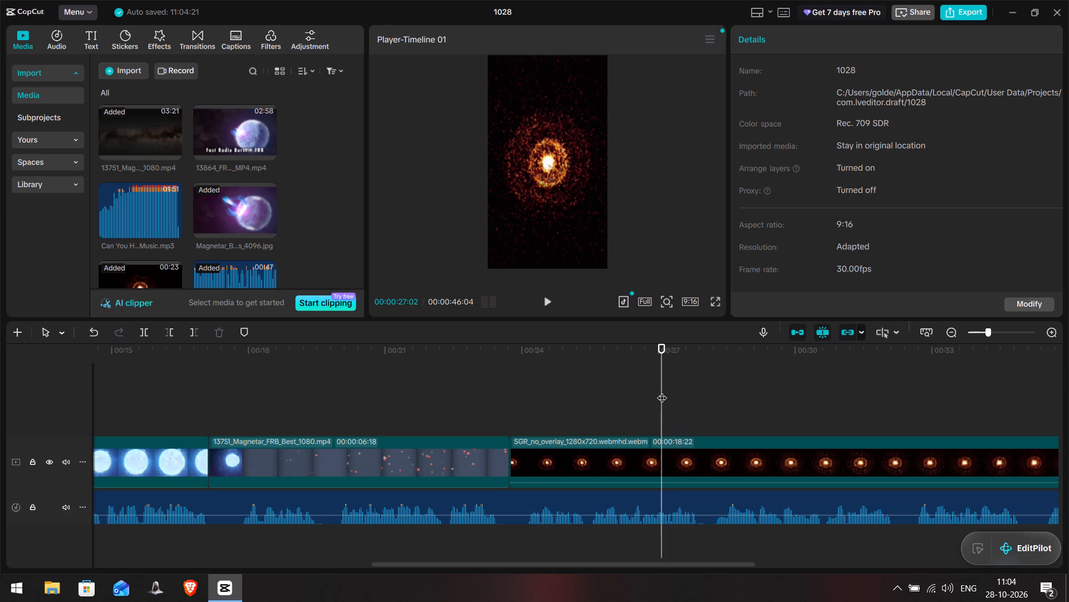
key("space")
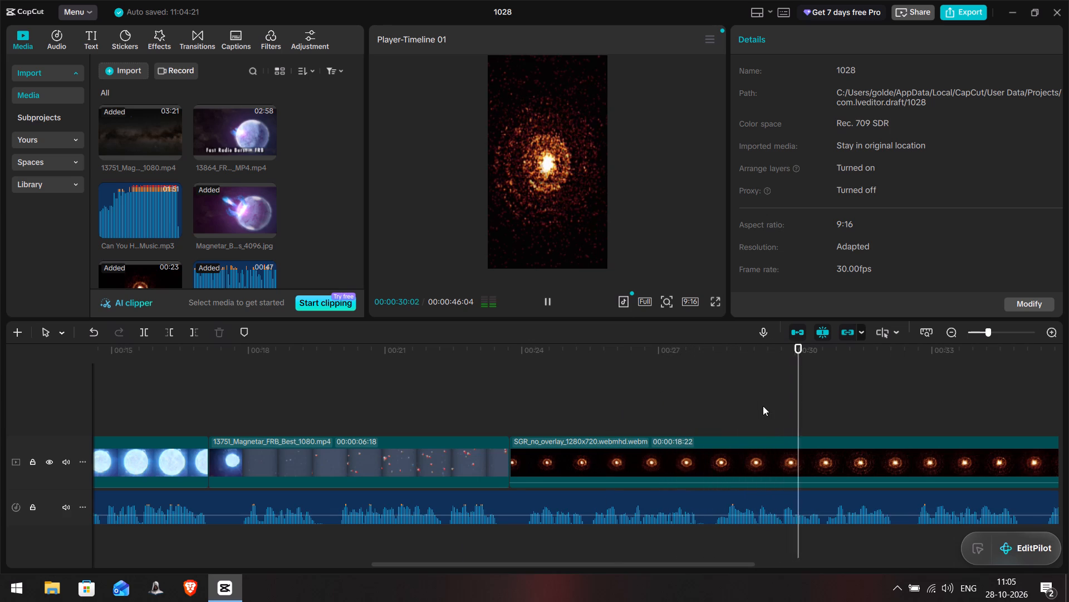
key("space")
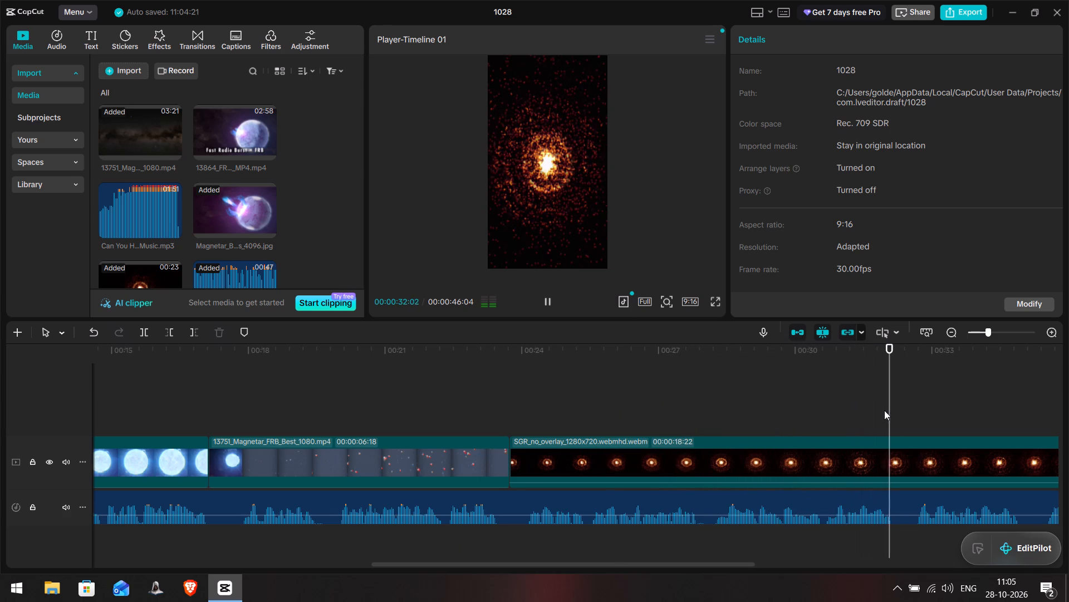
left_click(805, 399)
key("space")
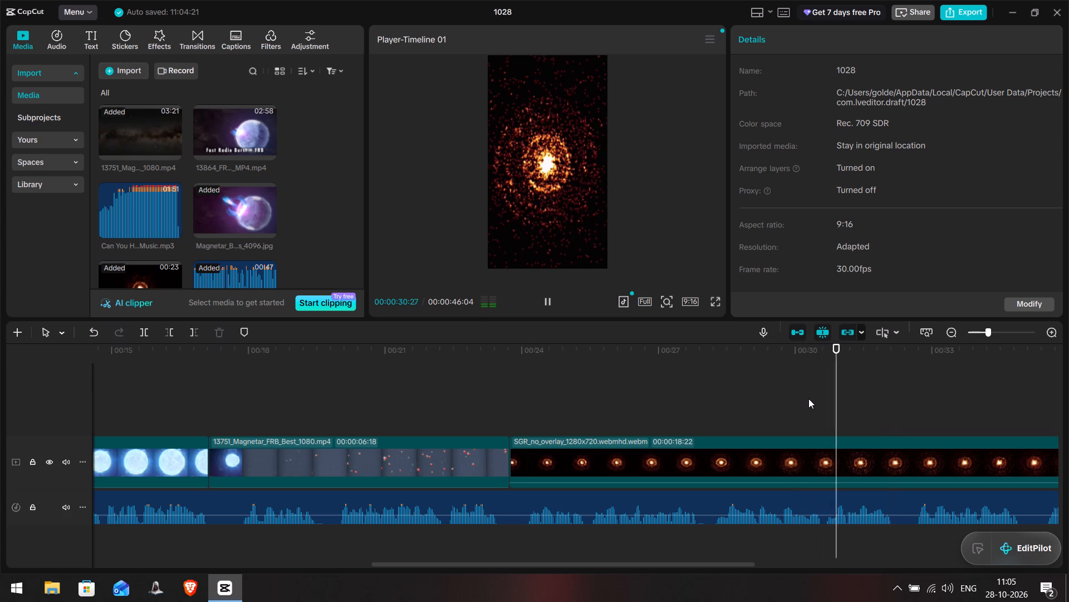
key("space")
left_click(815, 399)
left_click_drag(815, 399, 824, 401)
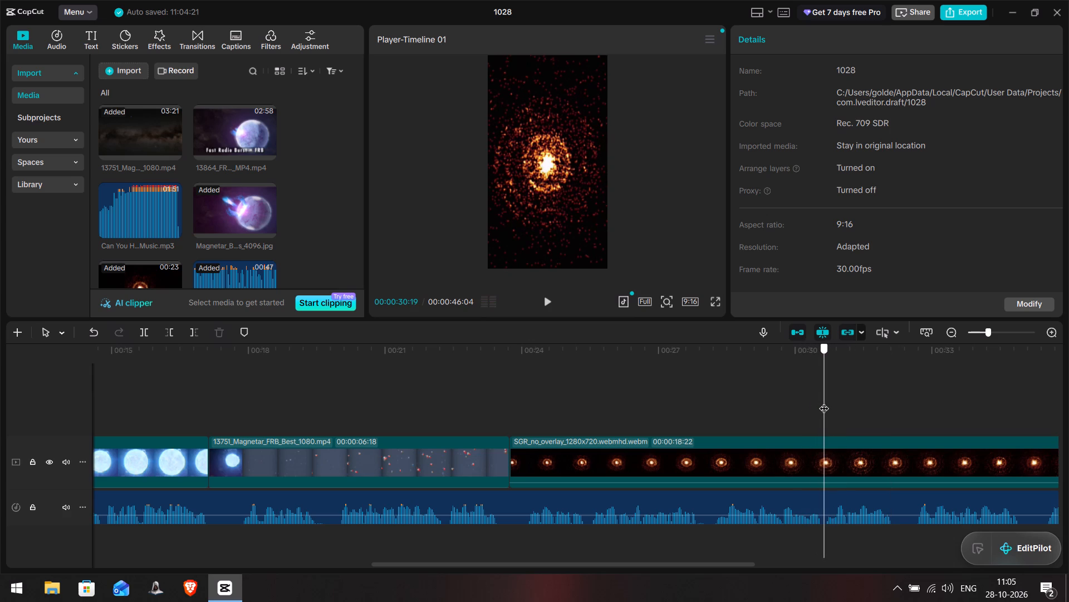
left_click_drag(824, 401, 822, 400)
left_click(858, 464)
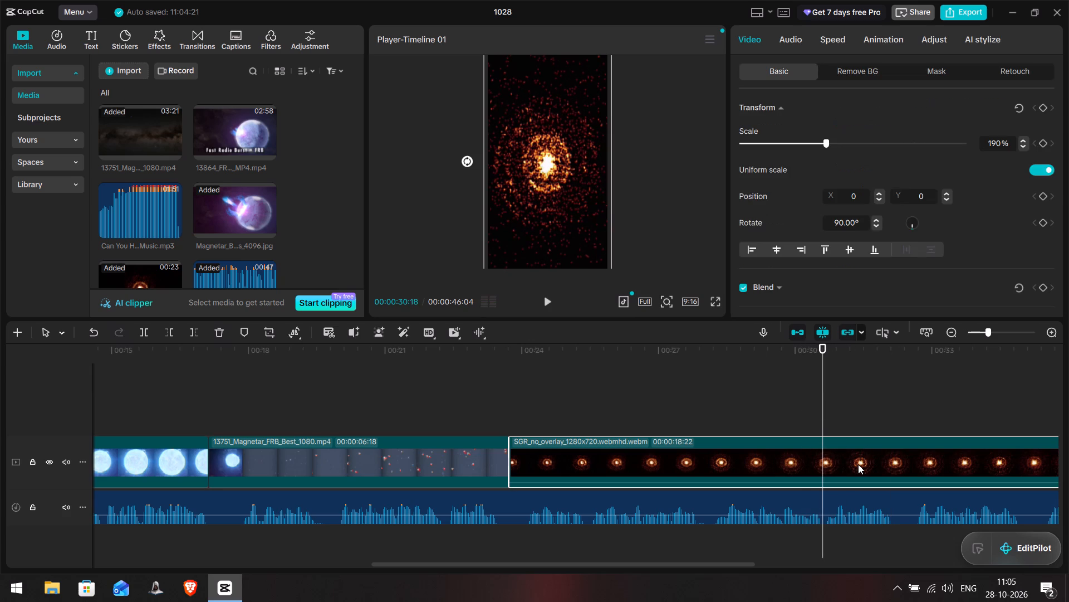
key("ctrl+b")
left_click_drag(558, 565, 671, 554)
key("space")
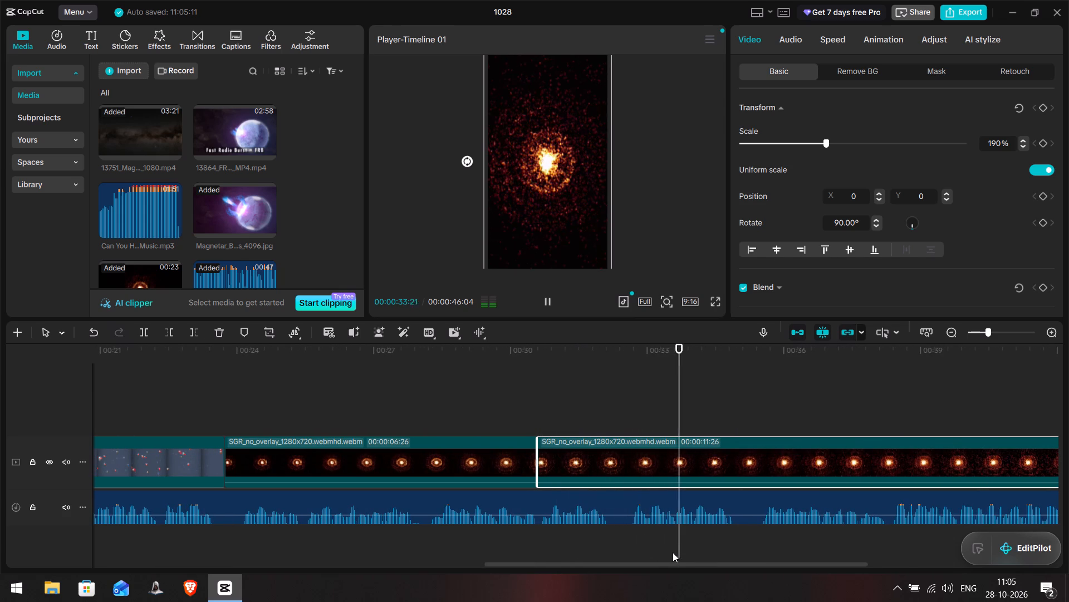
key("space")
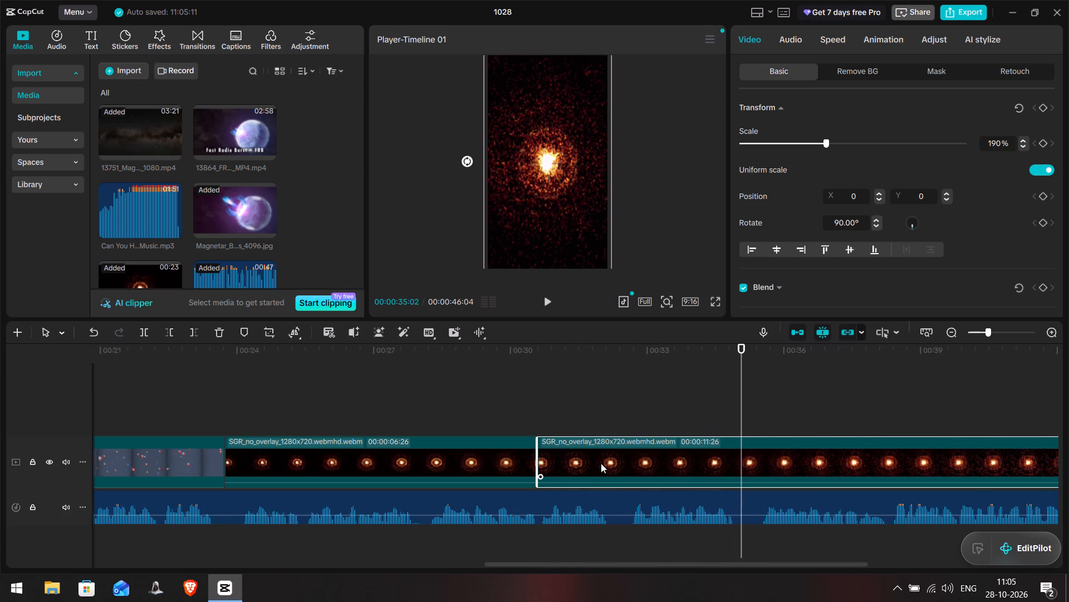
key("Delete")
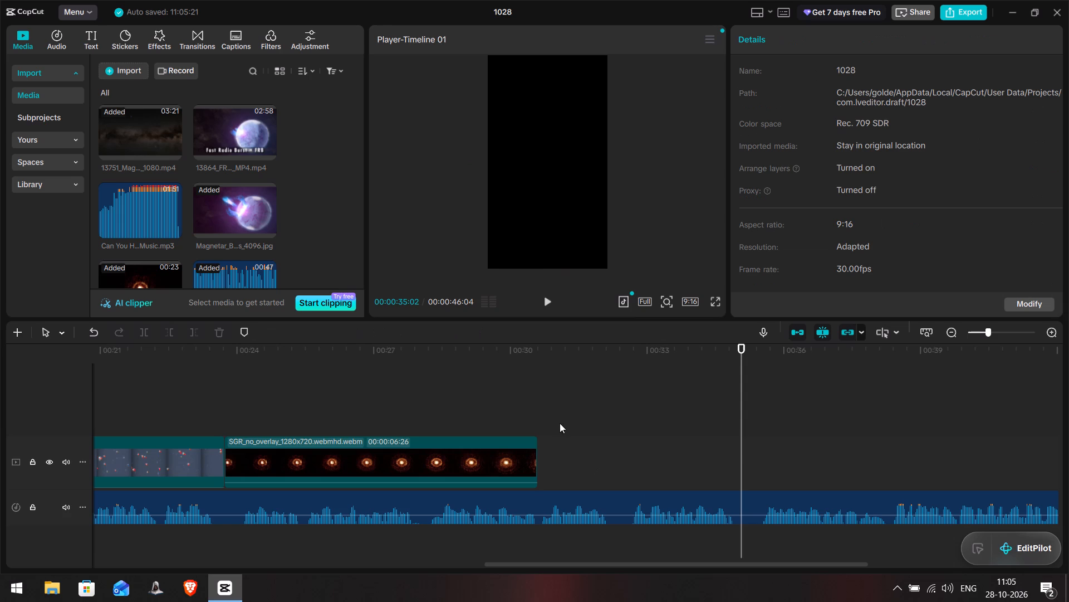
Add the 13864_FRB_WIDE_MP4 video to the main track directly after the trimmed SGR_no_overlay clip.
left_click(225, 137)
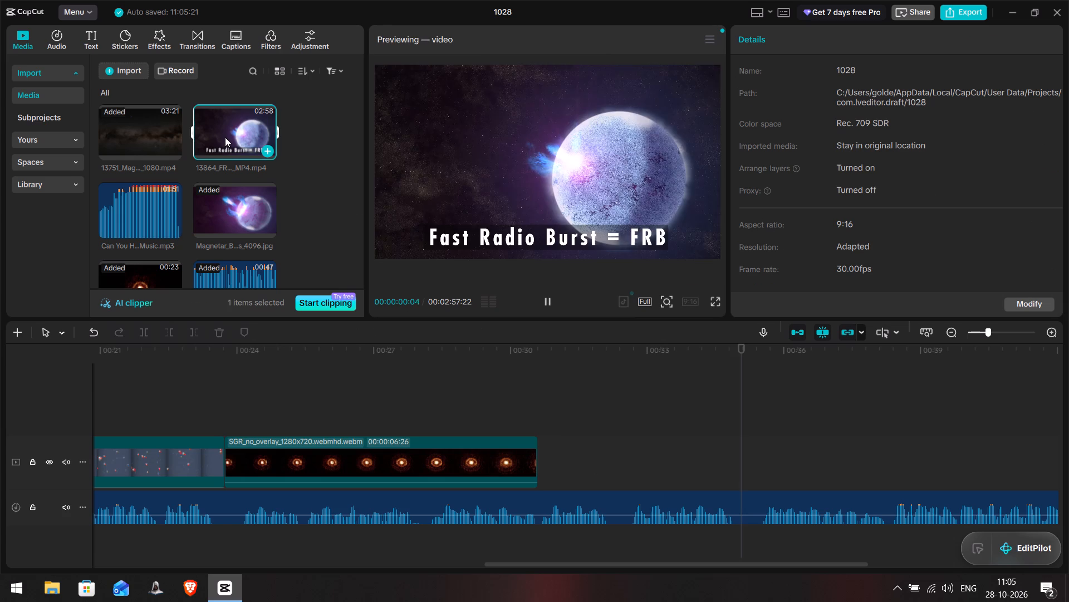
left_click_drag(223, 128, 555, 463)
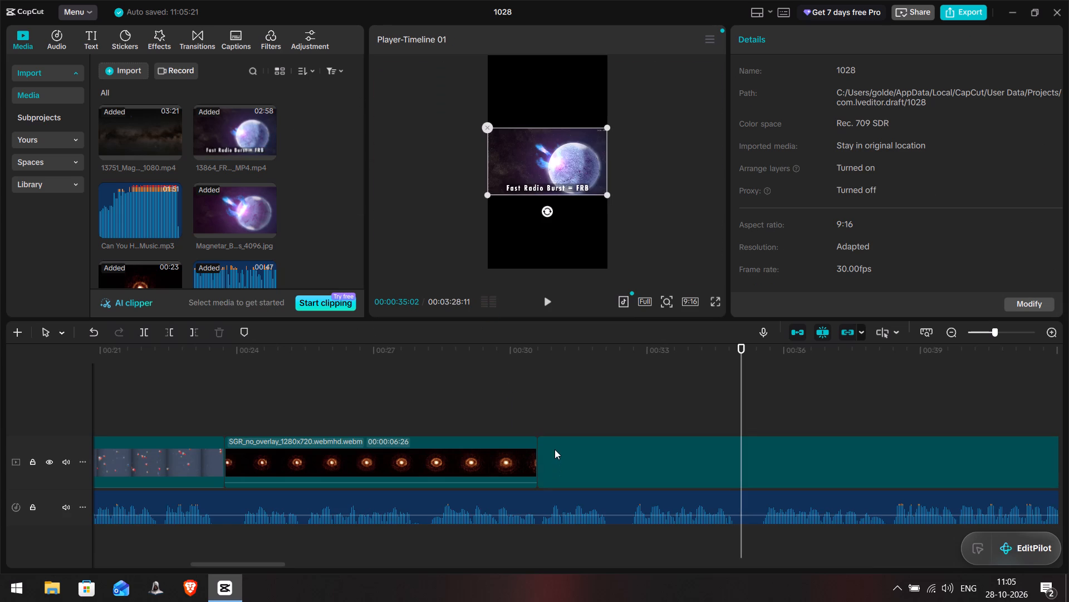
left_click(568, 361)
Mute the 13864_FRB_WIDE_MP4 clip by lowering its volume, with brief playback against the voiceover, and dismiss the playback notice.
left_click(693, 349)
key("space")
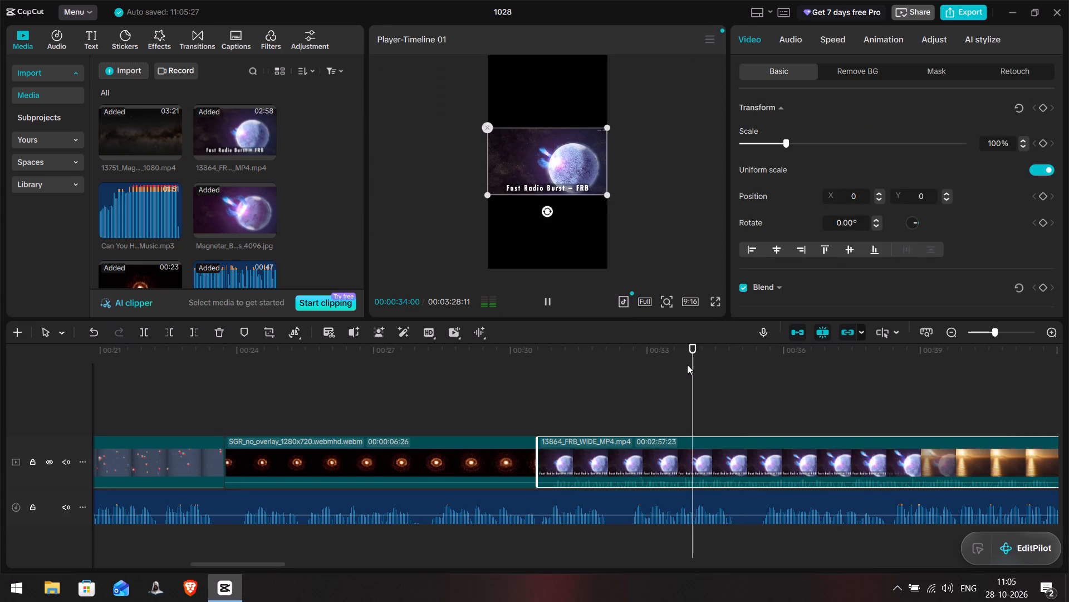
left_click(239, 568)
left_click_drag(239, 566, 264, 565)
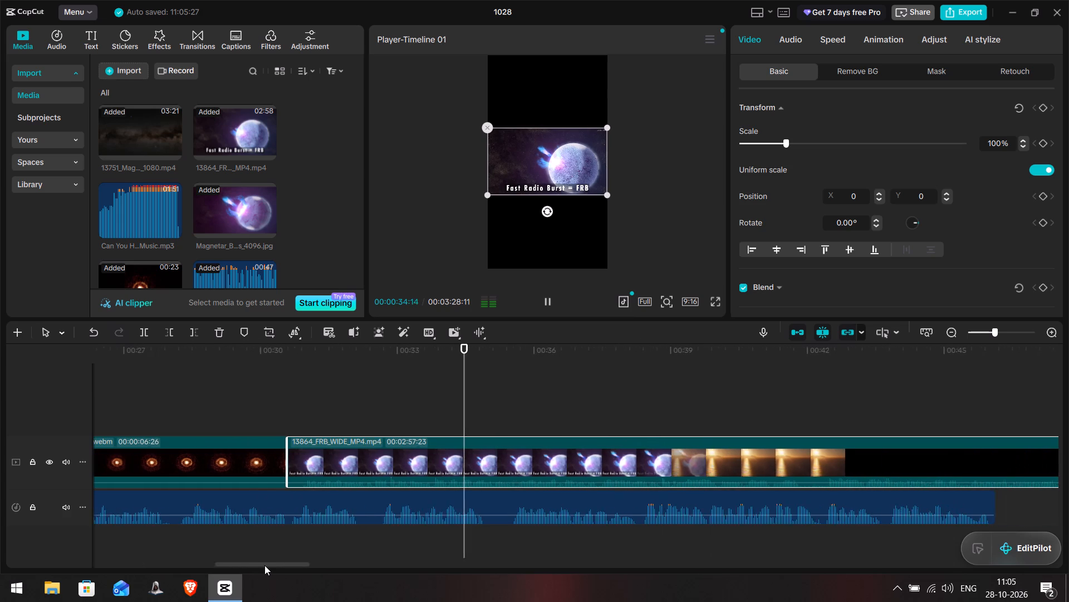
left_click_drag(264, 565, 272, 565)
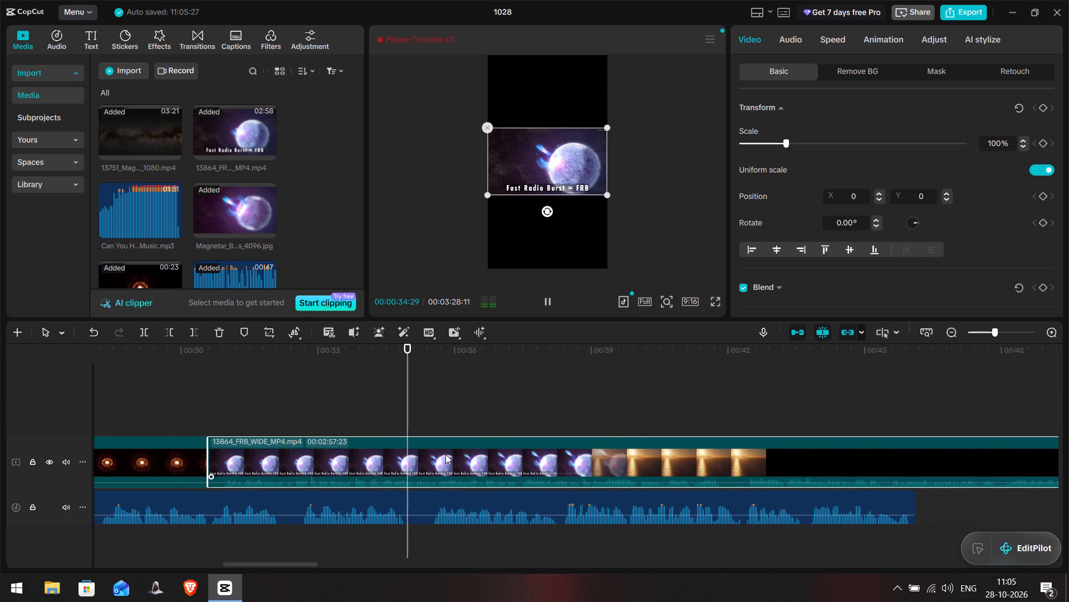
left_click_drag(437, 483, 437, 499)
key("space")
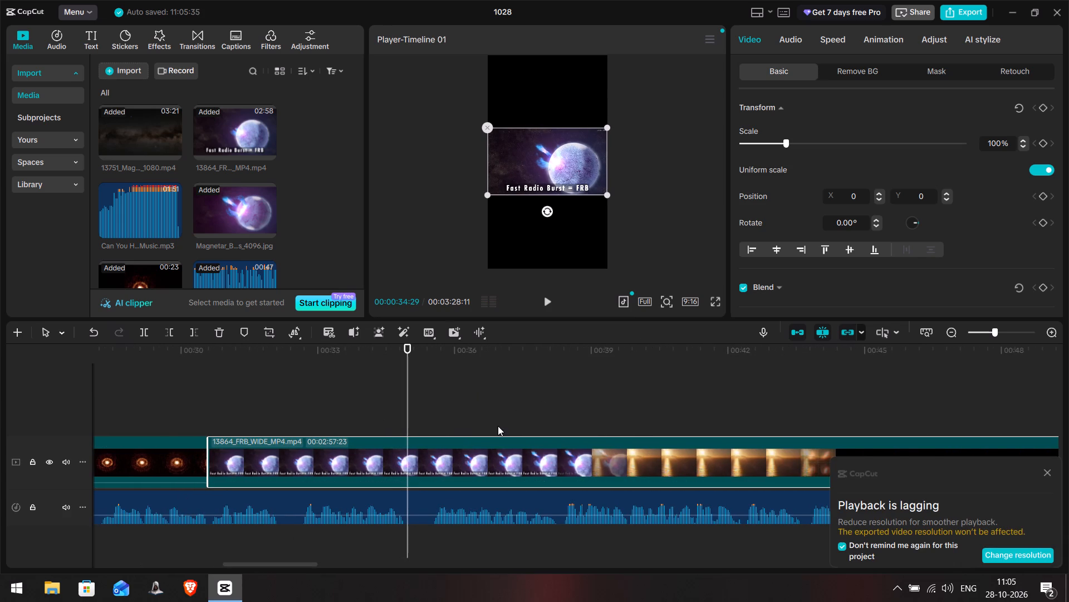
key("space")
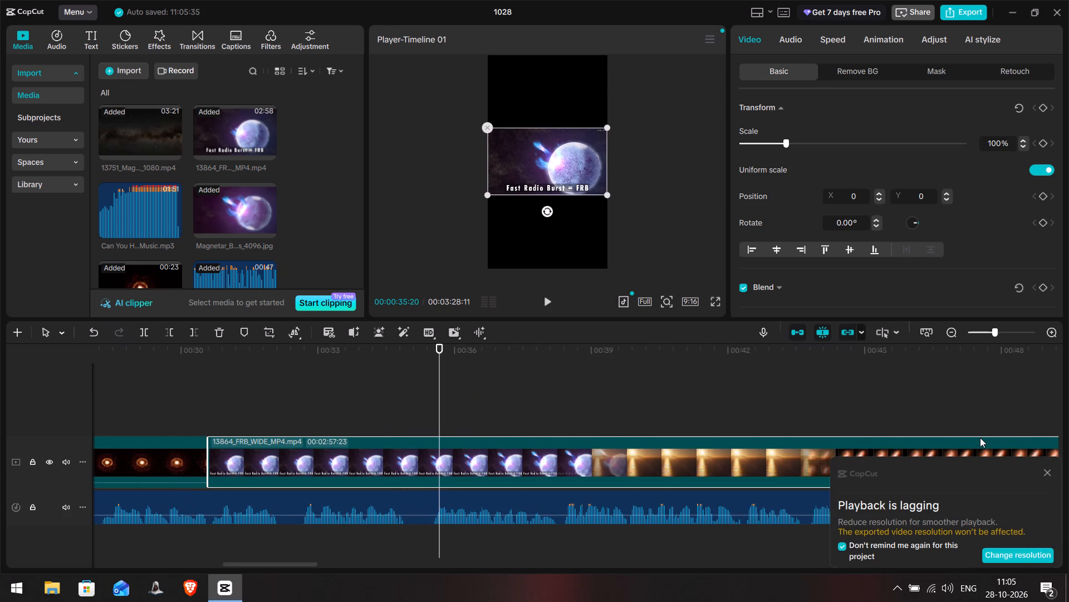
left_click(1048, 472)
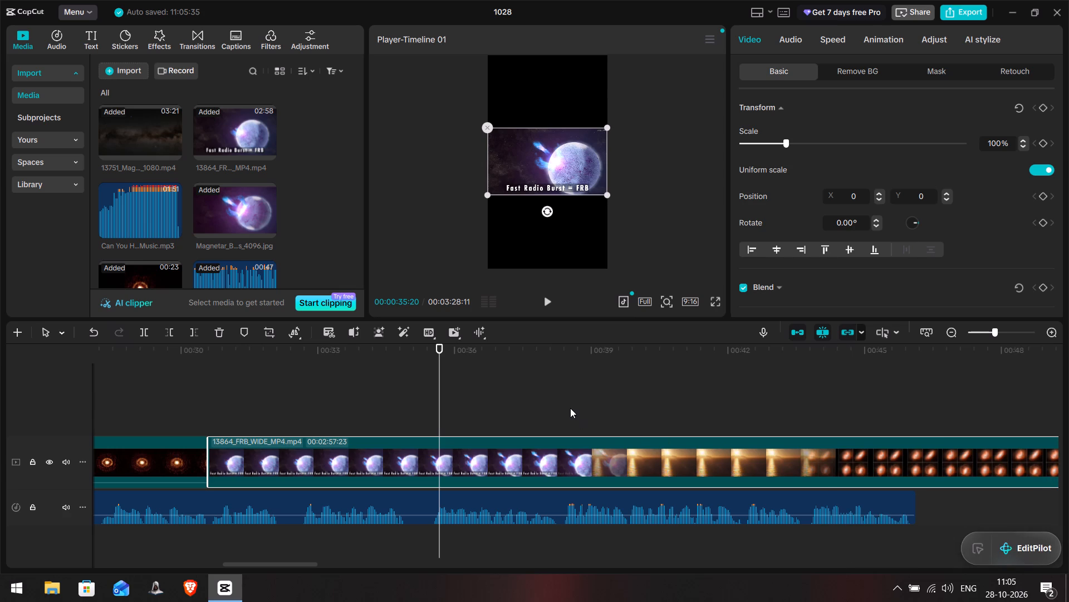
key("space")
Rotate the 13864_FRB_WIDE_MP4 clip to 90° and scale it to 190% to fill the 9:16 frame.
left_click_drag(547, 210, 486, 164)
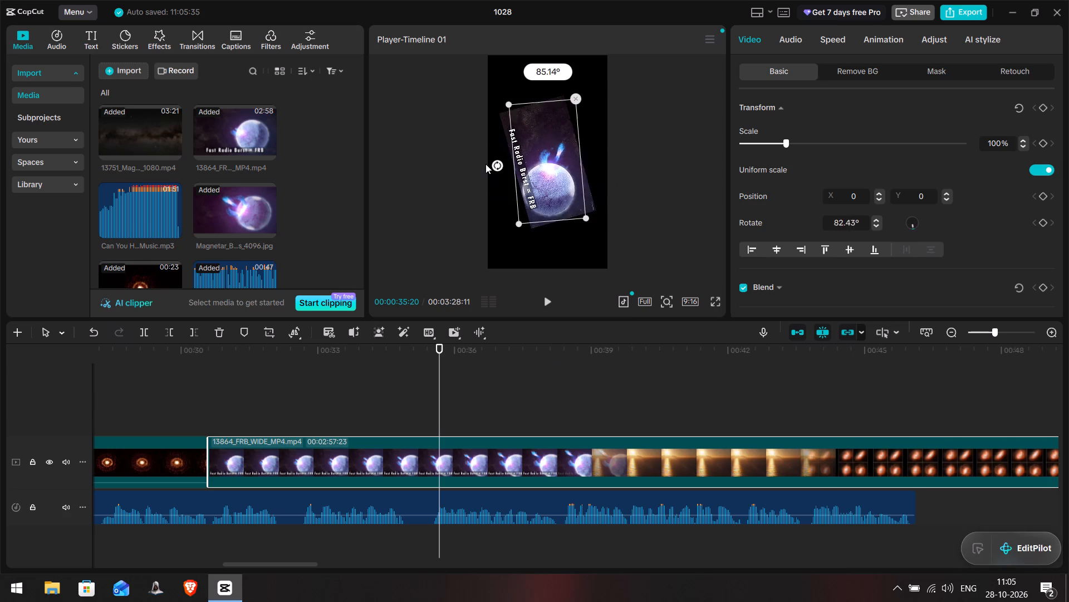
left_click_drag(486, 164, 485, 162)
left_click_drag(580, 218, 614, 245)
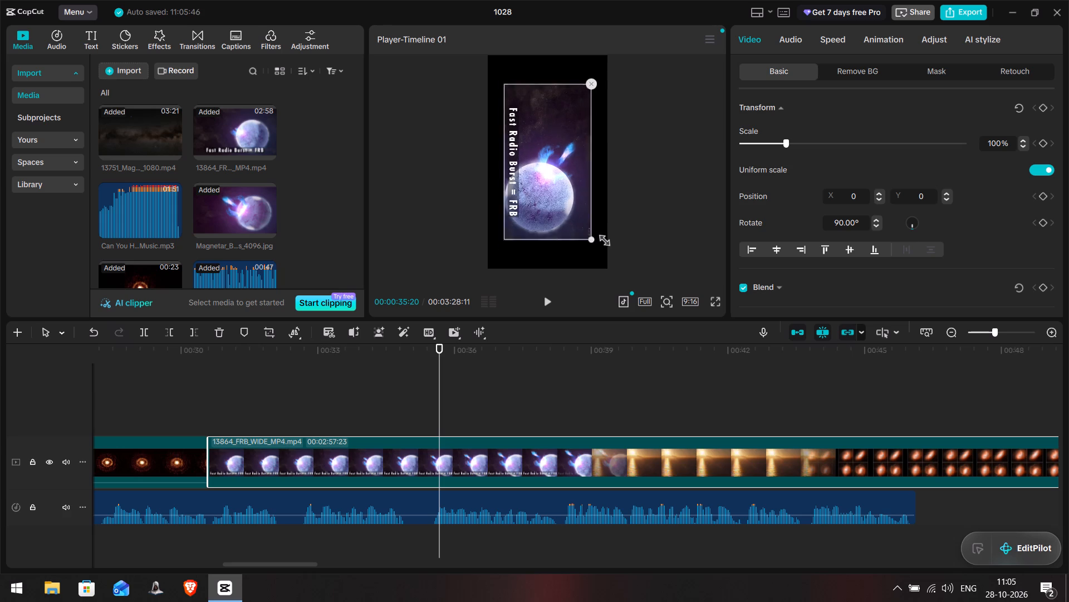
left_click_drag(614, 245, 632, 268)
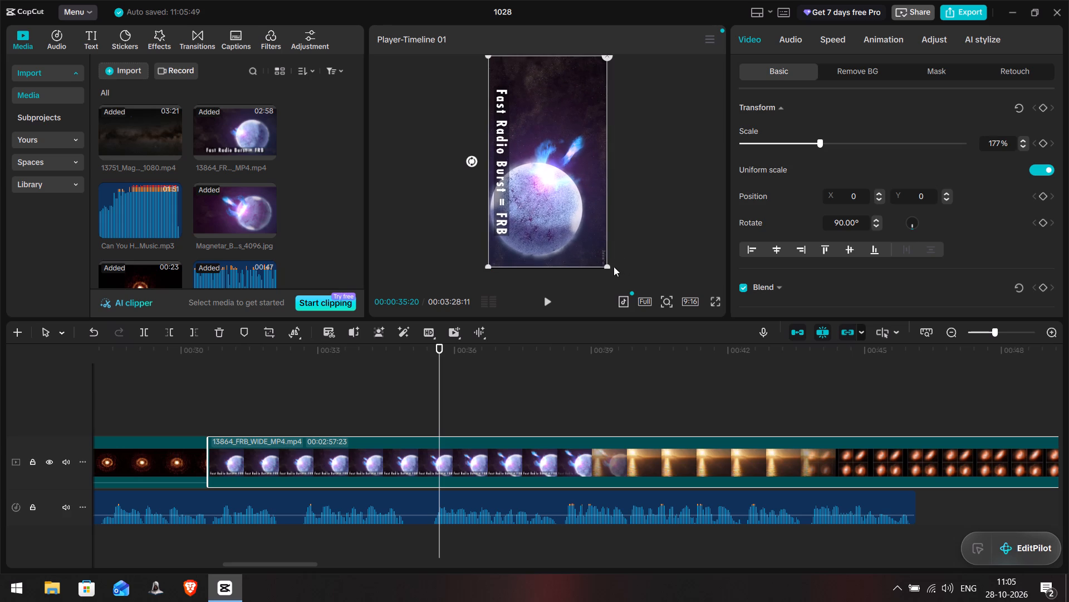
left_click_drag(609, 265, 614, 274)
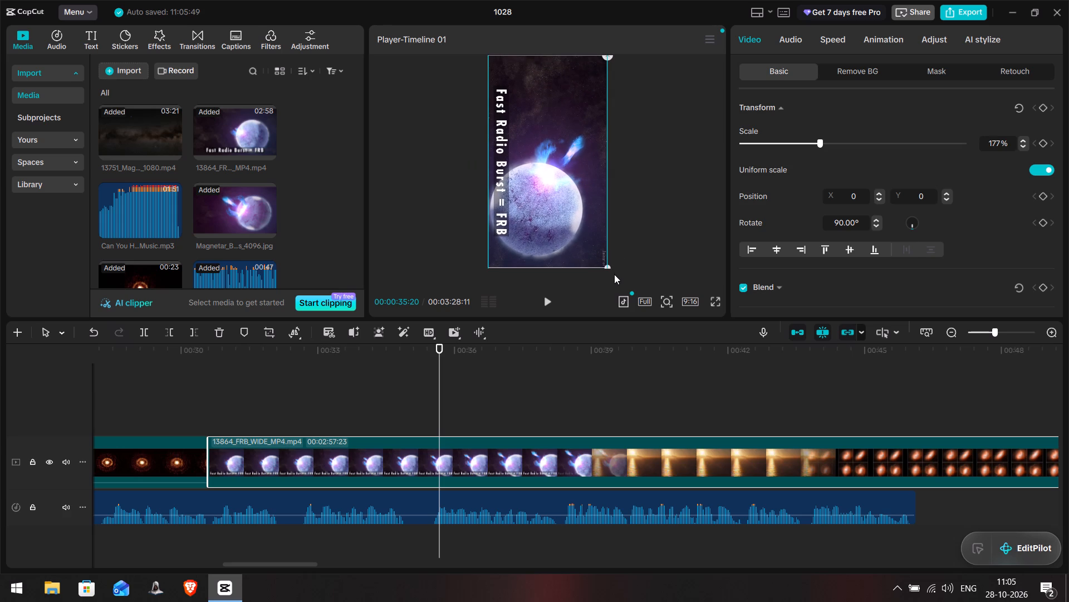
left_click_drag(614, 274, 612, 280)
Split the 13864_FRB_WIDE_MP4 clip at 00:00:39:10, where the sunset footage begins, and delete the part before the split.
key("space")
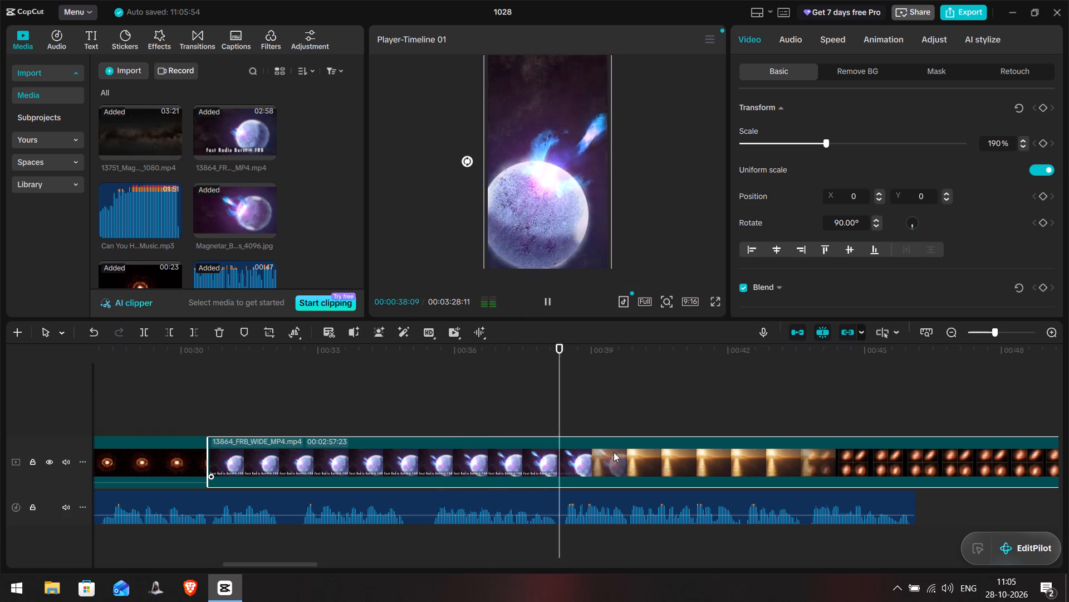
key("space")
key("space")
key("space")
left_click(594, 416)
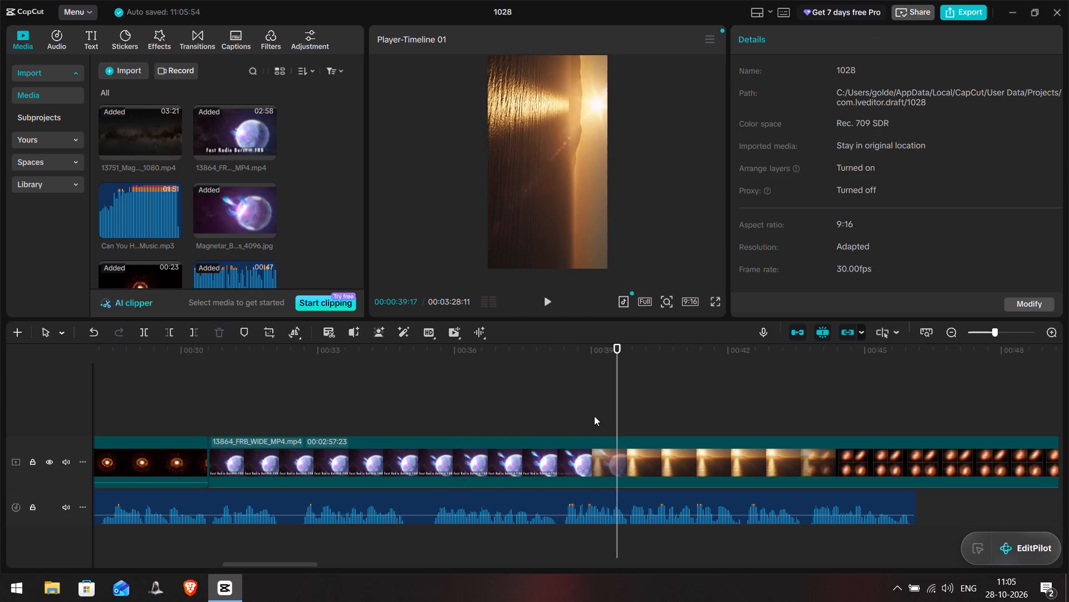
left_click_drag(594, 416, 603, 424)
key("space")
key("space")
left_click(606, 413)
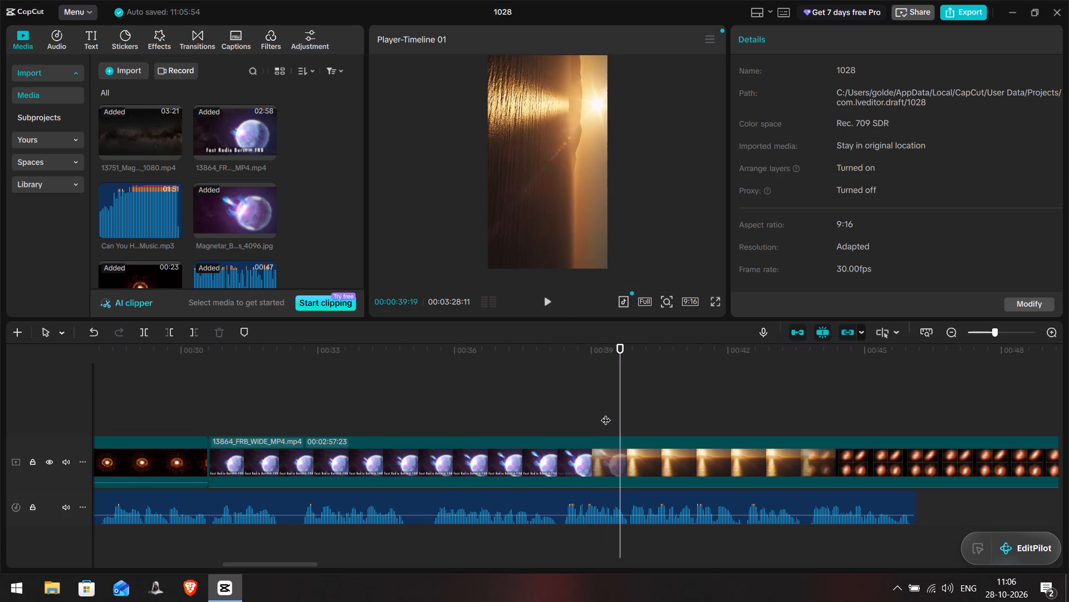
left_click(527, 470)
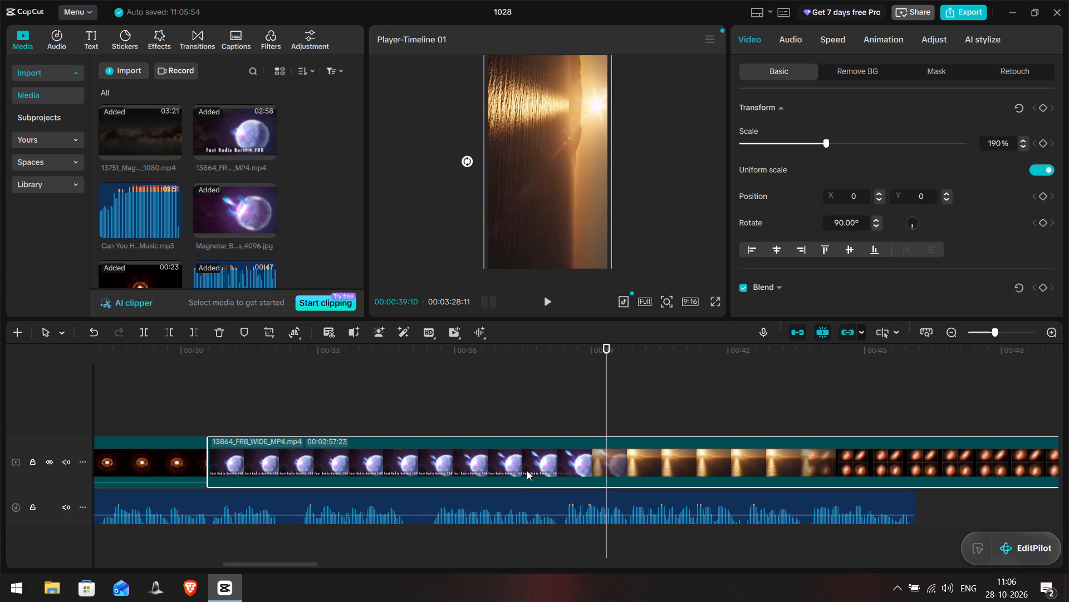
key("ctrl+b")
left_click(518, 464)
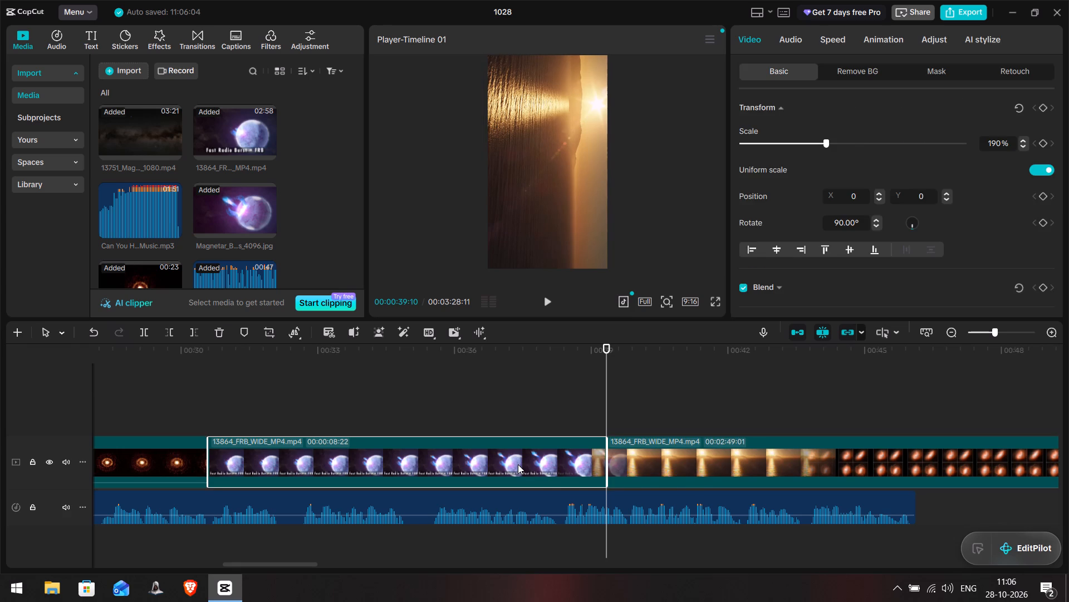
key("Delete")
Play the remaining 13864_FRB_WIDE_MP4 footage against the voiceover from about 00:00:30 to examine where the clip should end.
left_click(190, 408)
key("space")
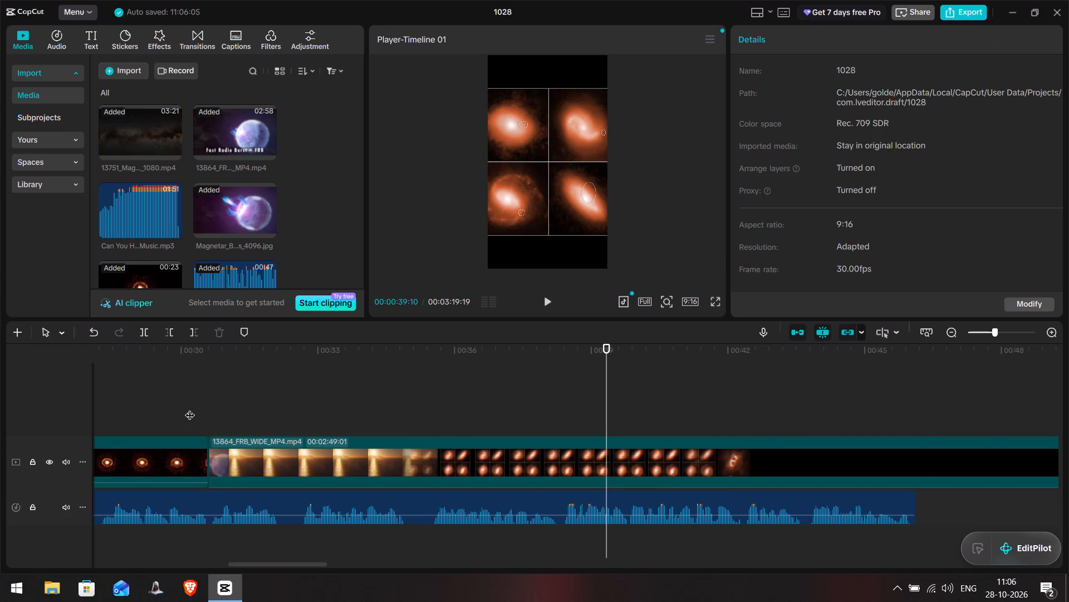
key("space")
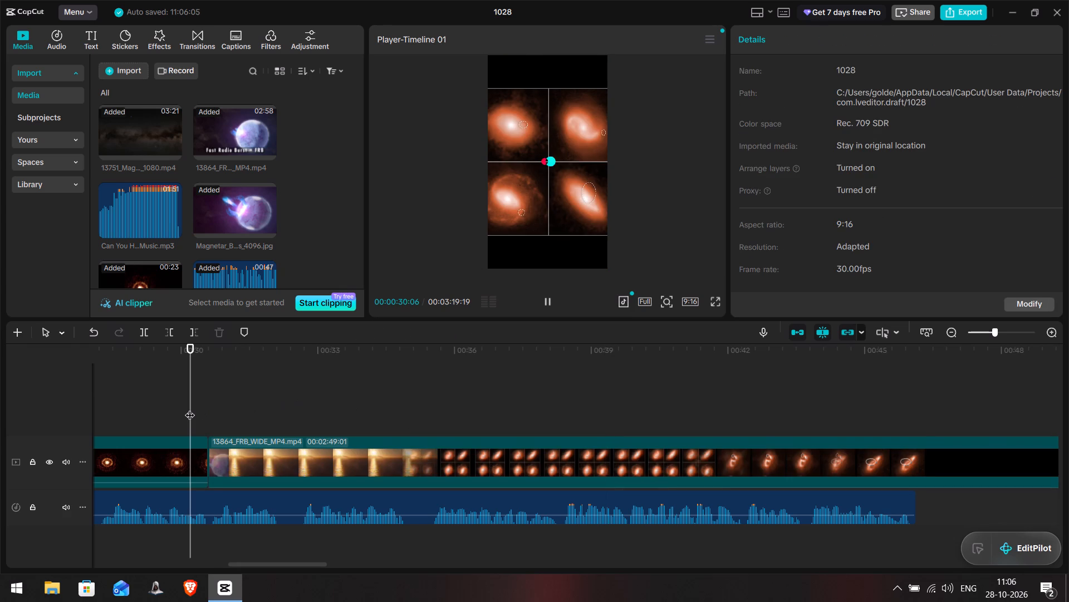
left_click(192, 374)
left_click_drag(192, 374, 197, 377)
key("space")
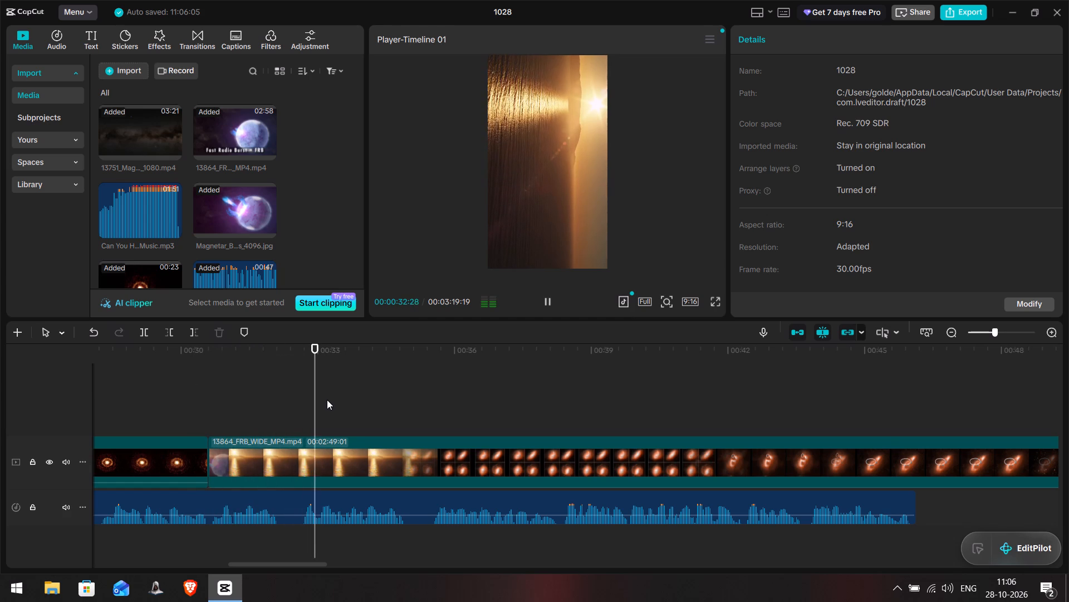
key("space")
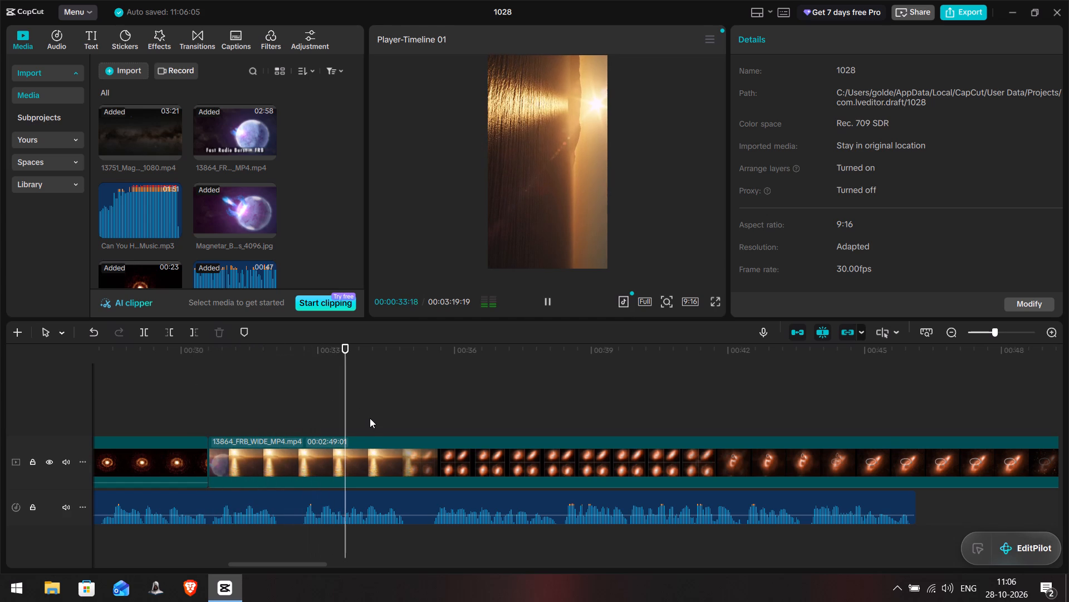
key("space")
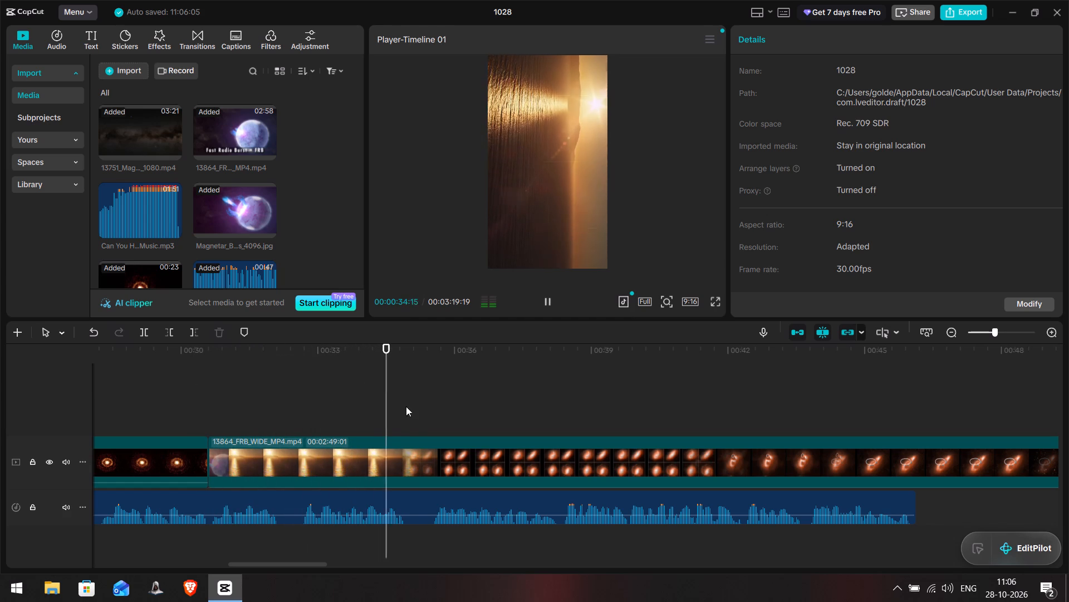
key("space")
key("space")
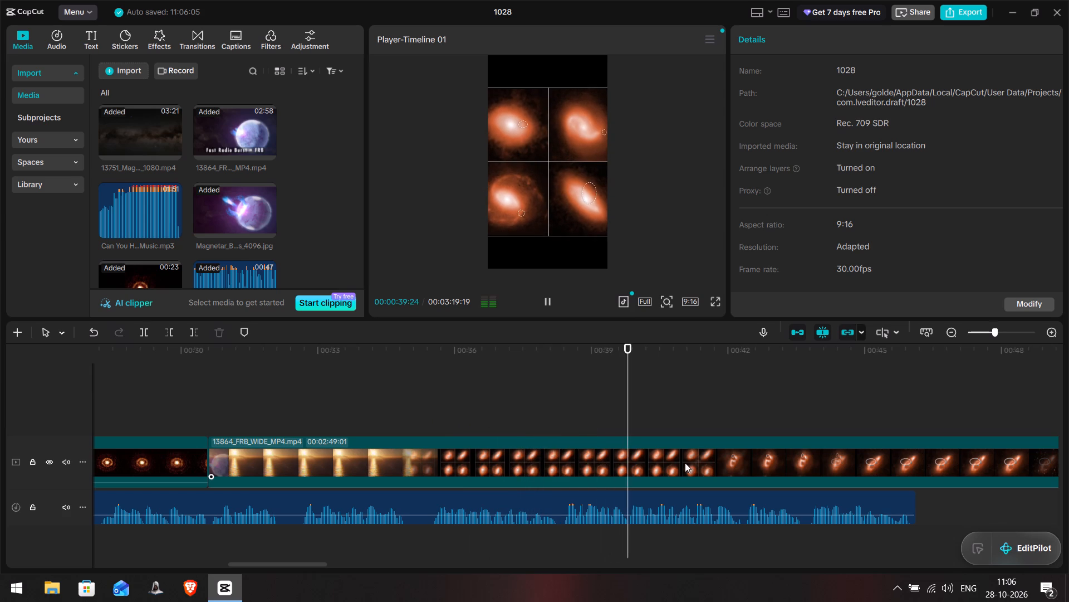
key("space")
key("space")
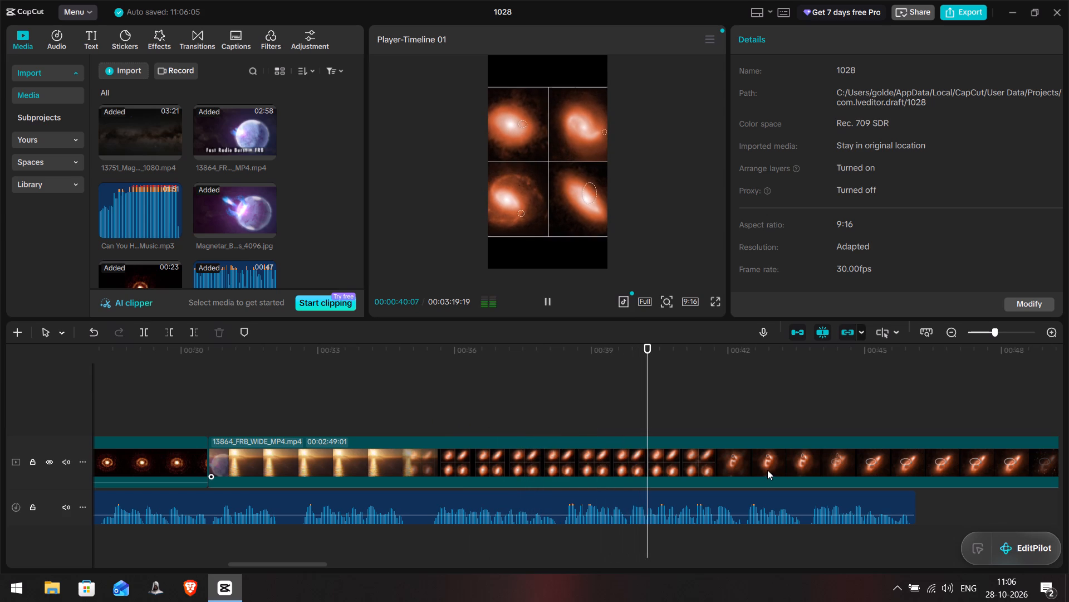
key("space")
key("space")
key("space")
key("space")
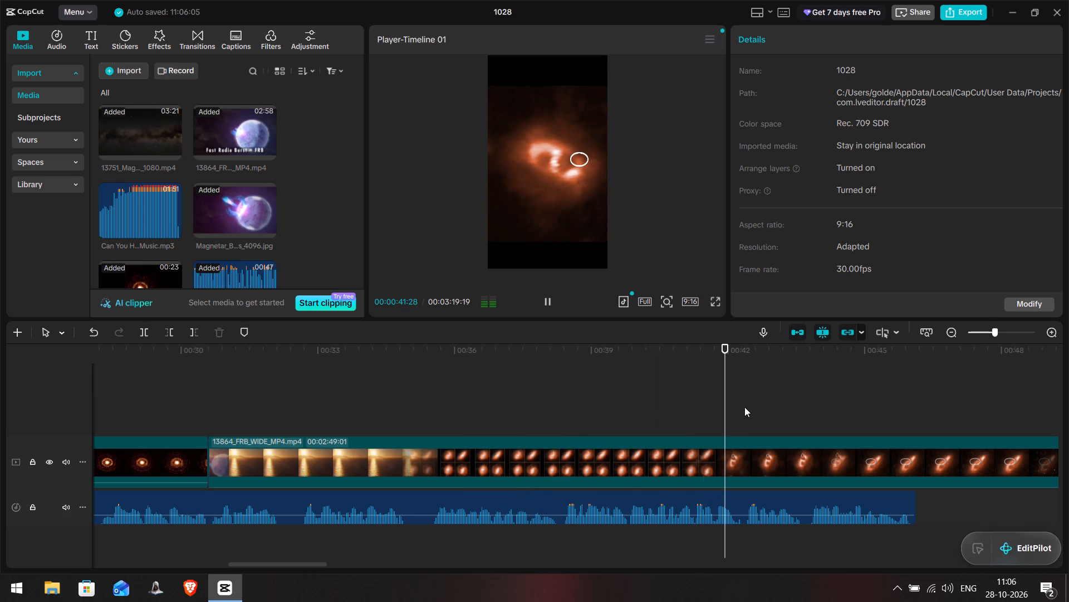
key("space")
left_click_drag(730, 402, 718, 406)
key("space")
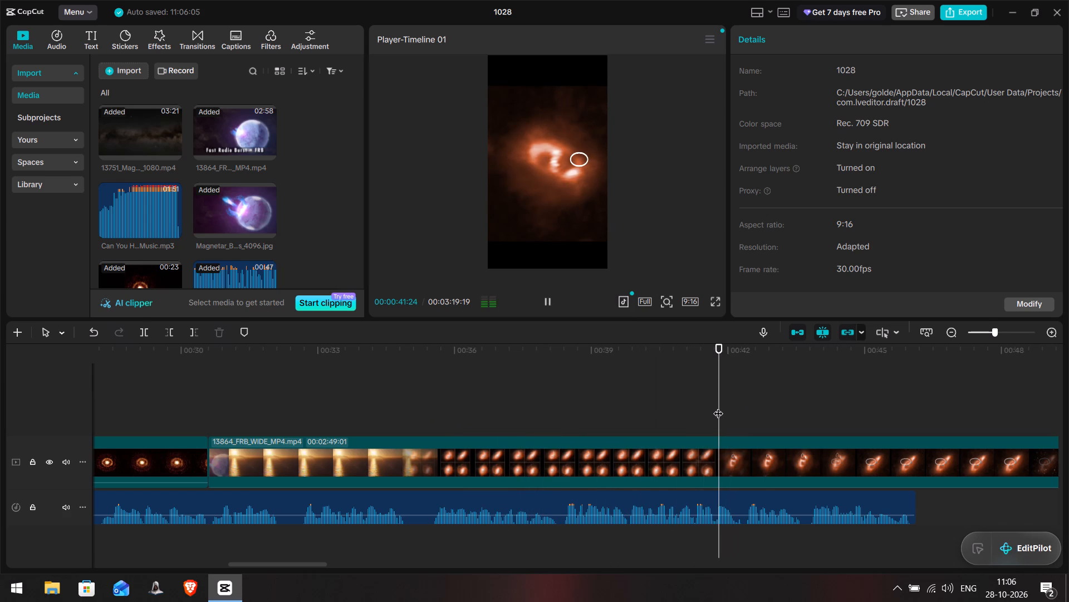
key("space")
Split the 13864_FRB_WIDE_MP4 clip at 00:00:42:10, matching a voiceover pause, and delete the part after the split.
left_click_drag(725, 407, 746, 420)
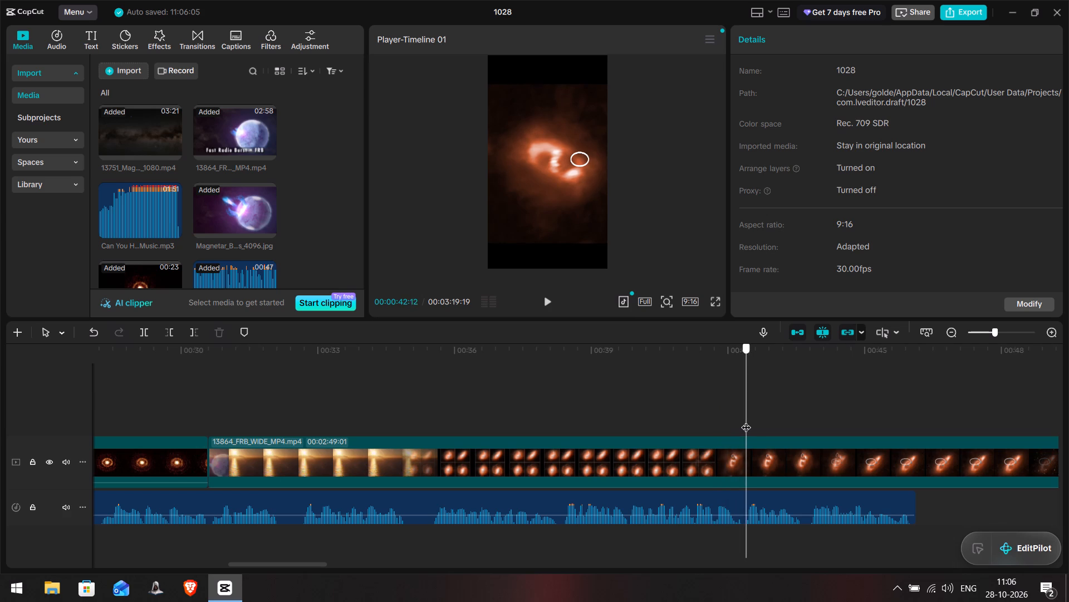
left_click_drag(746, 420, 745, 421)
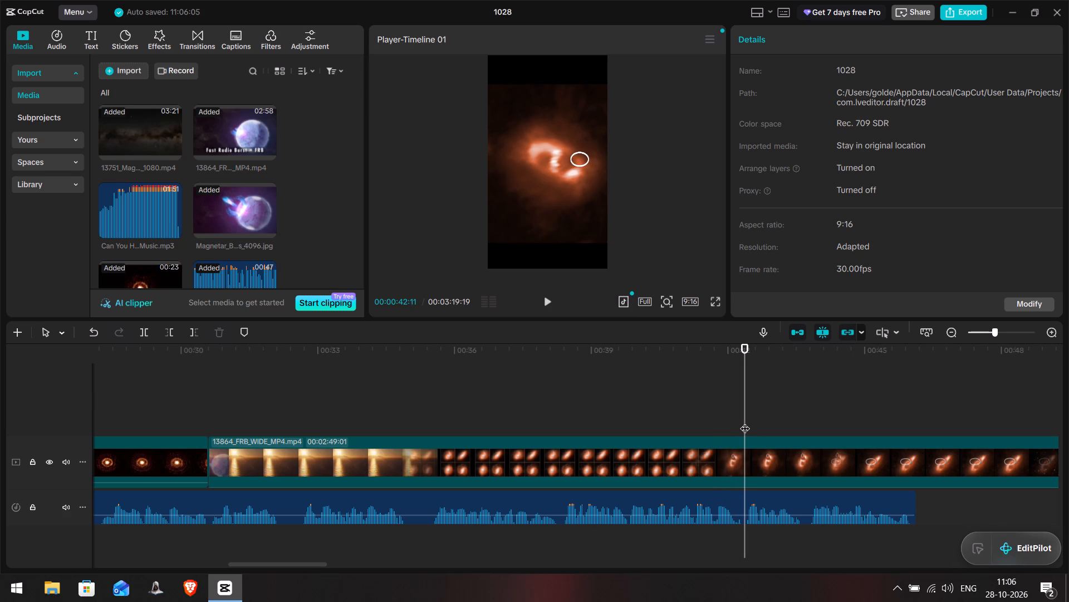
left_click(423, 398)
left_click(376, 395)
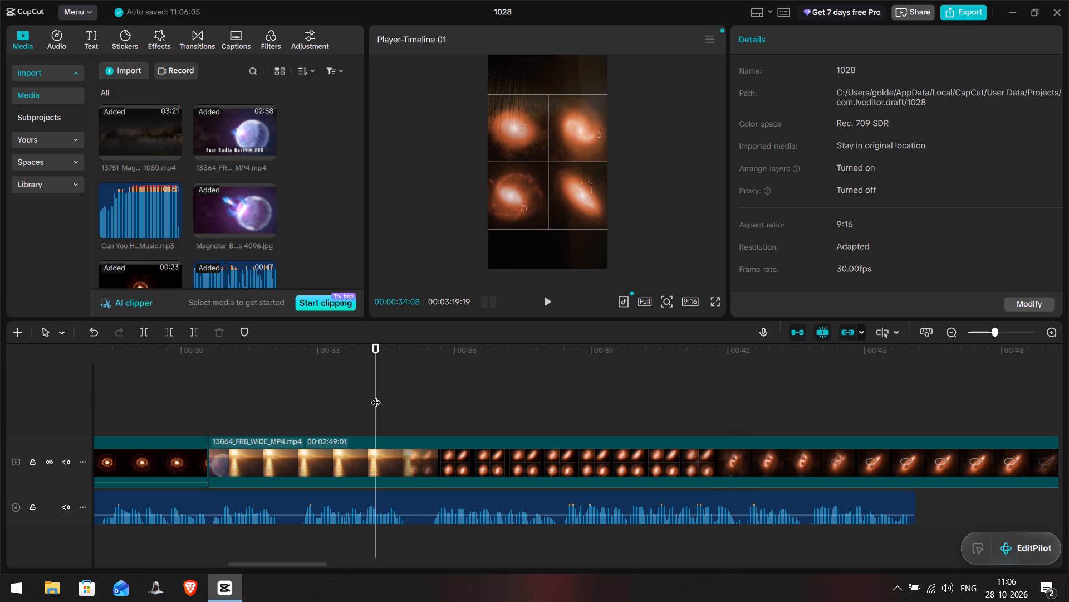
key("space")
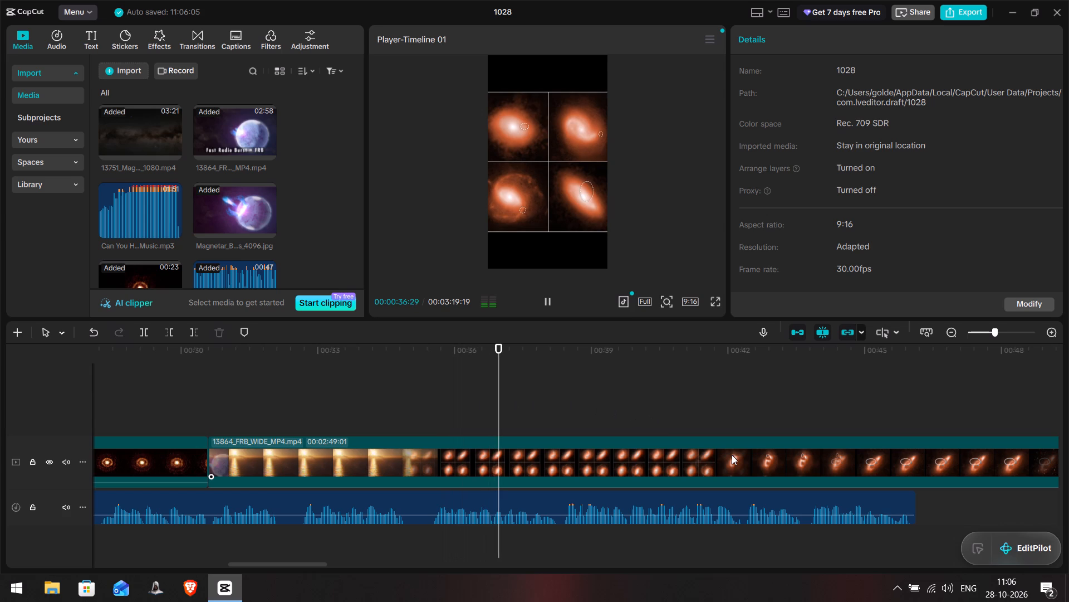
left_click(350, 420)
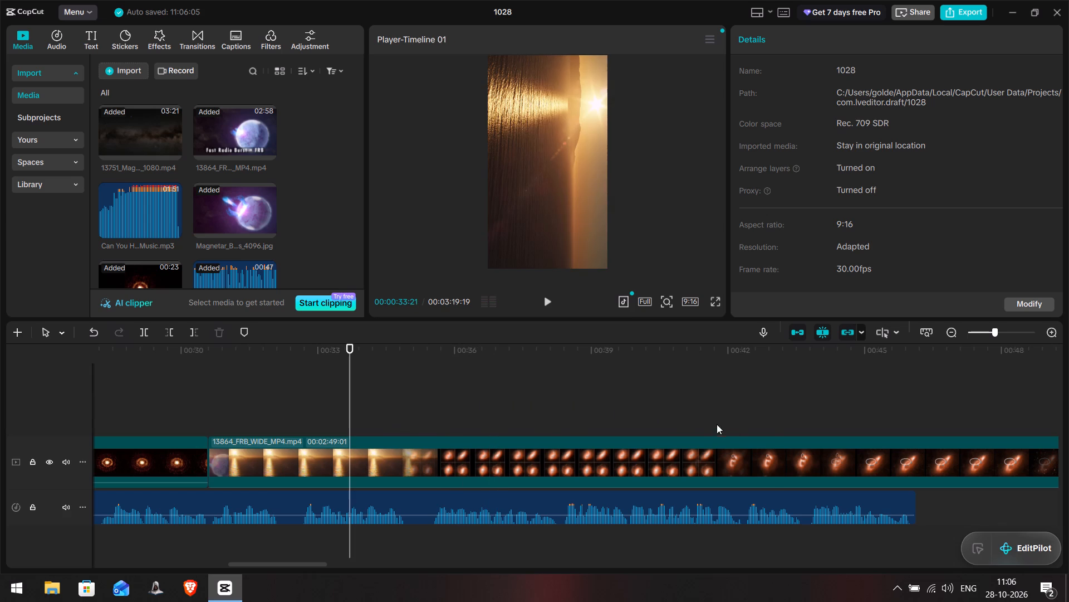
left_click(773, 413)
key("space")
key("space")
left_click(709, 409)
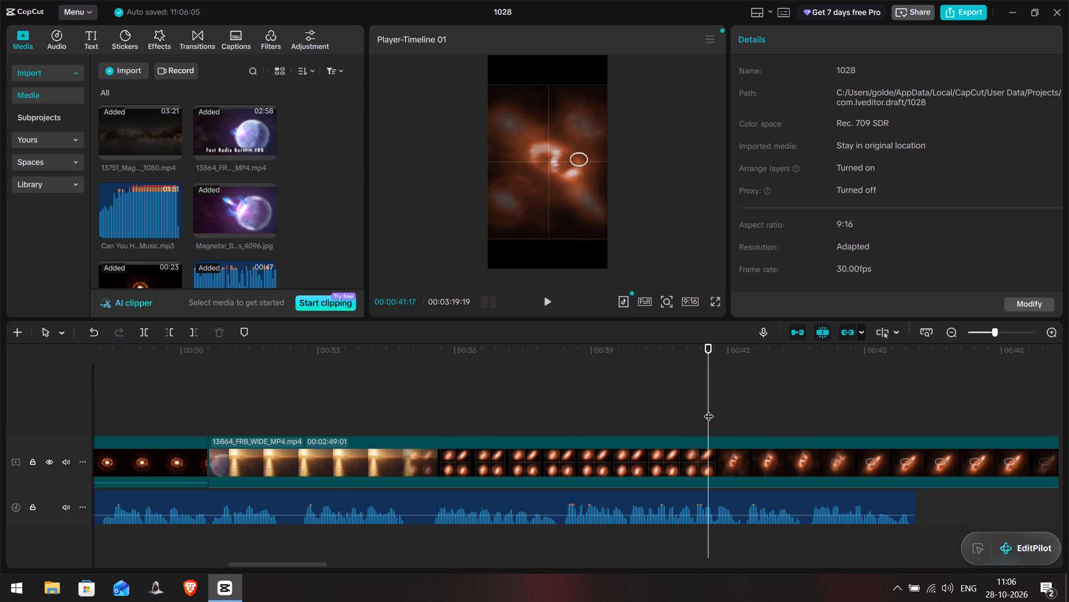
left_click_drag(709, 409, 743, 425)
left_click(781, 460)
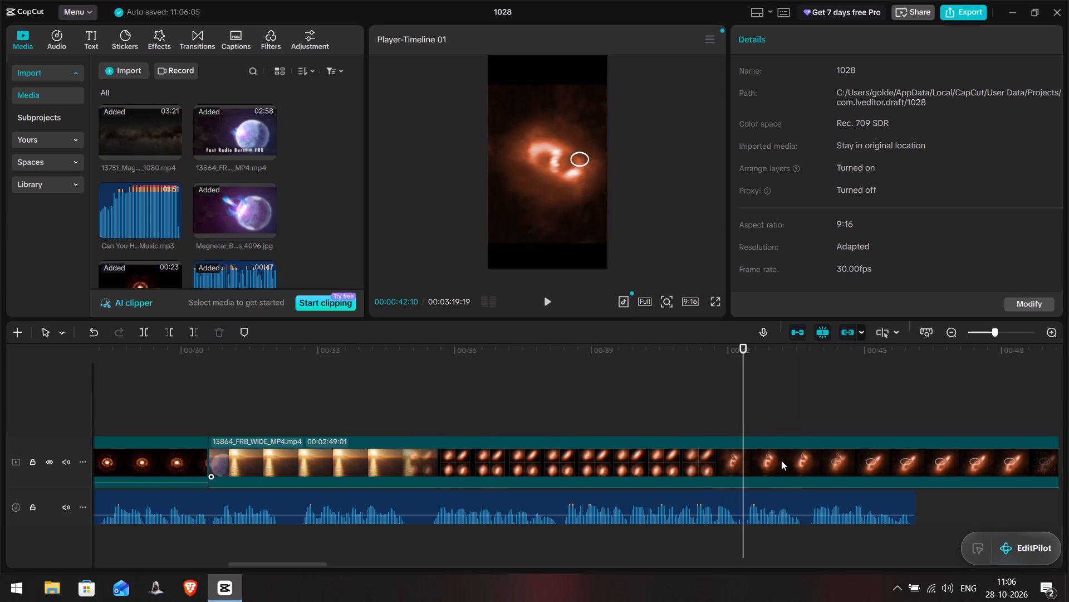
key("ctrl+b")
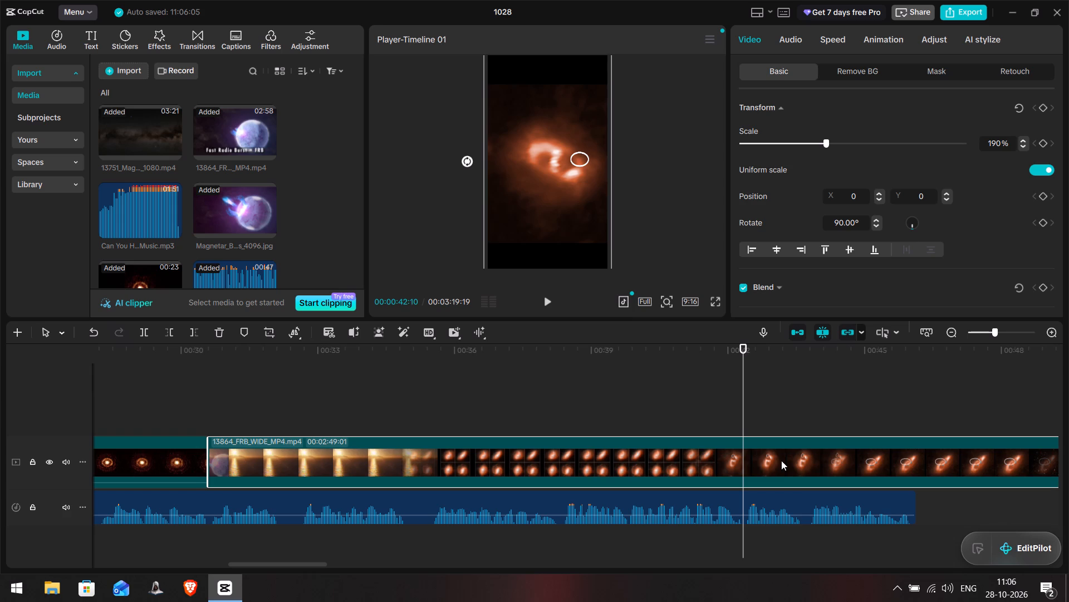
key("Delete")
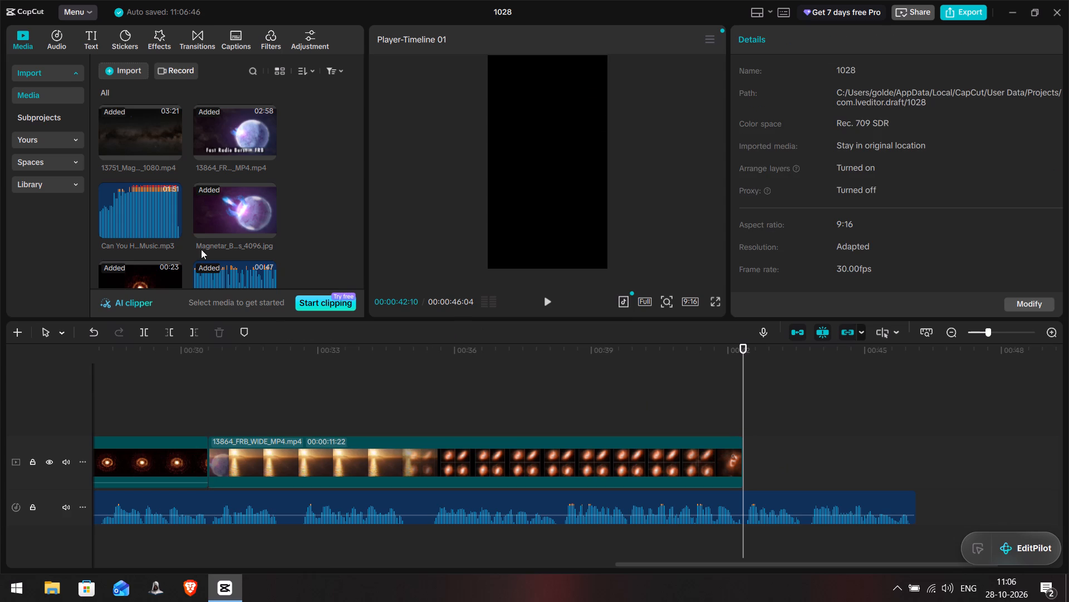
Add the Welcome to the Cosmic Void image directly after the 13864_FRB_WIDE_MP4 clip and trim it to 00:00:04:02, slightly past the voiceover's end.
scroll(131, 211, "down", 4)
left_click_drag(125, 240, 146, 238)
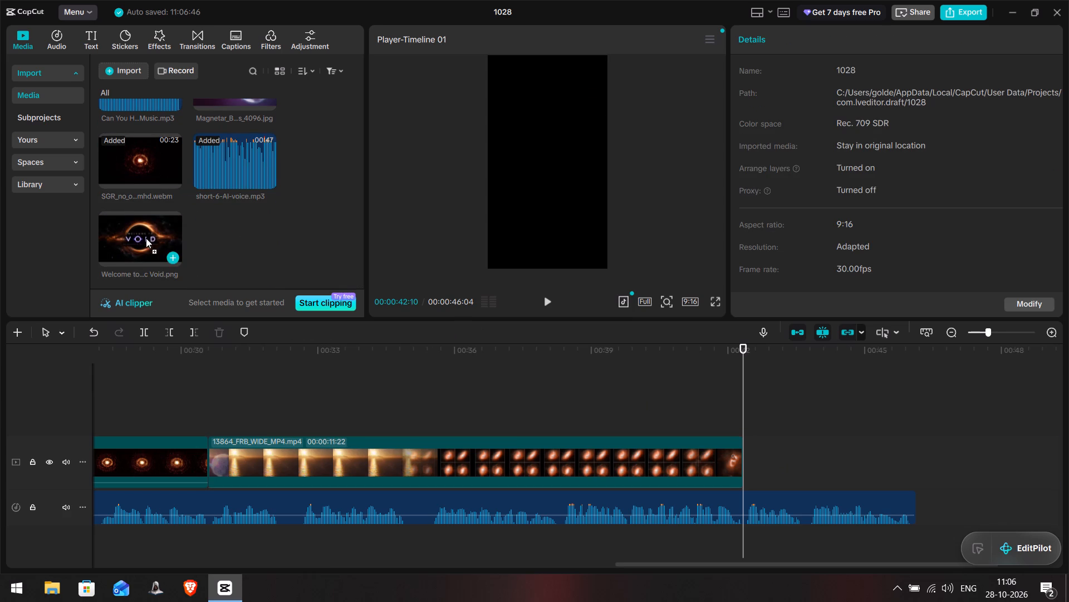
left_click_drag(146, 238, 744, 466)
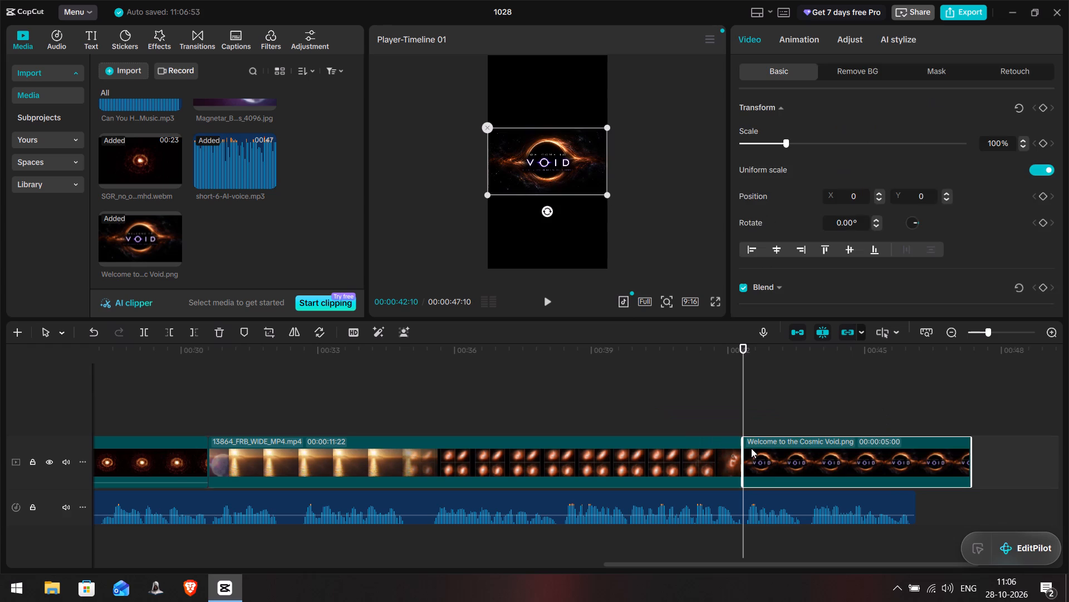
left_click(968, 455)
left_click_drag(970, 455, 914, 468)
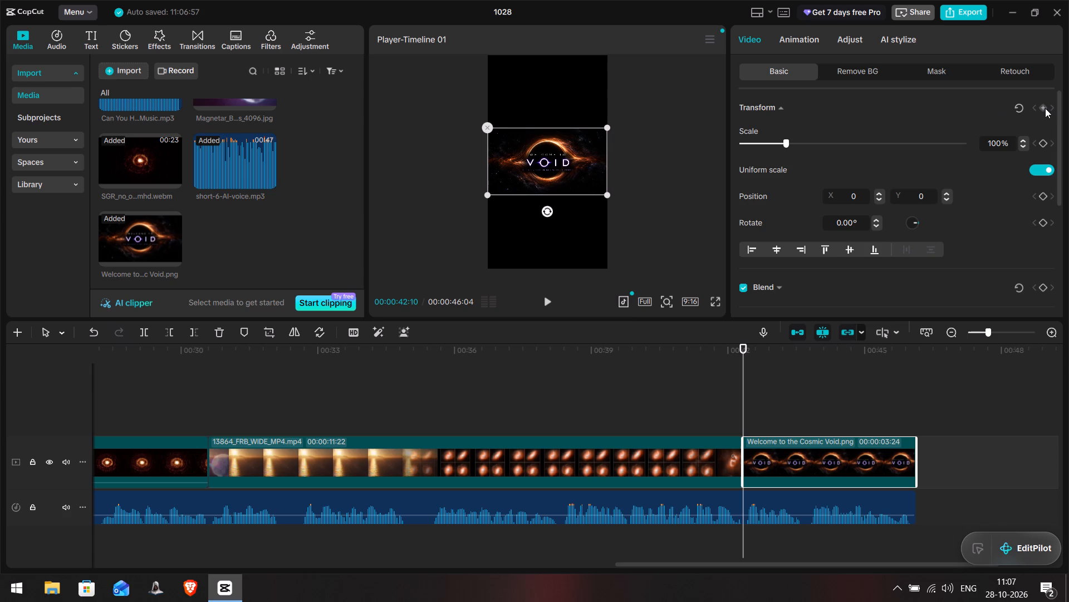
left_click_drag(916, 450, 924, 451)
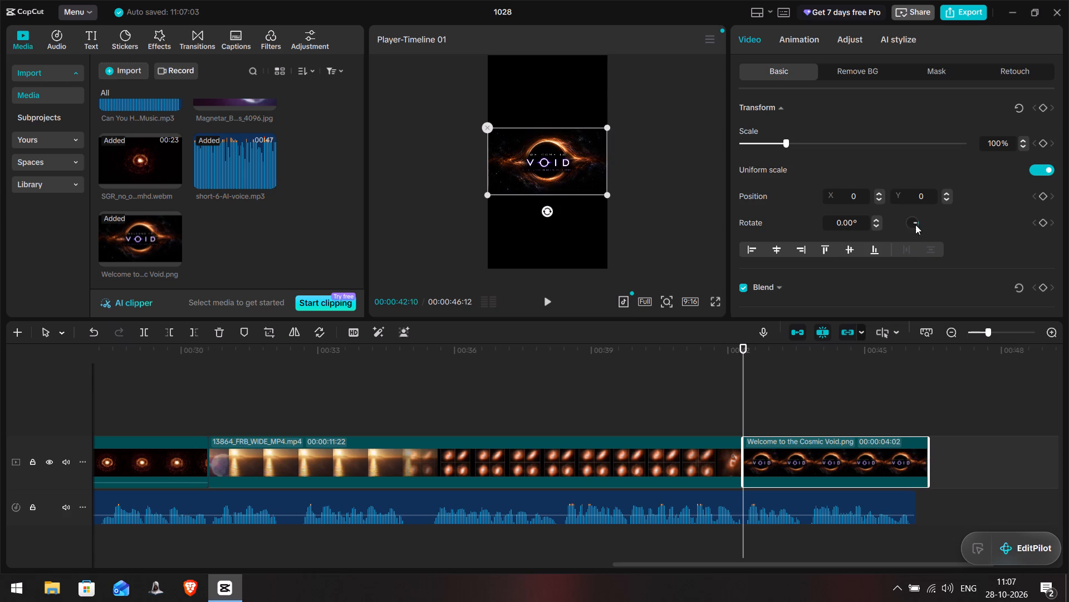
Animate a zoom on the Void image with Transform keyframes: 100% scale at its start and 229% at 00:00:45:27.
left_click(1045, 109)
left_click(895, 402)
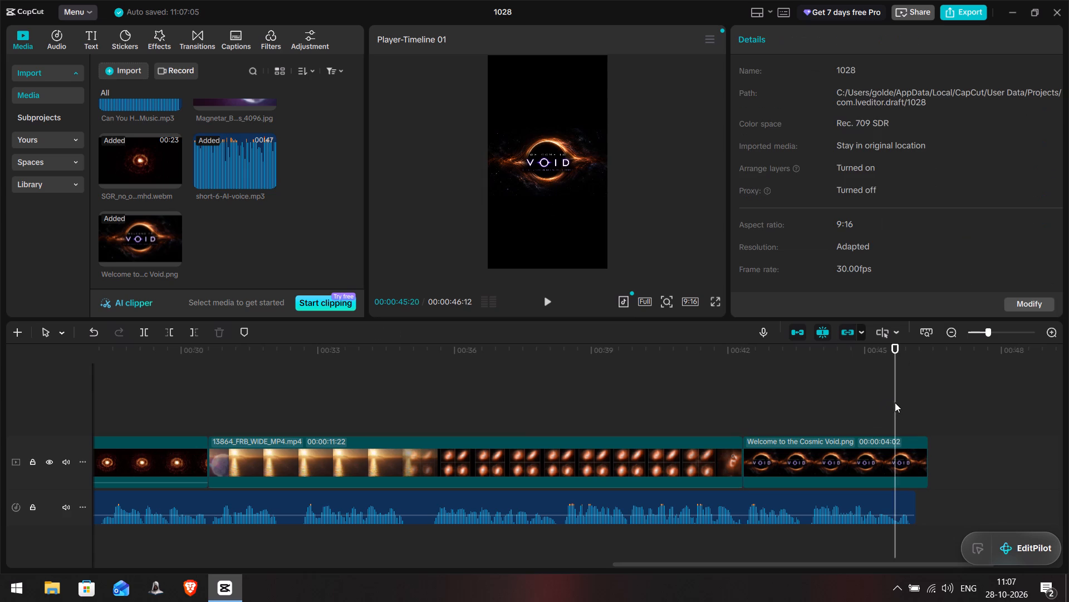
left_click_drag(896, 402, 906, 414)
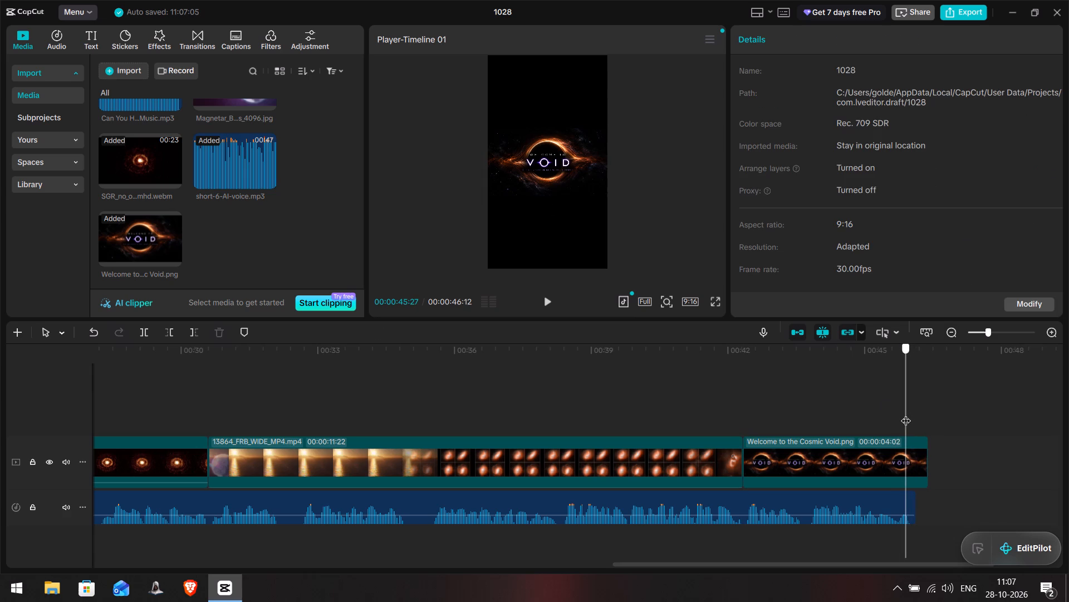
left_click_drag(906, 414, 906, 415)
left_click(888, 444)
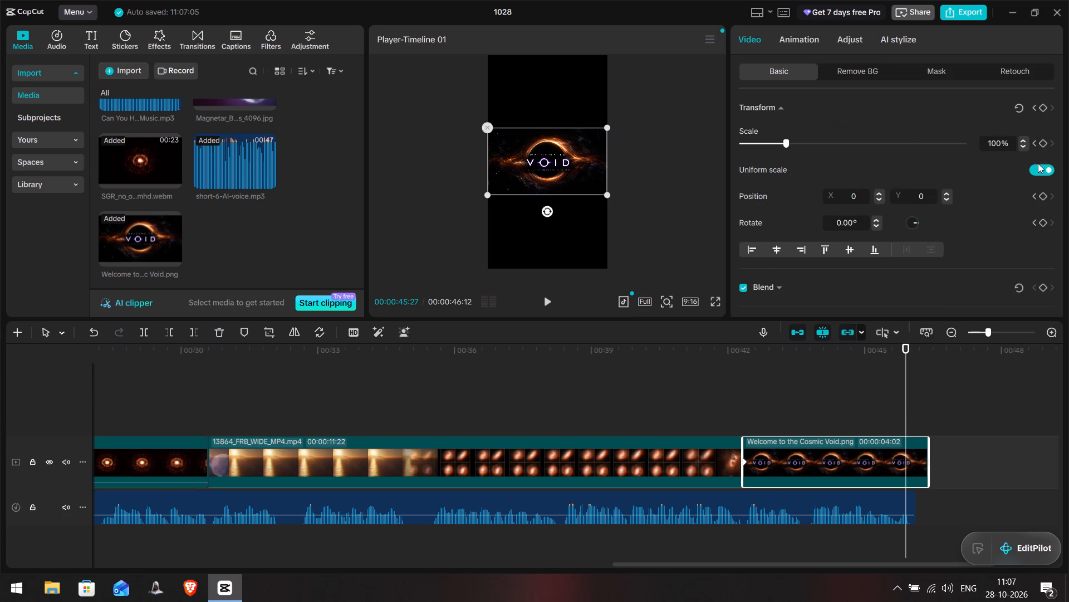
left_click(1042, 108)
left_click_drag(604, 196, 669, 259)
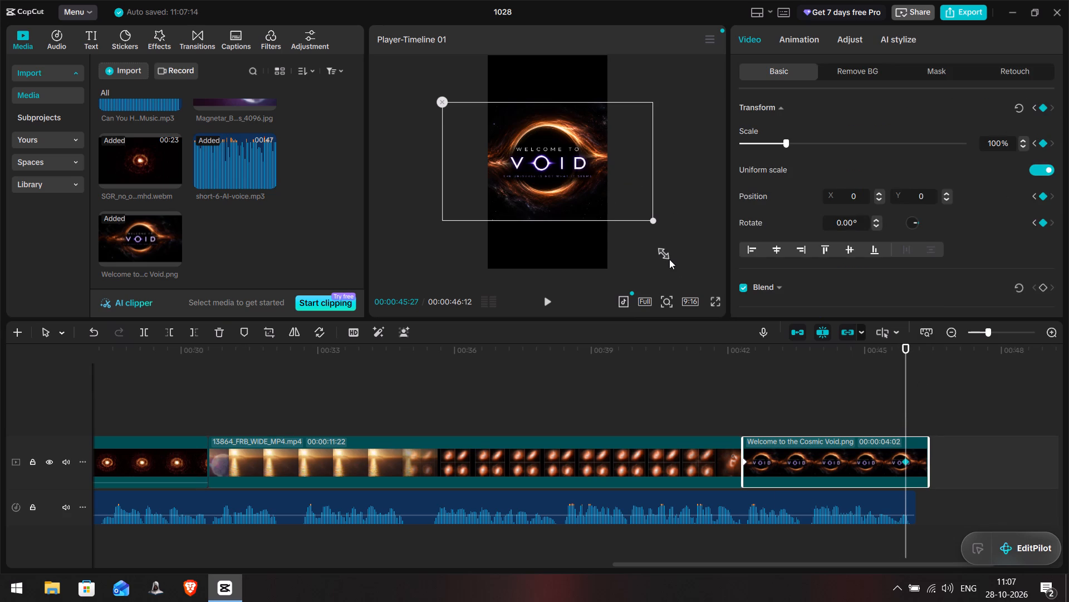
left_click_drag(669, 259, 704, 281)
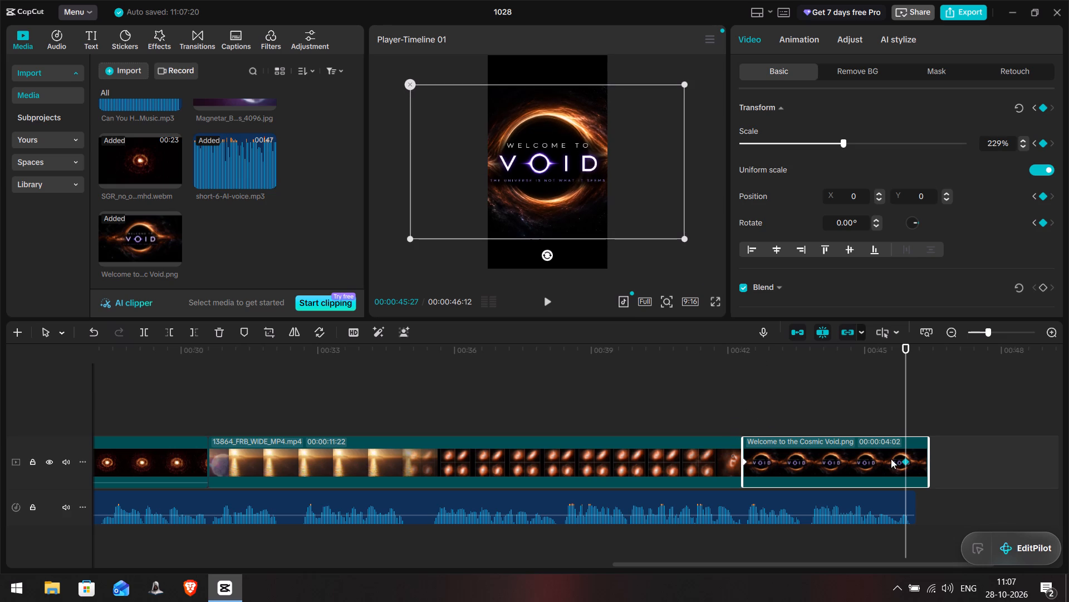
Trim the end of the Welcome to the Cosmic Void image to 00:00:03:24, level with the end of the voiceover.
left_click_drag(928, 444, 911, 444)
left_click(724, 400)
key("space")
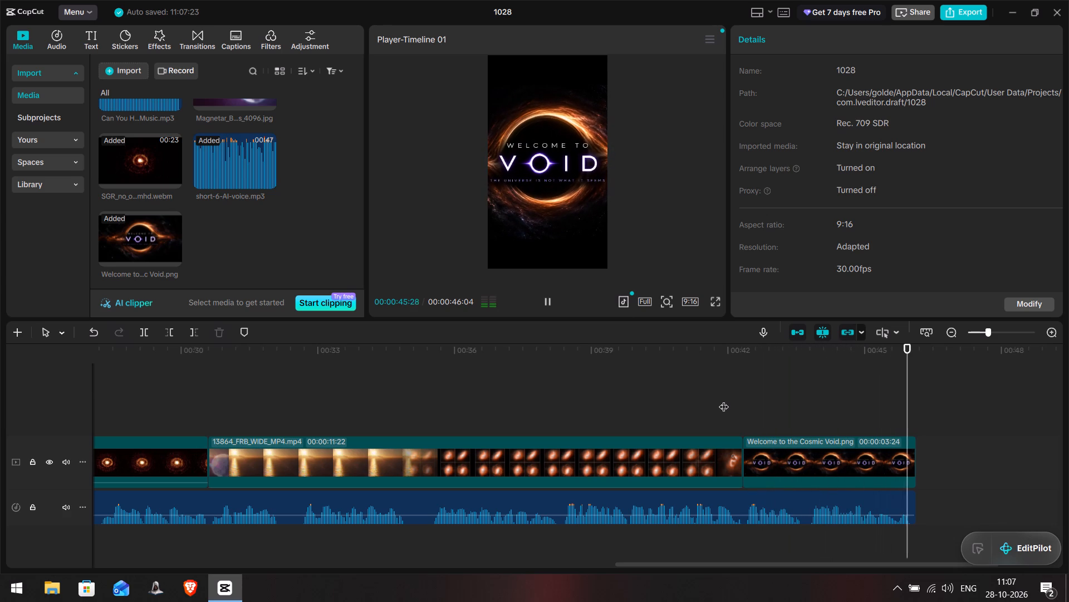
Replay the opening three seconds against the voiceover to examine where an overlay on the magnetar image should start and end.
left_click(391, 353)
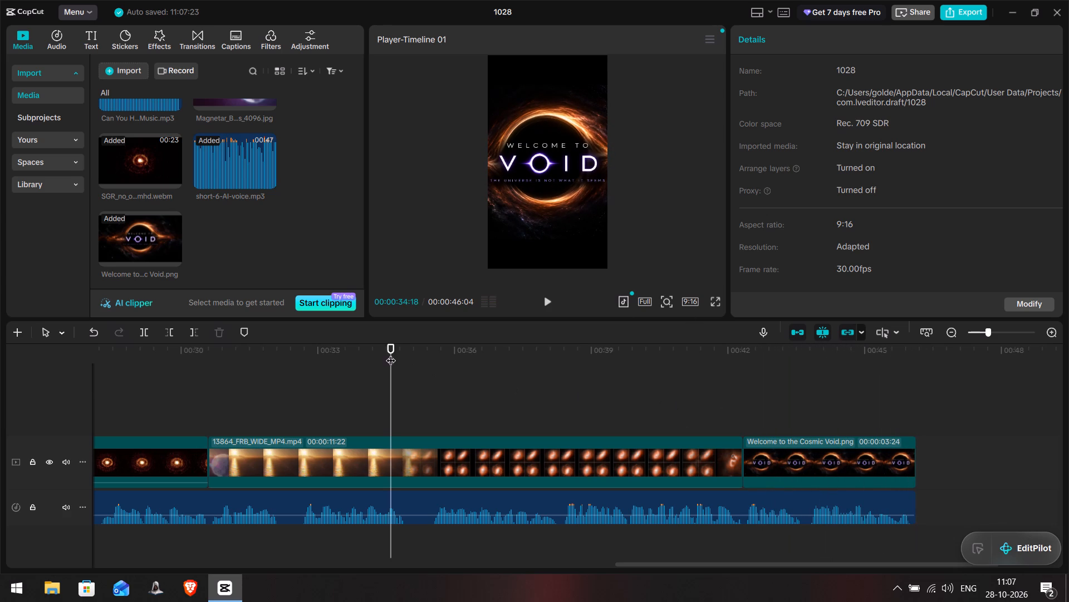
left_click_drag(391, 353, 0, 349)
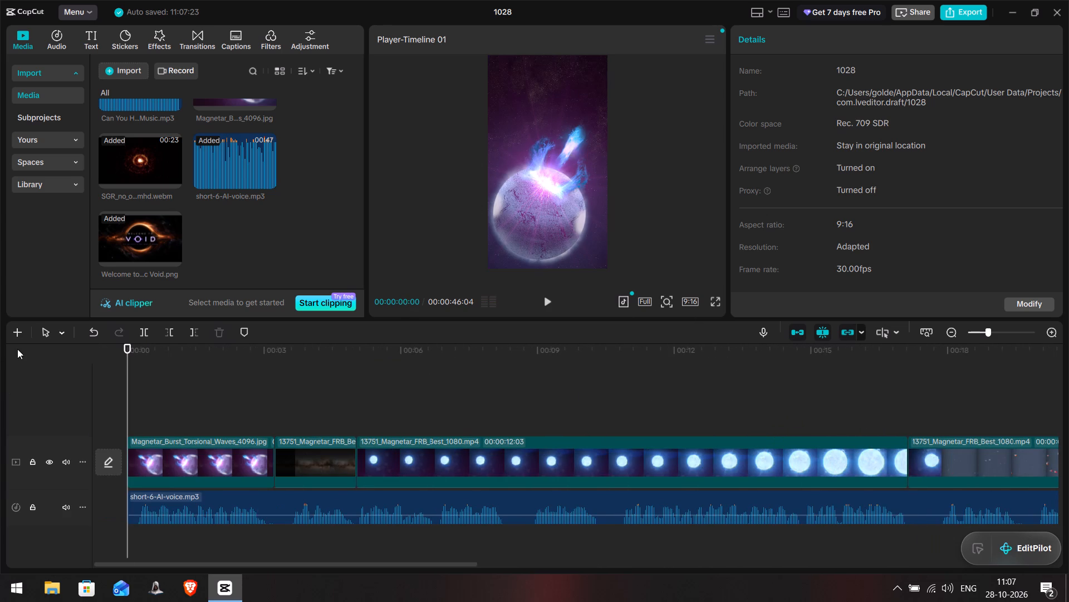
key("space")
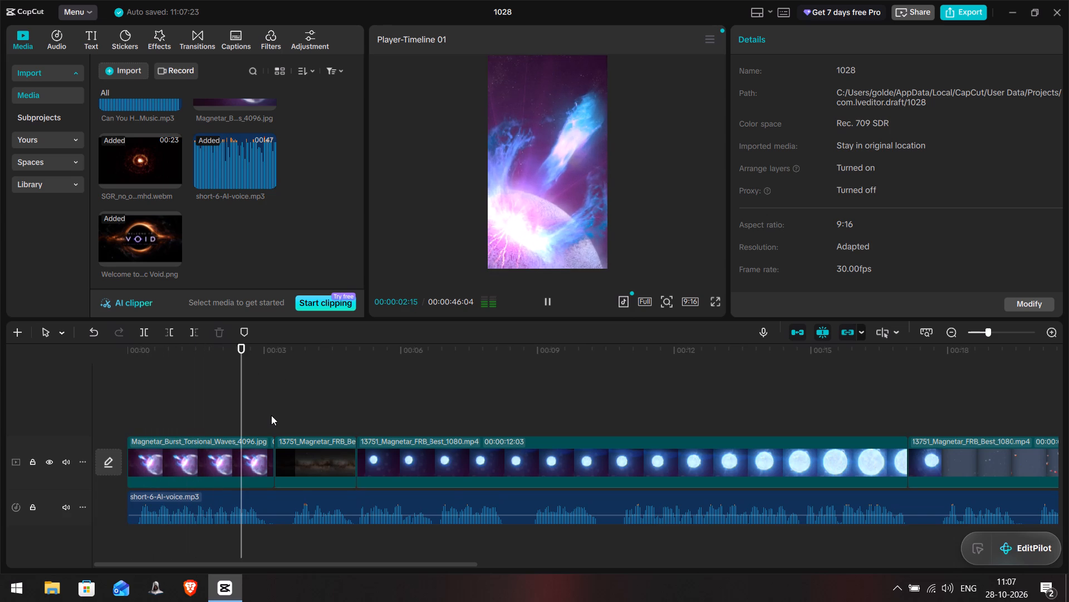
key("space")
left_click(267, 402)
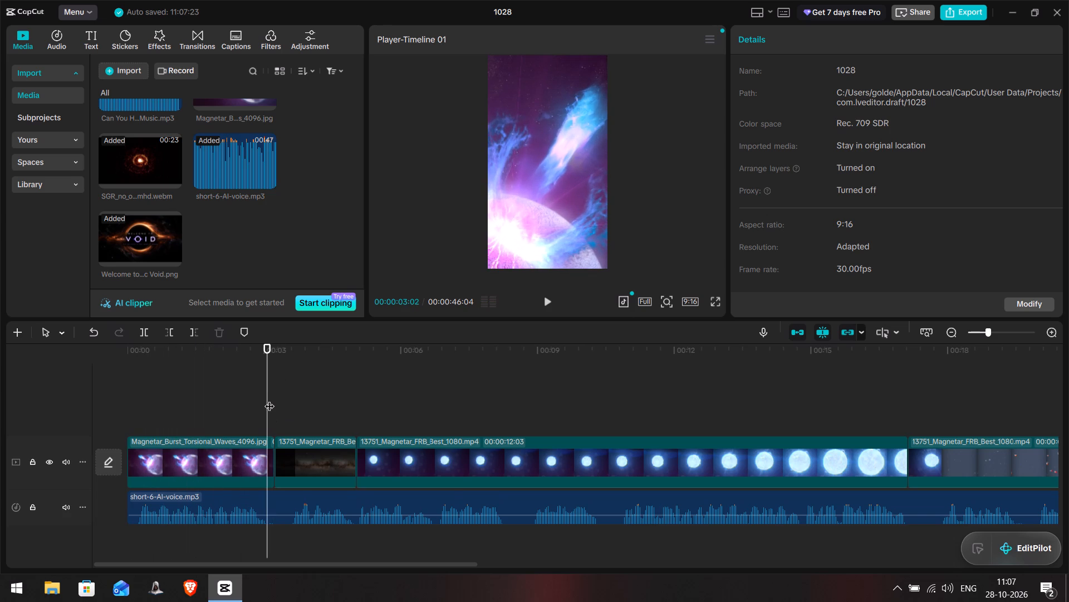
left_click_drag(269, 400, 248, 404)
key("space")
key("space")
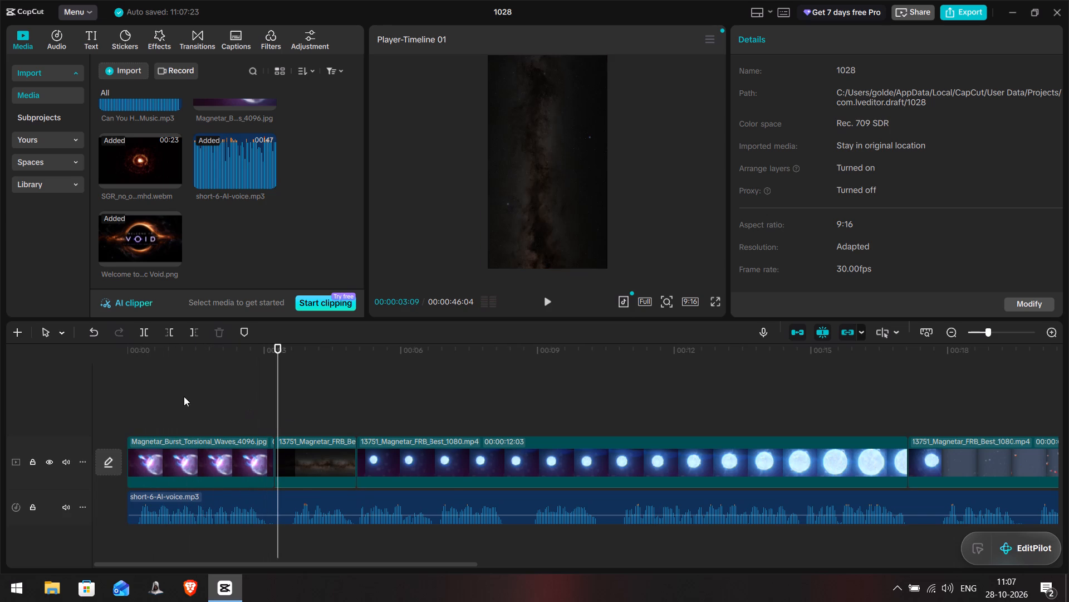
Add a default text at 00:00:01:22 above the opening magnetar image and replace its content with the credit card emoji.
left_click(182, 394)
key("space")
key("space")
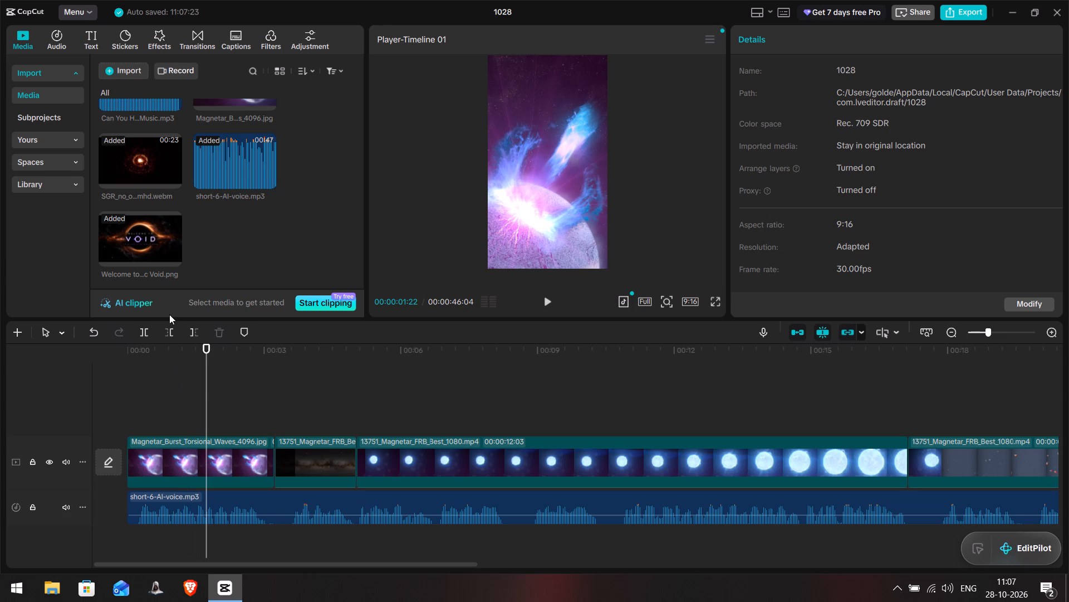
left_click(89, 37)
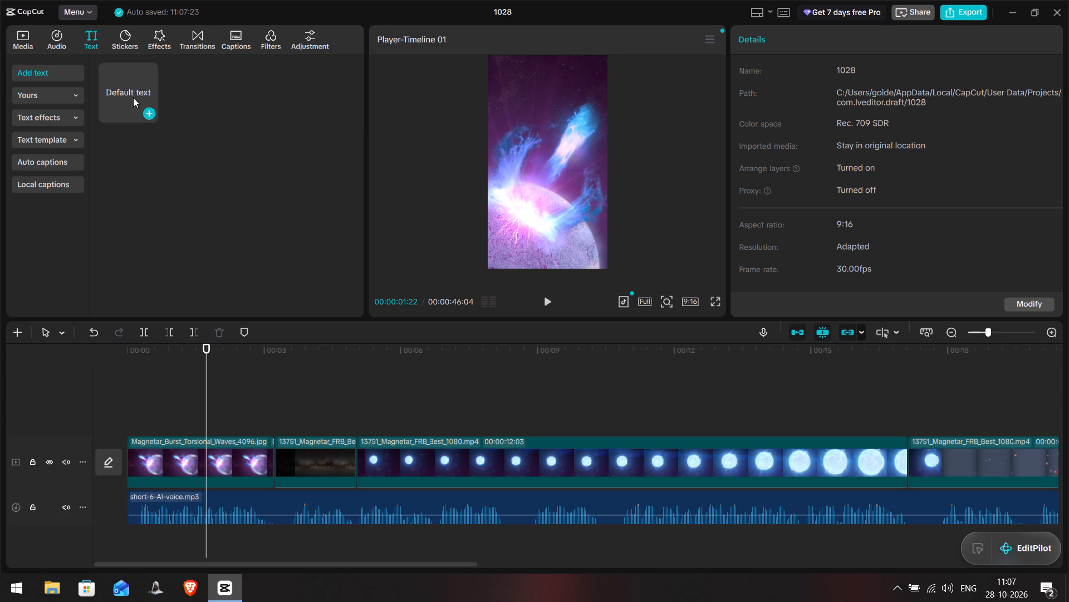
left_click(149, 113)
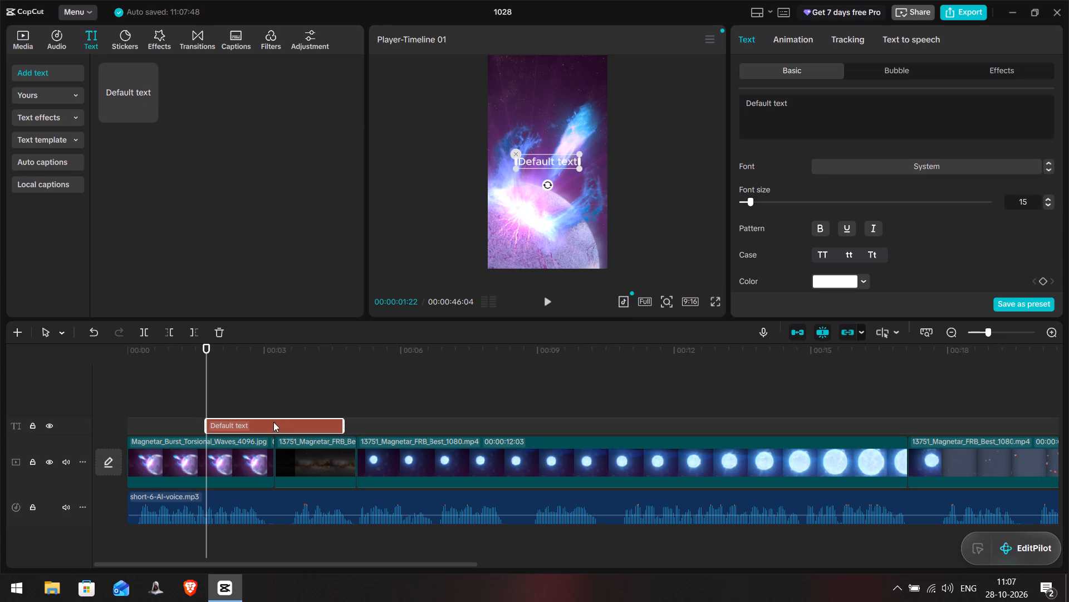
double_click(266, 426)
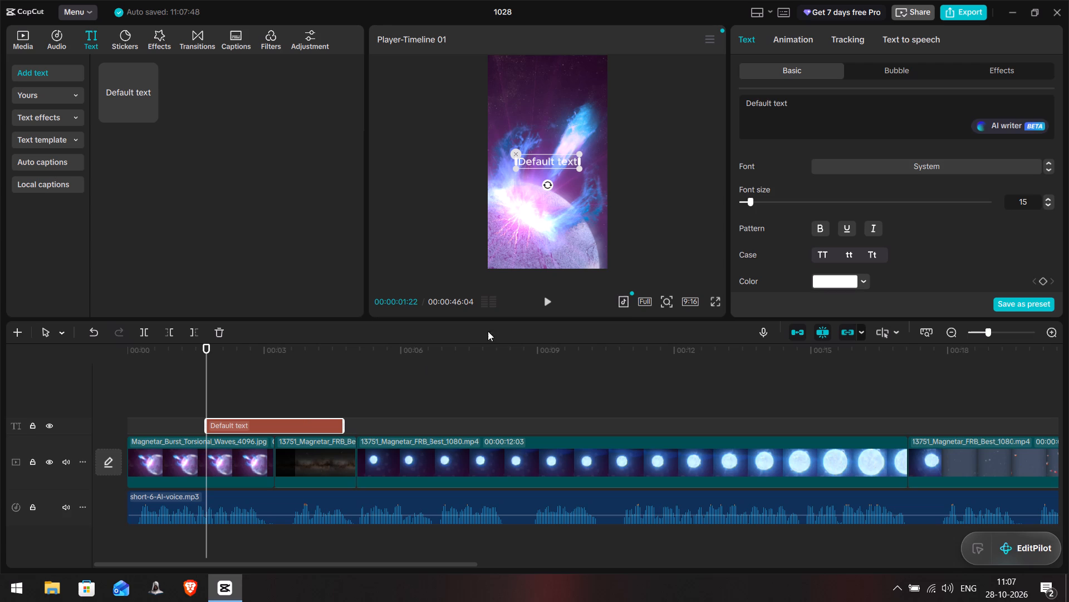
double_click(759, 104)
key("BackSpace")
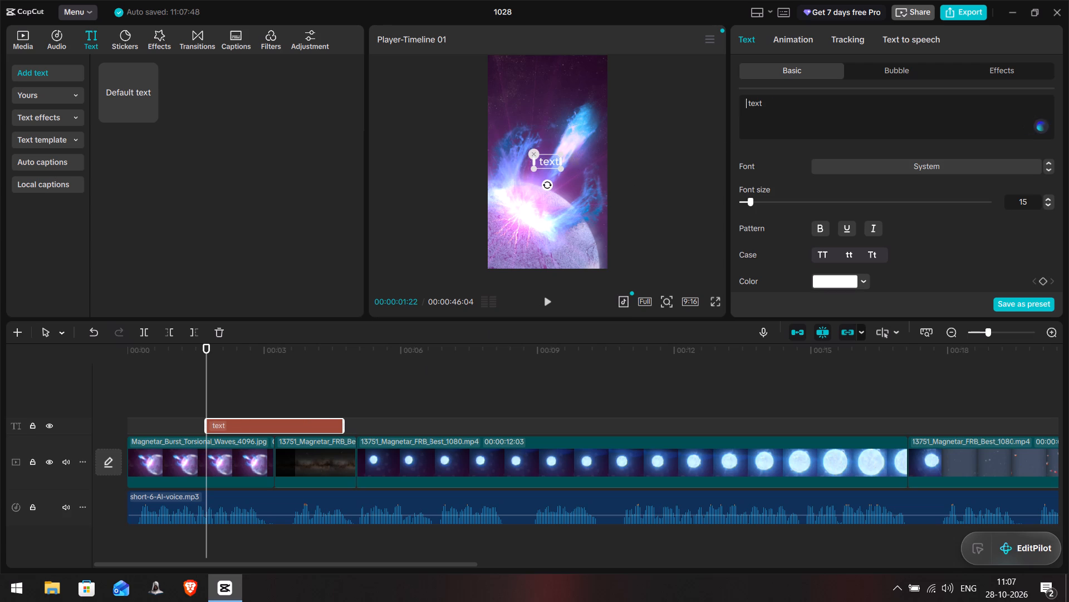
key("ctrl+a")
key("BackSpace")
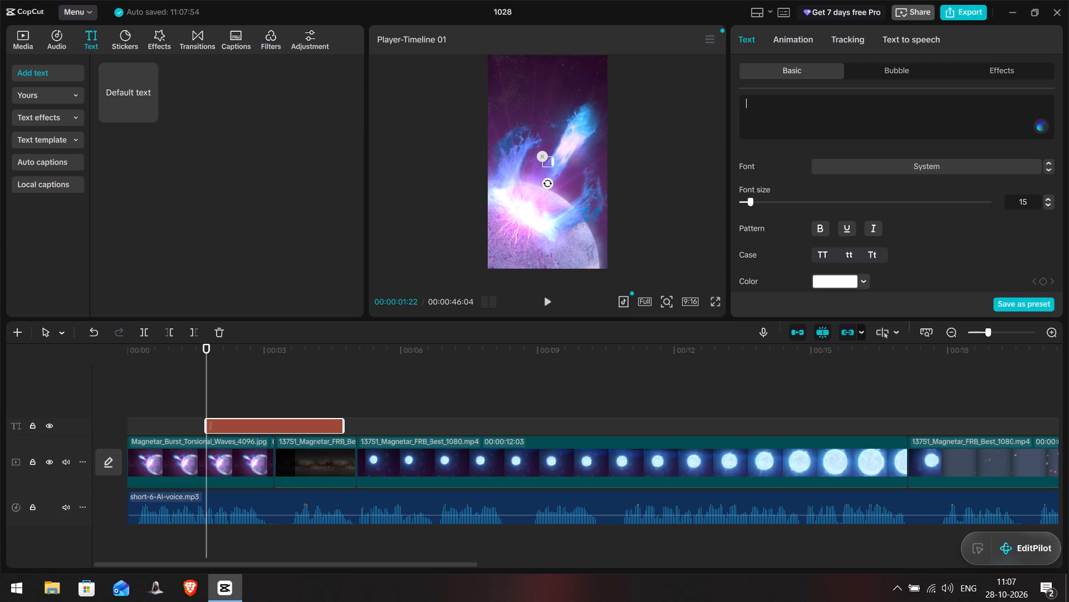
key("super+period")
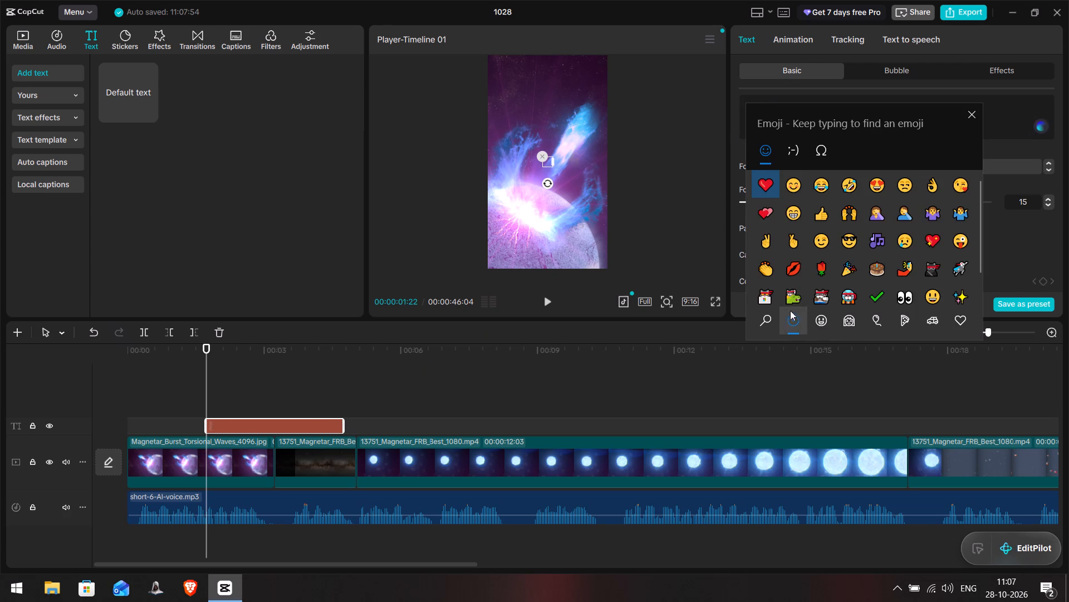
left_click(765, 324)
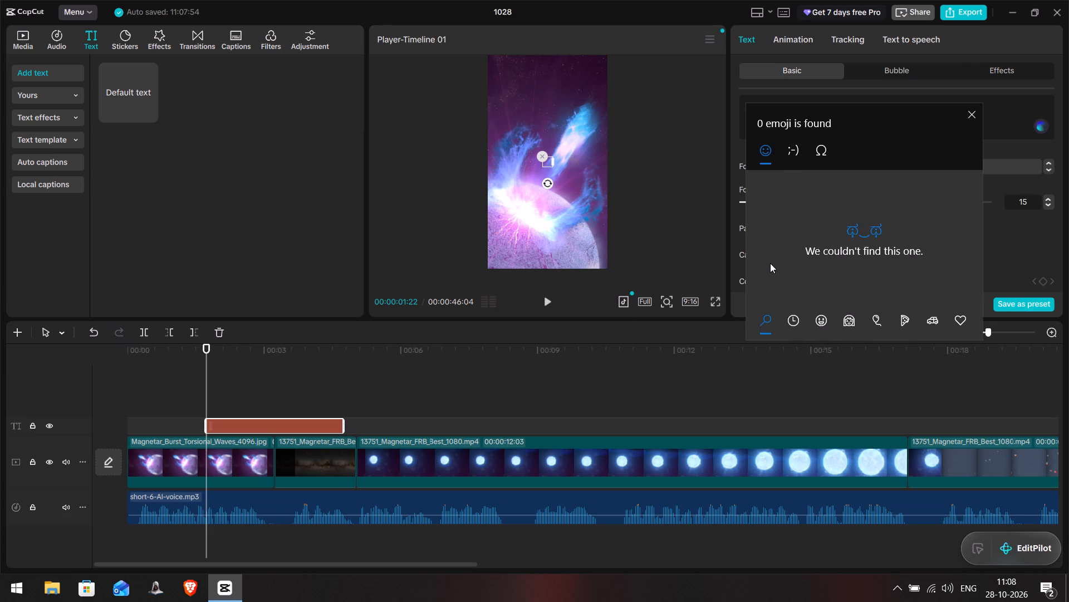
type("cred")
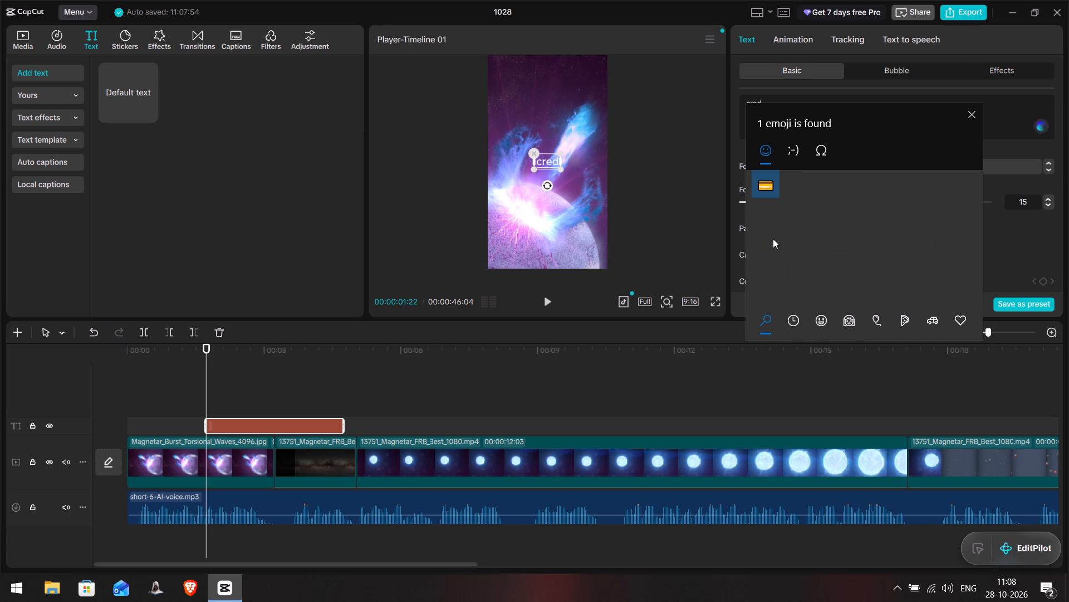
left_click(758, 183)
left_click(969, 116)
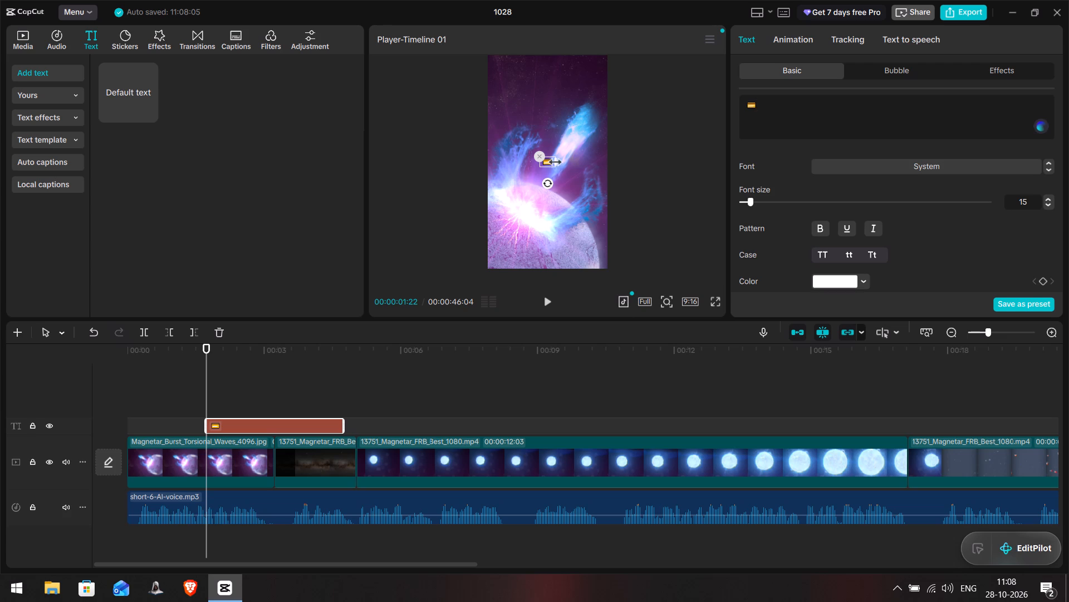
Widen the credit card emoji's text box and move it to the upper centre of the video frame.
left_click_drag(556, 163, 589, 173)
left_click_drag(571, 166, 572, 173)
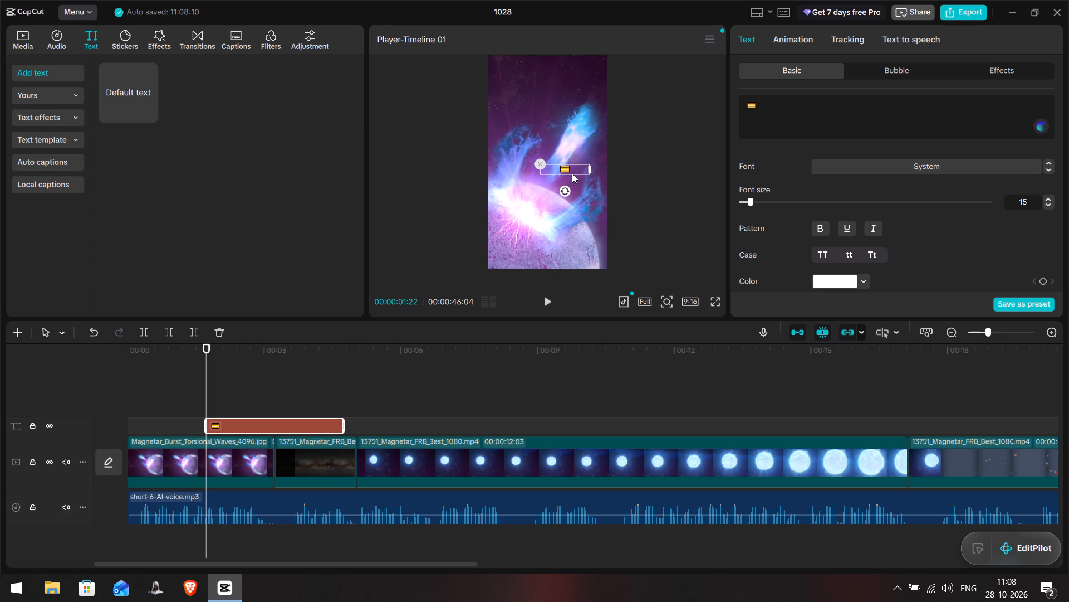
left_click_drag(572, 173, 553, 90)
scroll(755, 201, "down", 1)
scroll(766, 187, "up", 1)
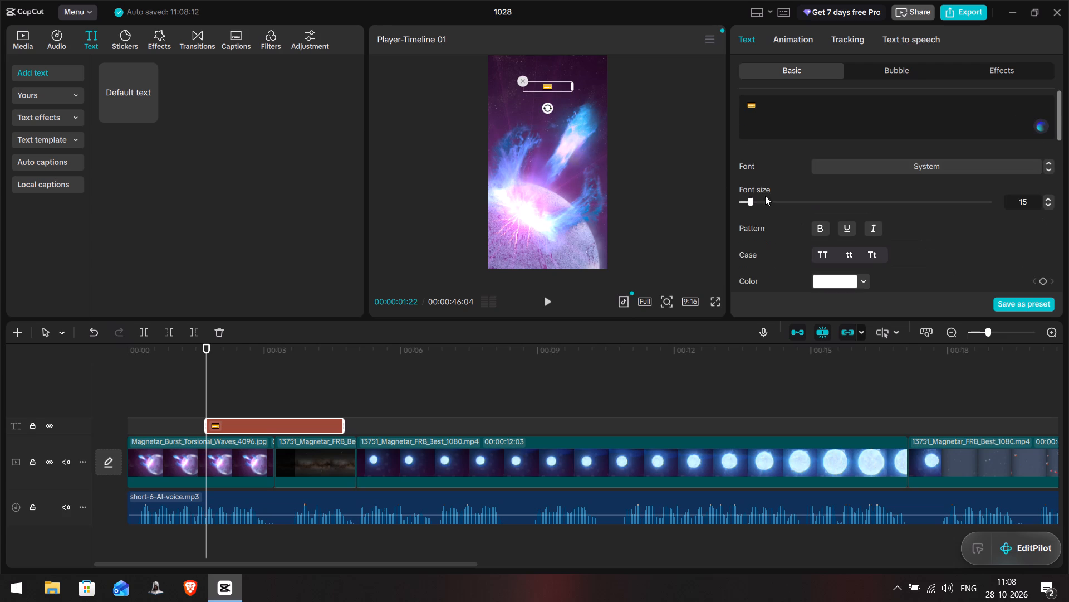
Try several font sizes for the credit card emoji and set it to 79.
left_click_drag(751, 204, 847, 205)
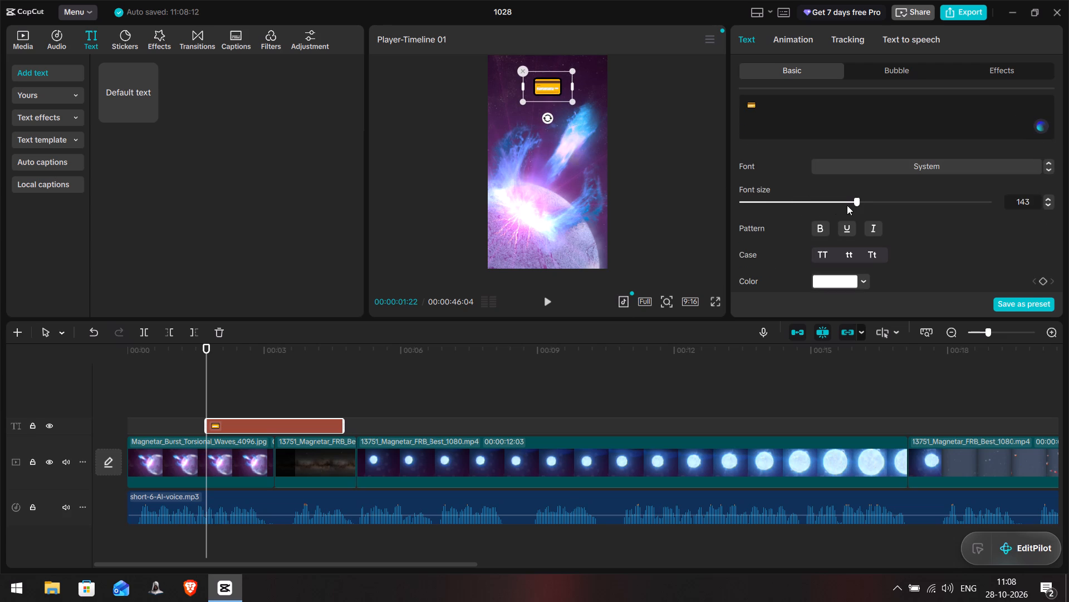
left_click_drag(847, 205, 773, 204)
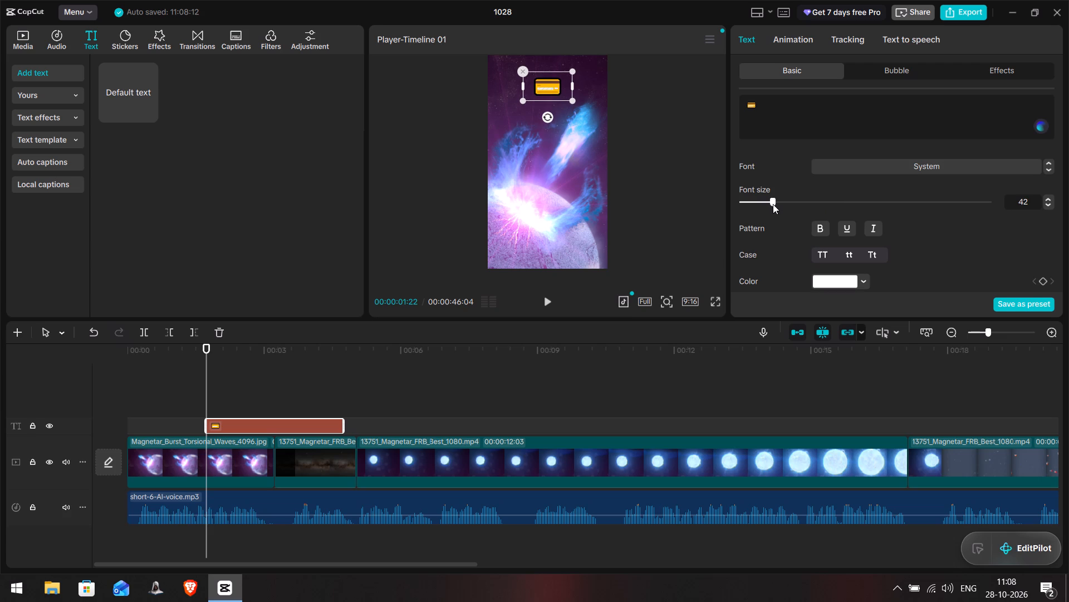
left_click_drag(773, 204, 1060, 212)
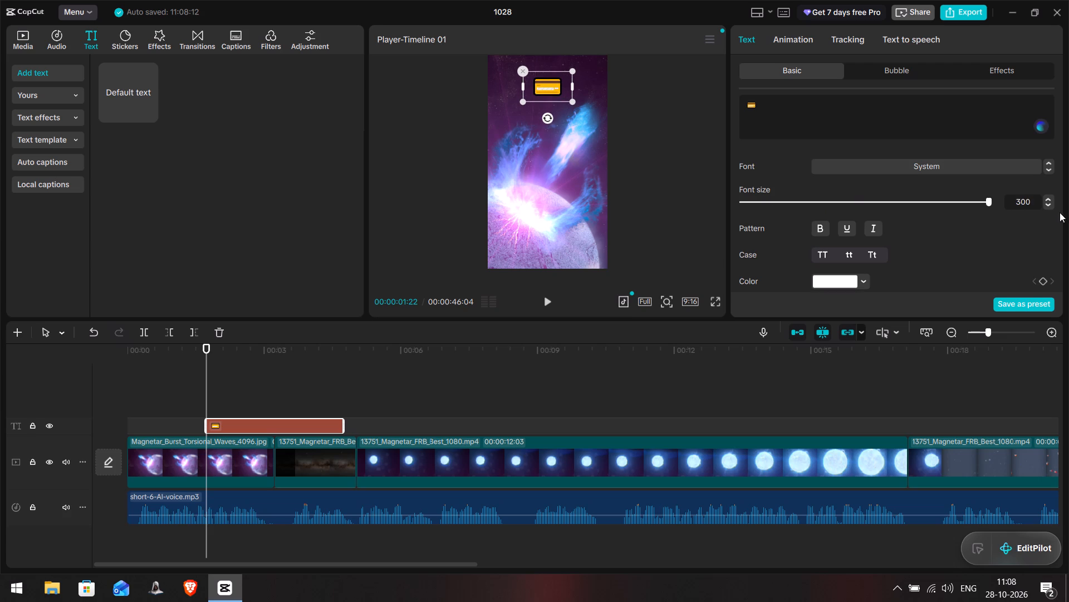
left_click_drag(1060, 212, 805, 191)
Resize the credit card emoji to 77% scale and place it near the top of the frame at position X 0, Y 1466.
left_click_drag(571, 105, 605, 173)
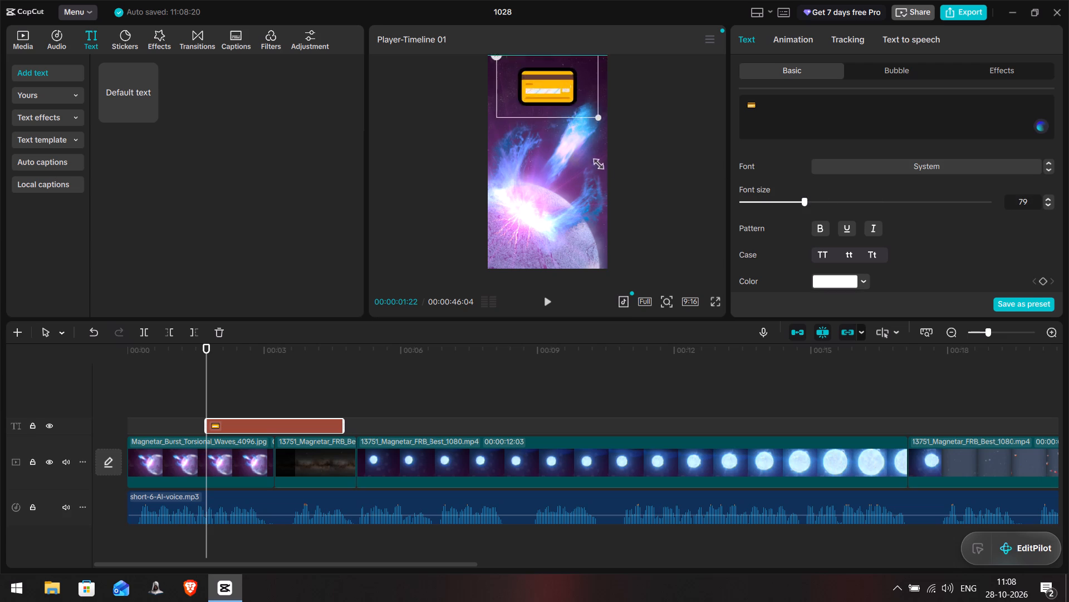
left_click_drag(605, 173, 573, 142)
left_click_drag(545, 90, 540, 117)
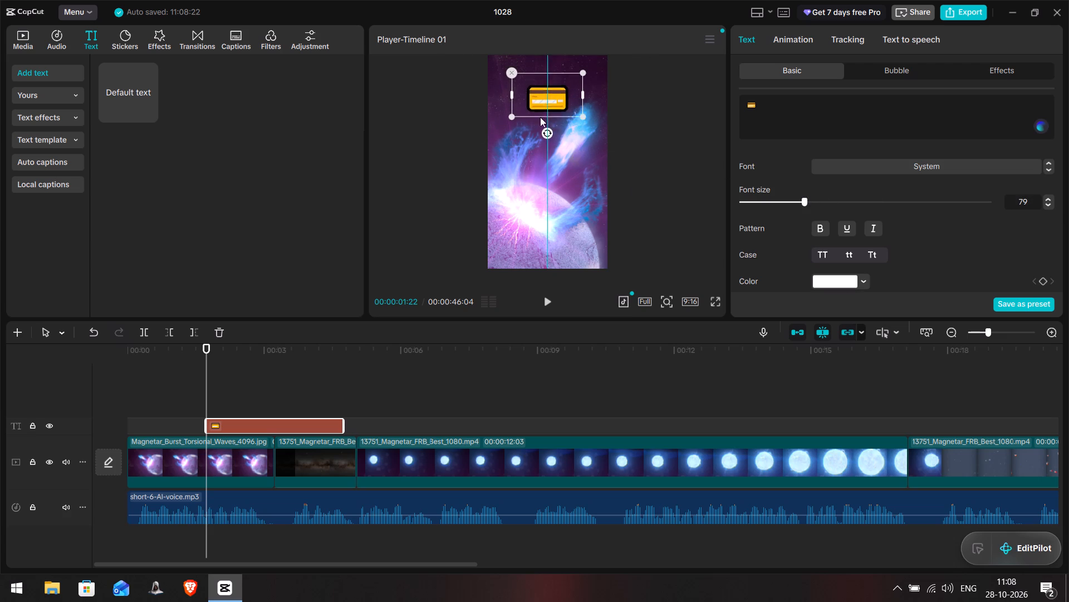
left_click_drag(540, 117, 545, 114)
left_click_drag(585, 130, 560, 123)
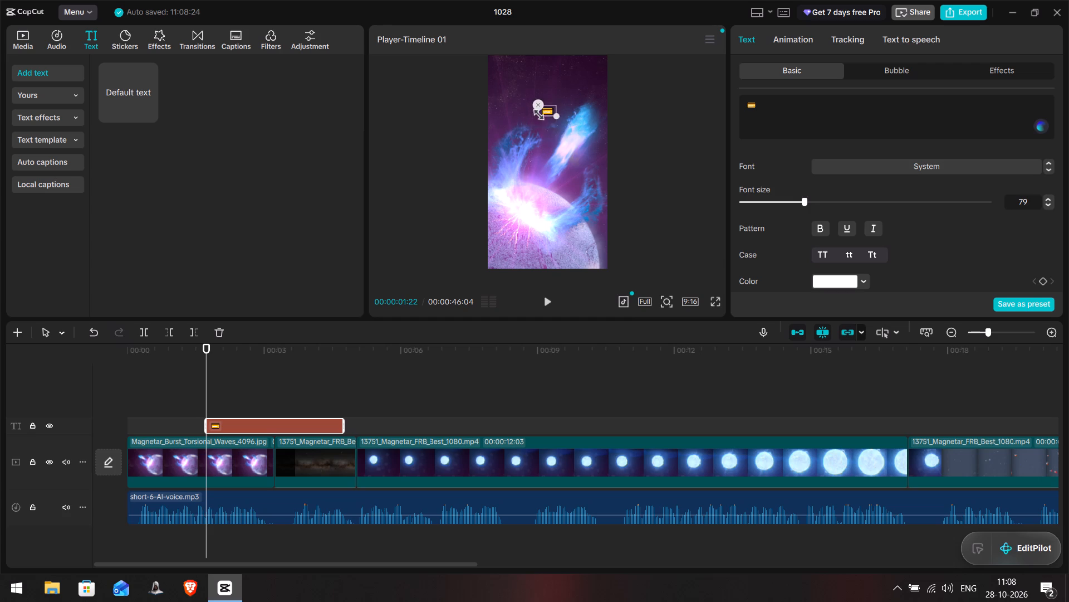
left_click_drag(560, 123, 557, 115)
left_click_drag(550, 111, 547, 88)
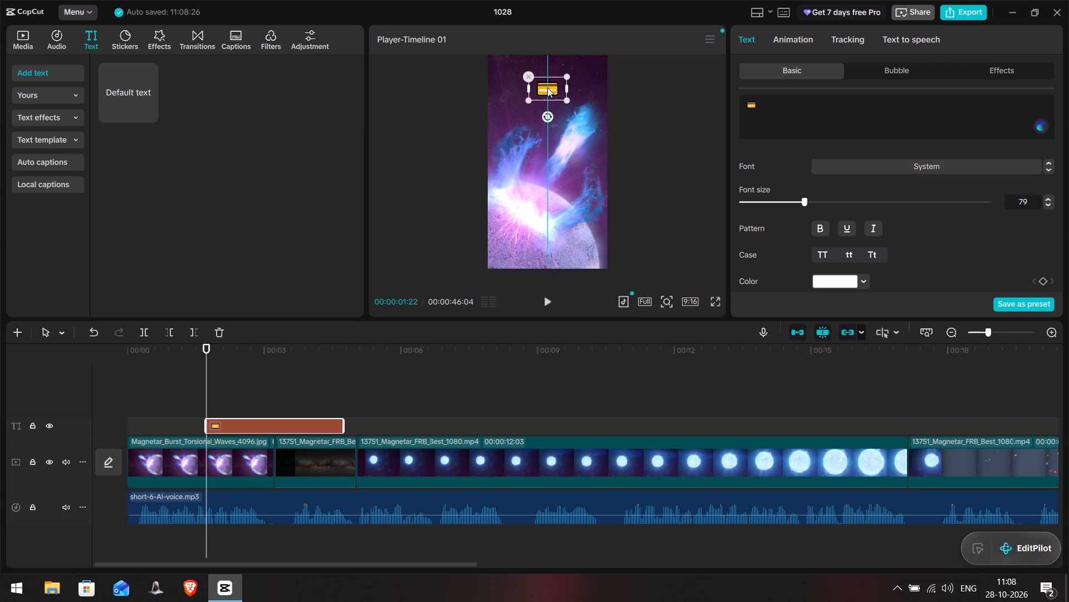
left_click_drag(547, 88, 548, 80)
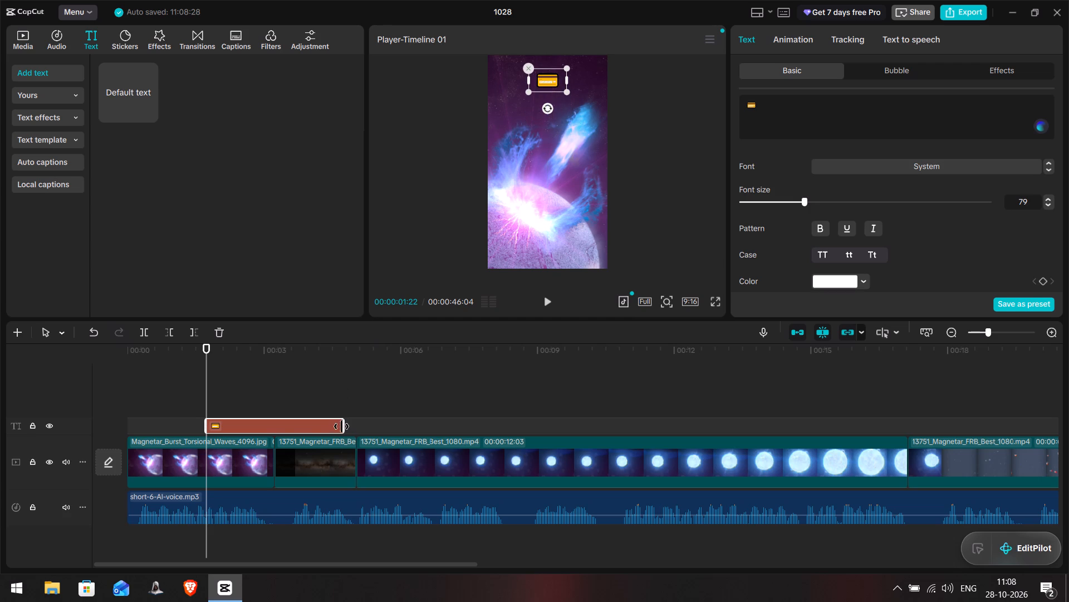
Shorten the credit card emoji's text clip so it ends together with the opening magnetar image.
left_click_drag(341, 427, 271, 438)
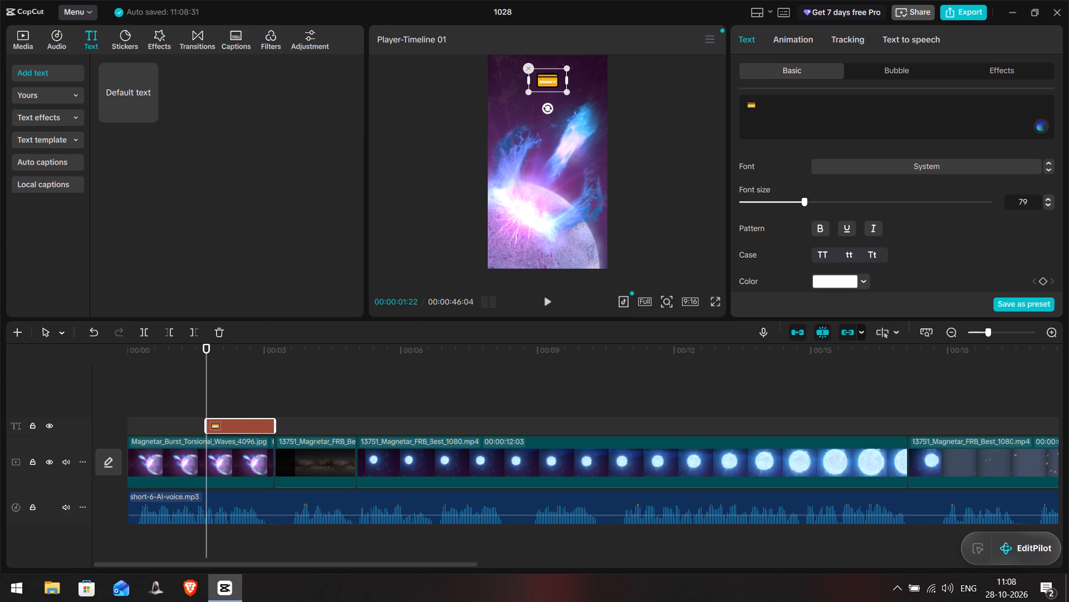
Add a Transform keyframe to the credit card emoji at its start, 00:00:01:22.
scroll(964, 244, "down", 4)
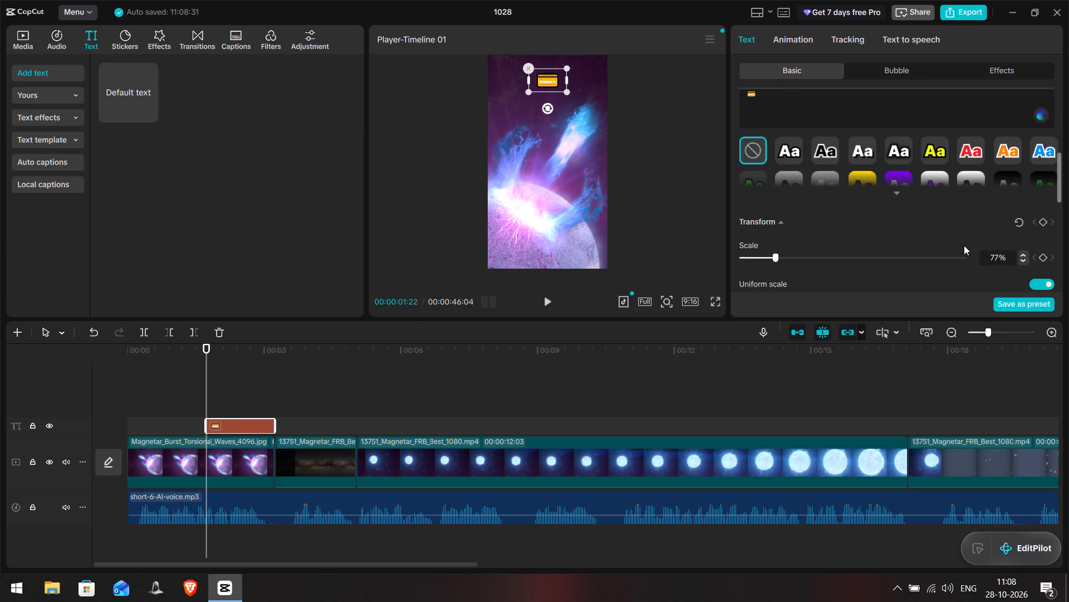
scroll(964, 245, "down", 1)
left_click(1046, 158)
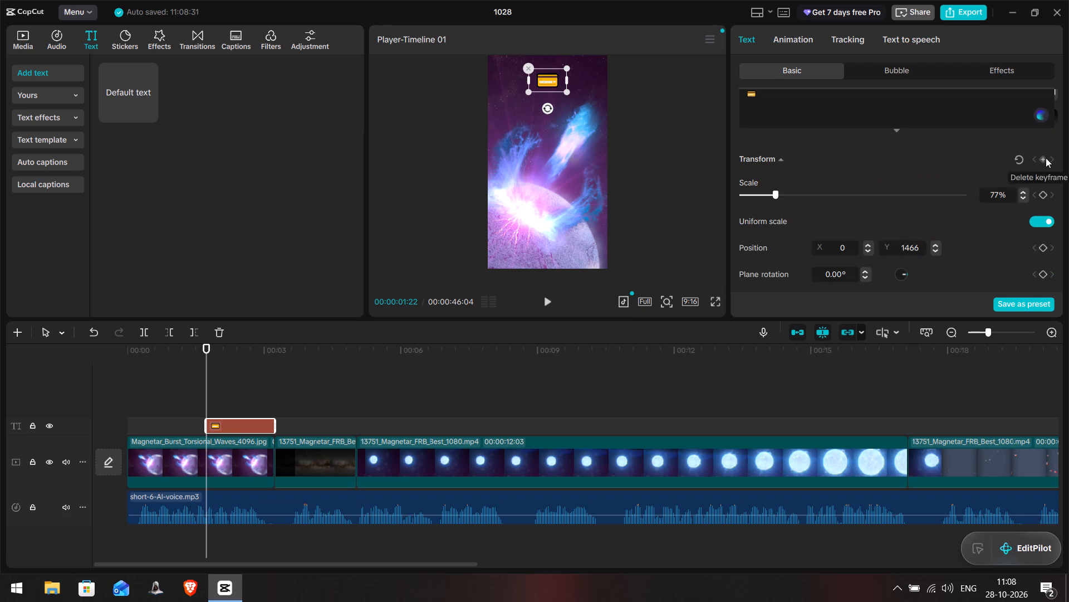
Add a second Transform keyframe to the credit card emoji near its clip's end, at 00:00:03:03.
left_click(229, 392)
left_click_drag(229, 394, 264, 400)
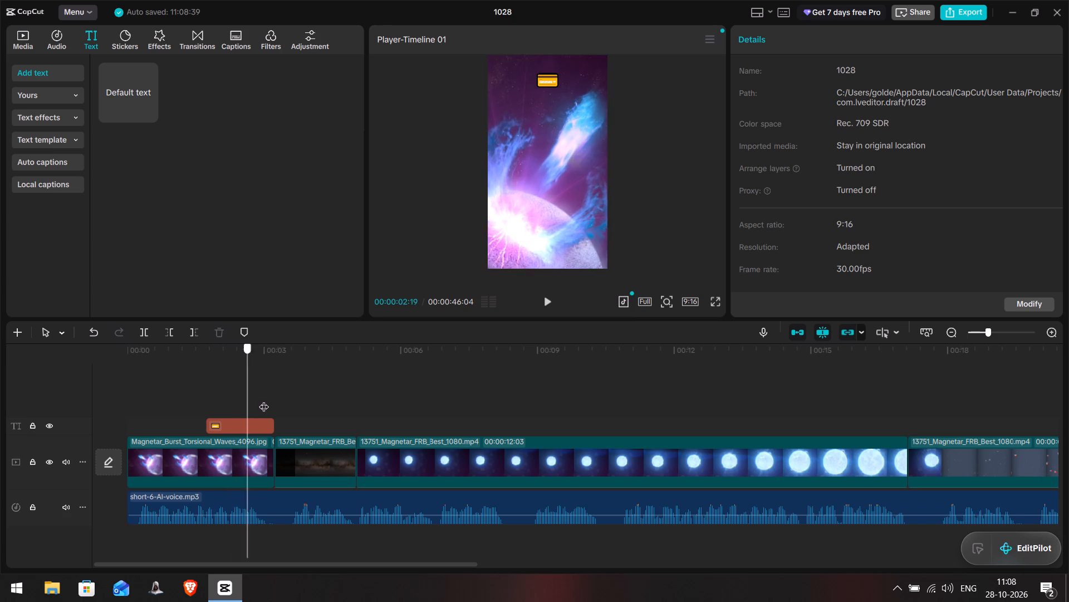
left_click_drag(264, 400, 269, 405)
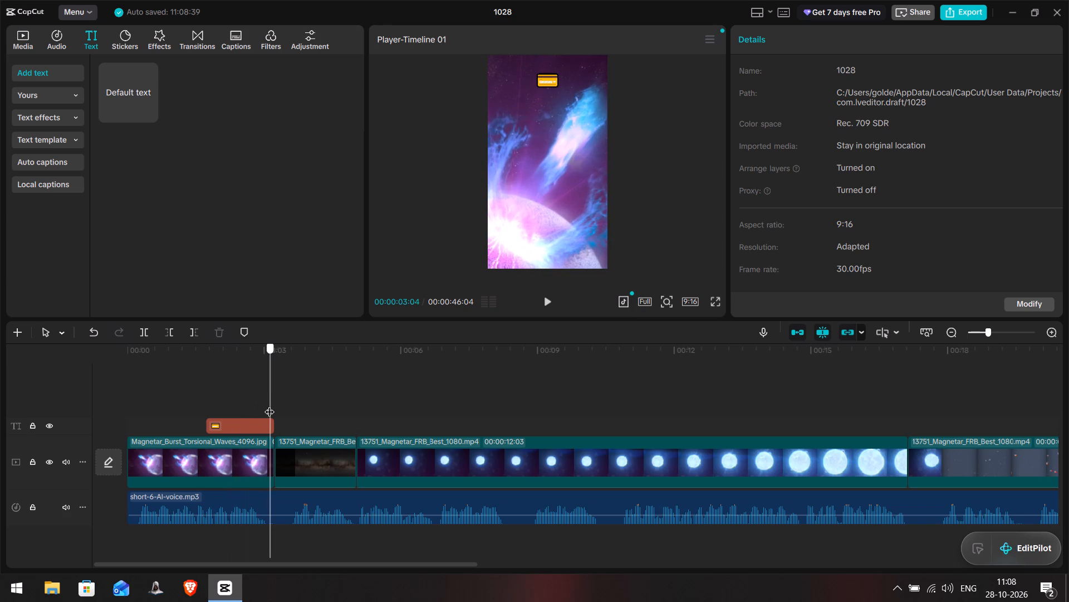
left_click_drag(269, 405, 267, 412)
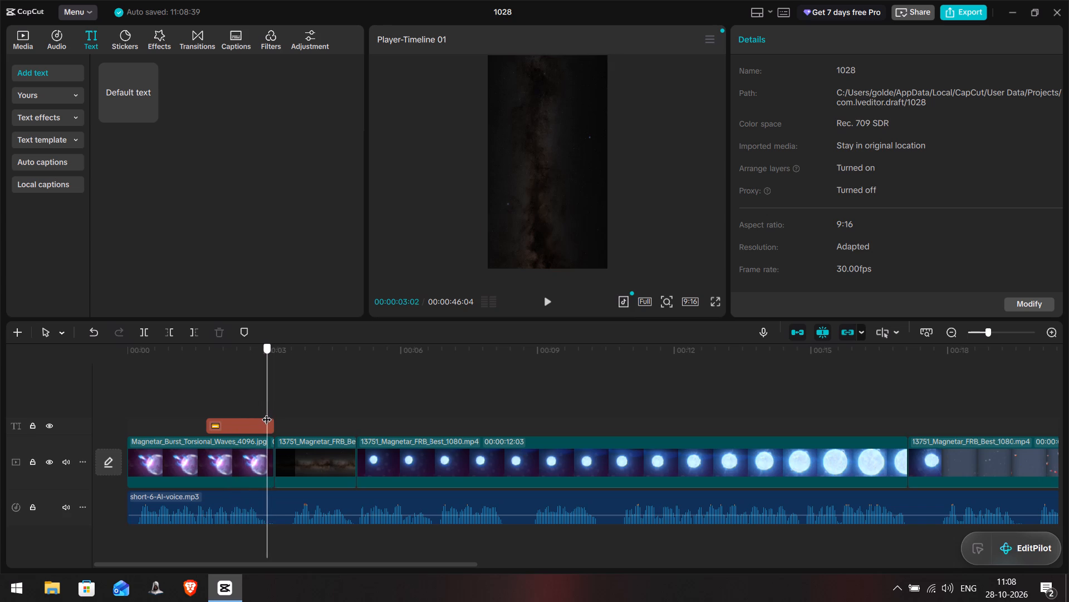
left_click_drag(267, 412, 269, 419)
left_click(269, 424)
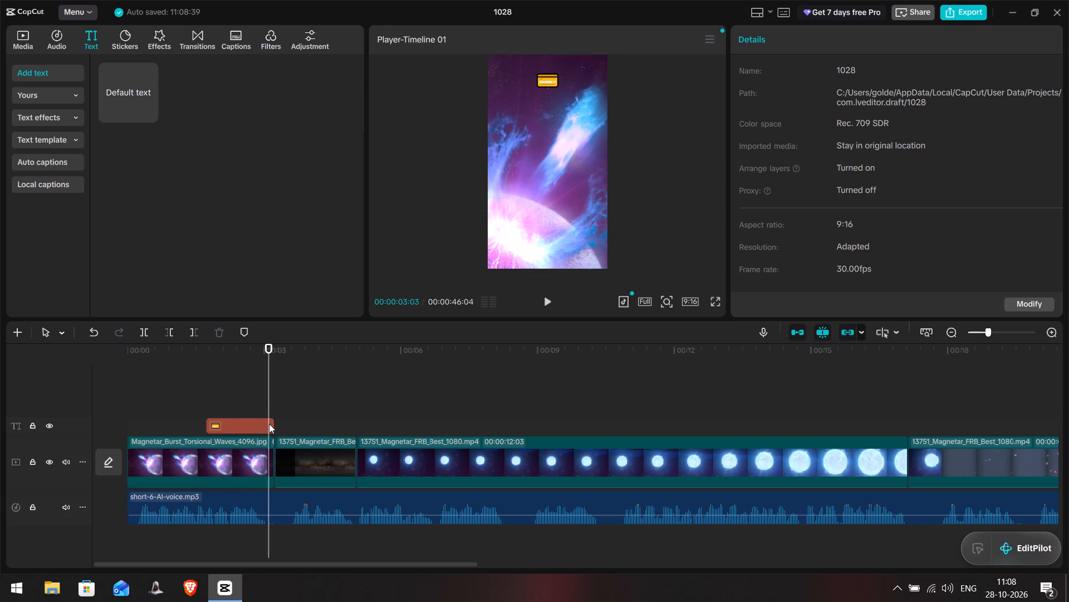
scroll(962, 220, "down", 1)
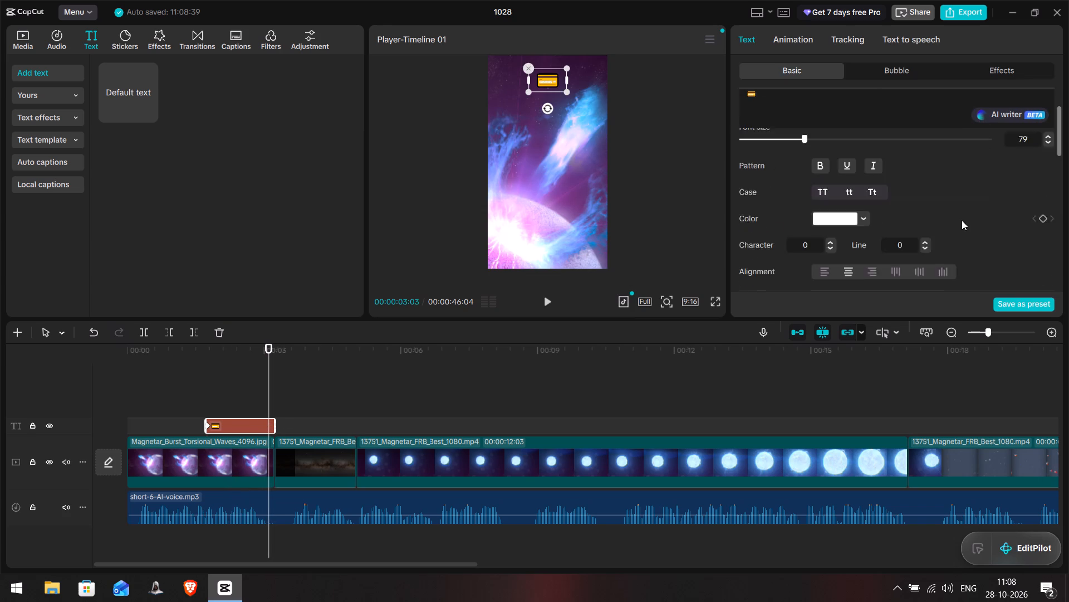
scroll(962, 220, "down", 4)
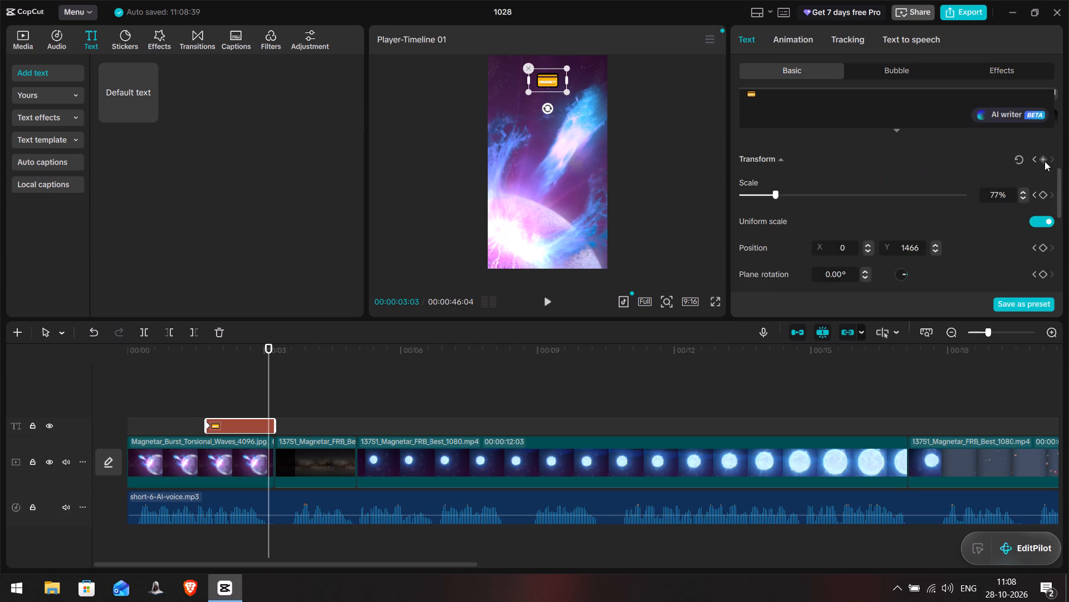
left_click(1045, 161)
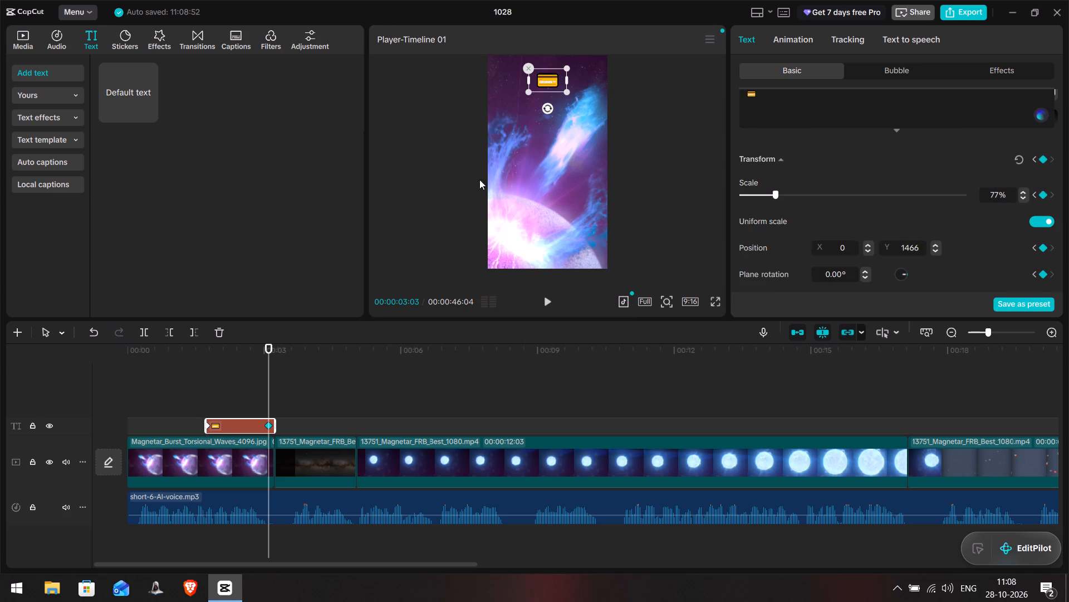
Enlarge the credit card emoji to 199% scale at the 00:00:03:03 keyframe.
left_click_drag(568, 92, 601, 123)
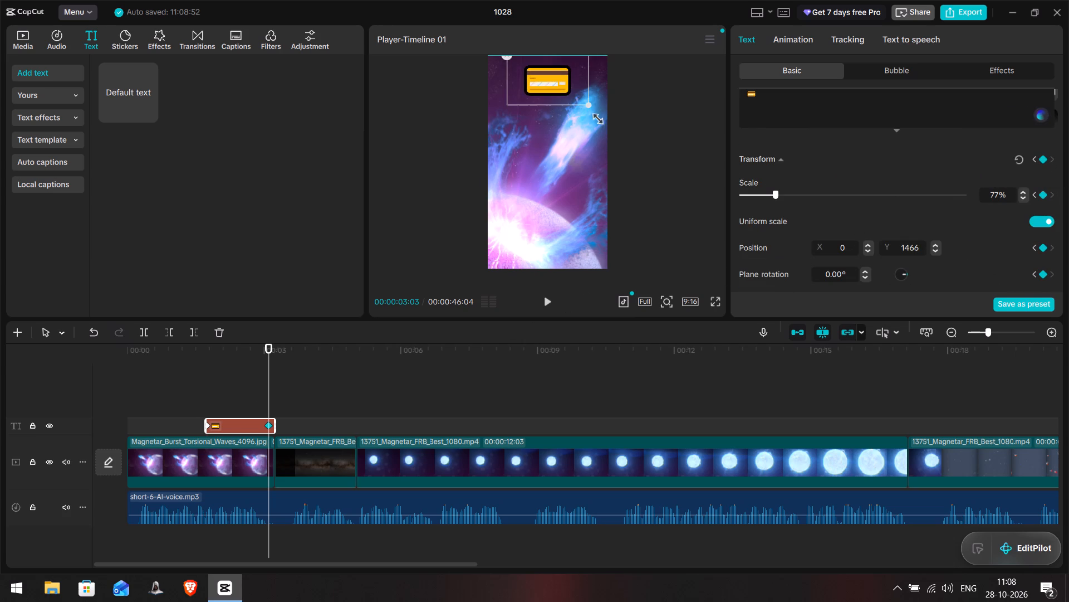
left_click_drag(601, 123, 607, 132)
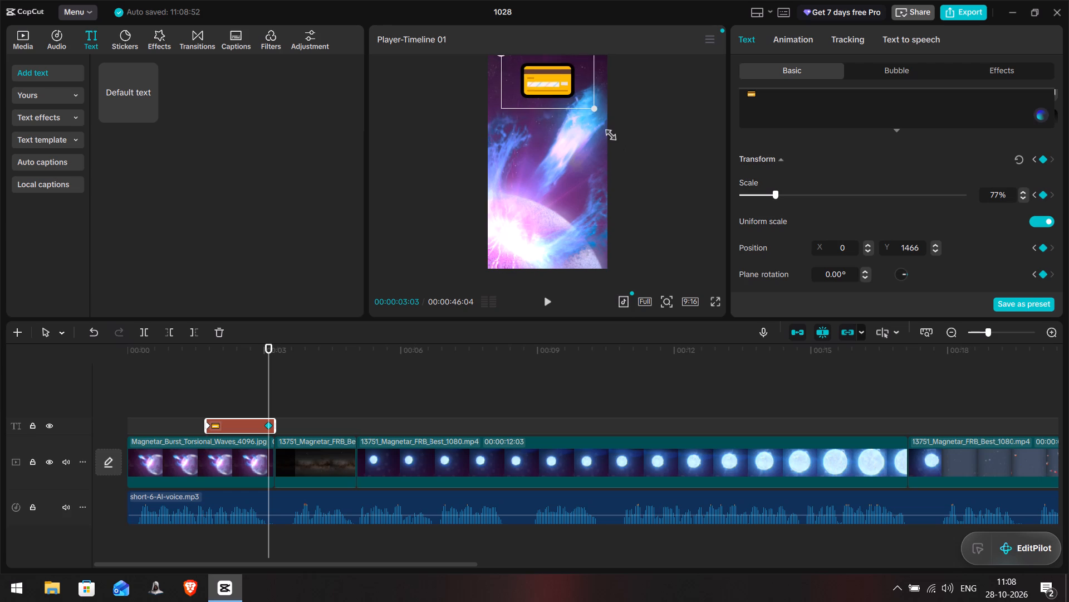
left_click_drag(607, 132, 612, 138)
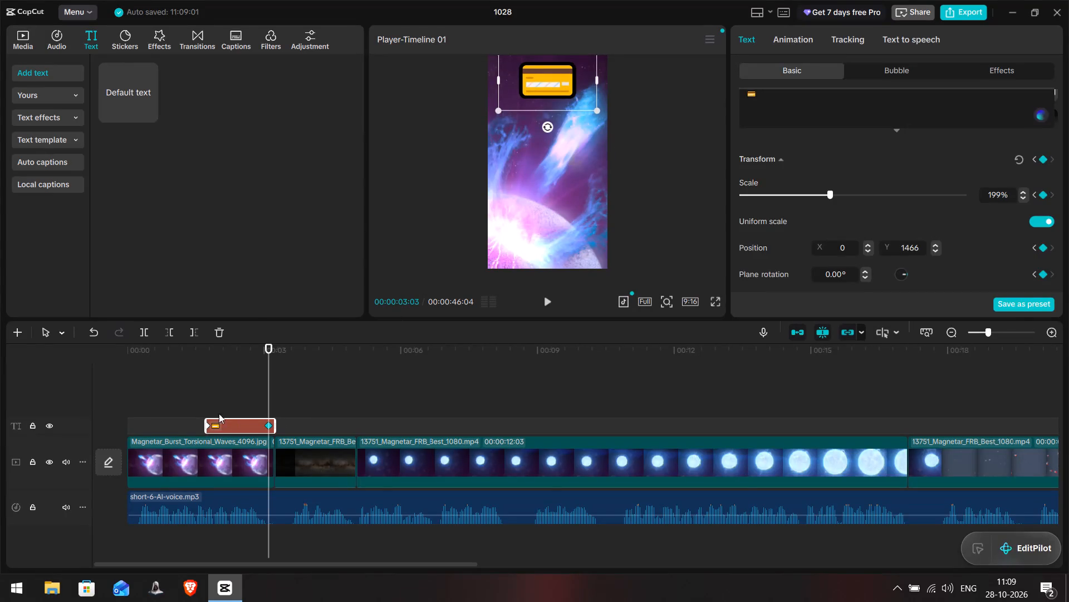
Play back the credit card emoji's growth animation and the footage that follows it to check the timing.
left_click(188, 391)
key("space")
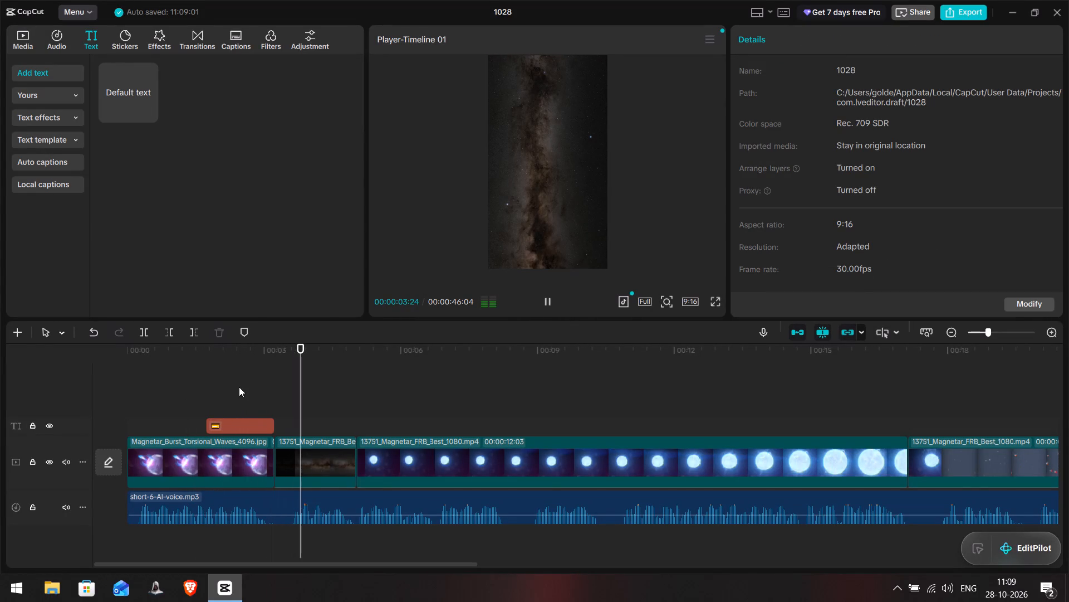
key("space")
left_click(271, 397)
key("space")
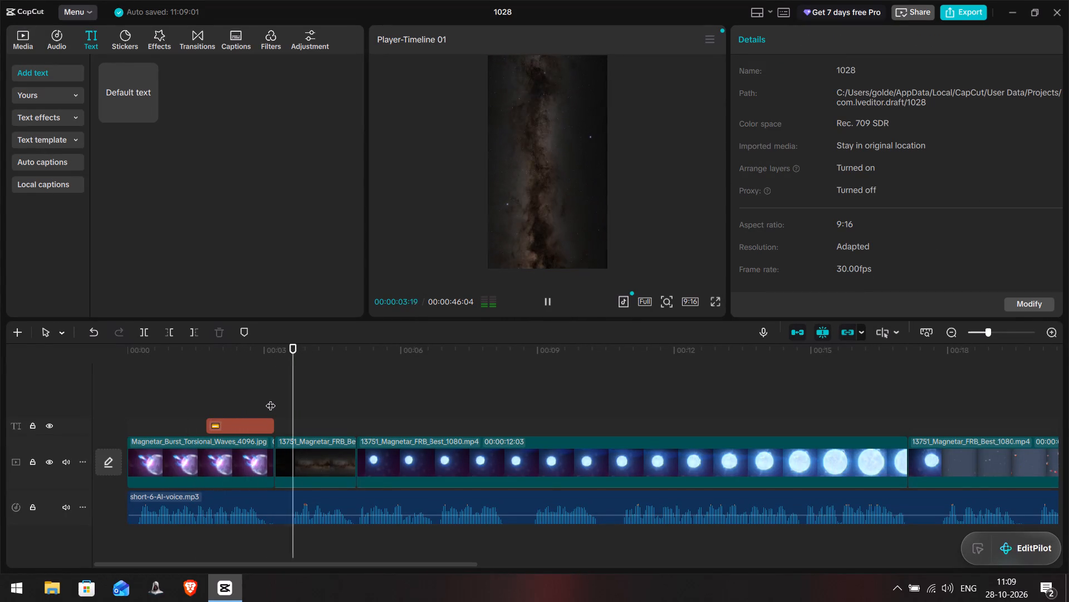
key("space")
key("space")
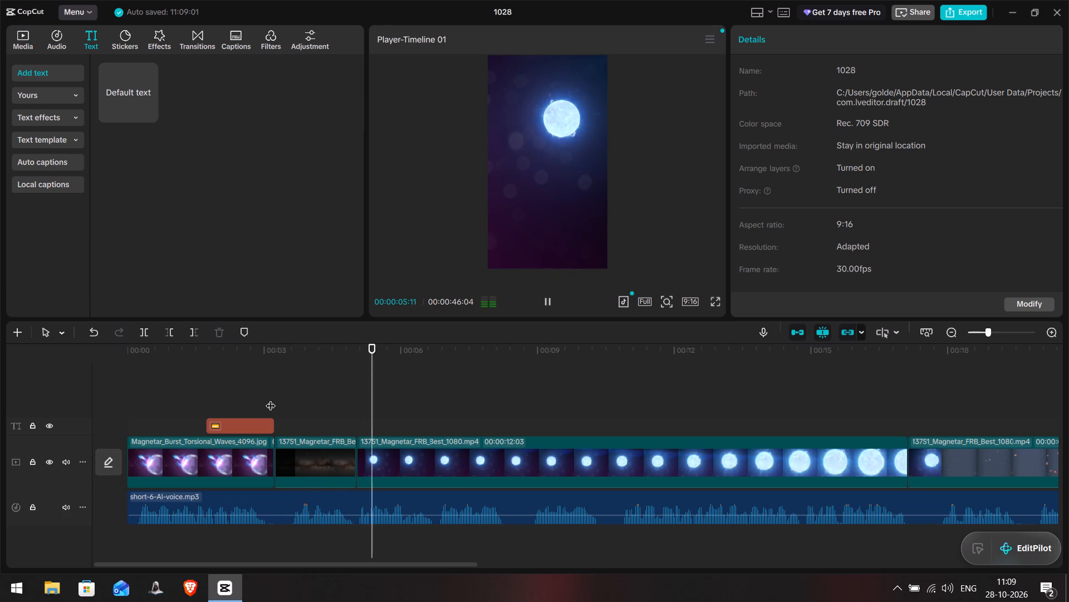
key("space")
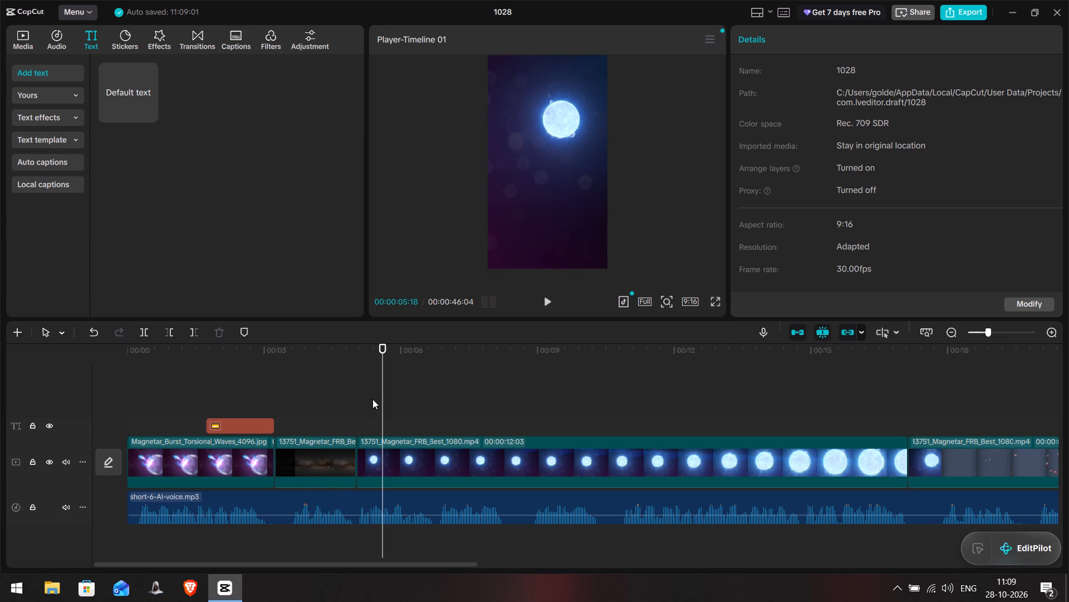
Open the transitions library with the playhead at 00:00:05:01, where the 12-second magnetar clip starts.
left_click(372, 399)
left_click_drag(372, 399, 357, 401)
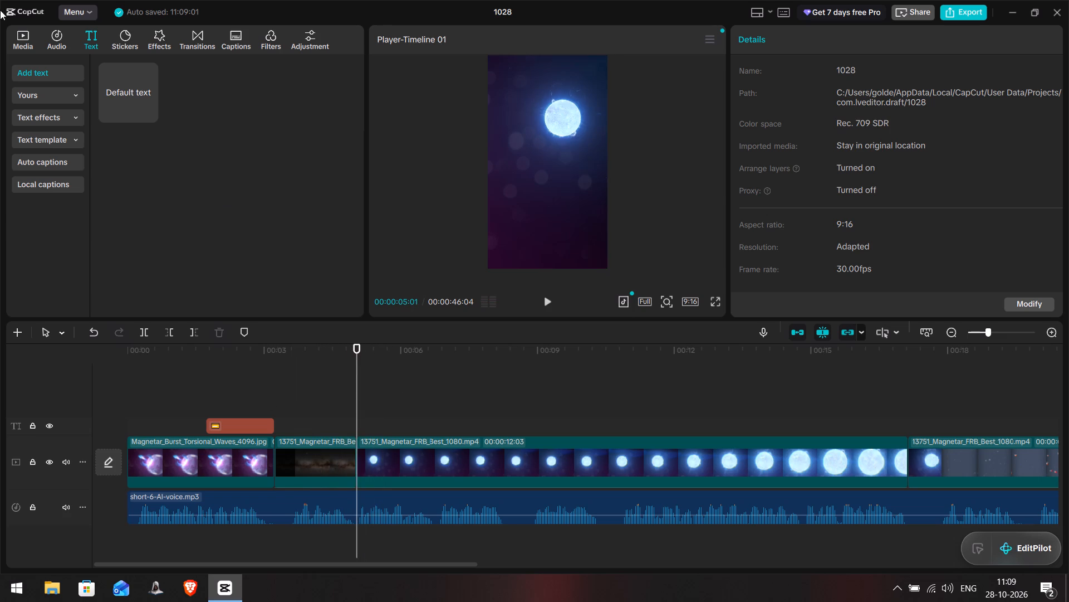
left_click(185, 35)
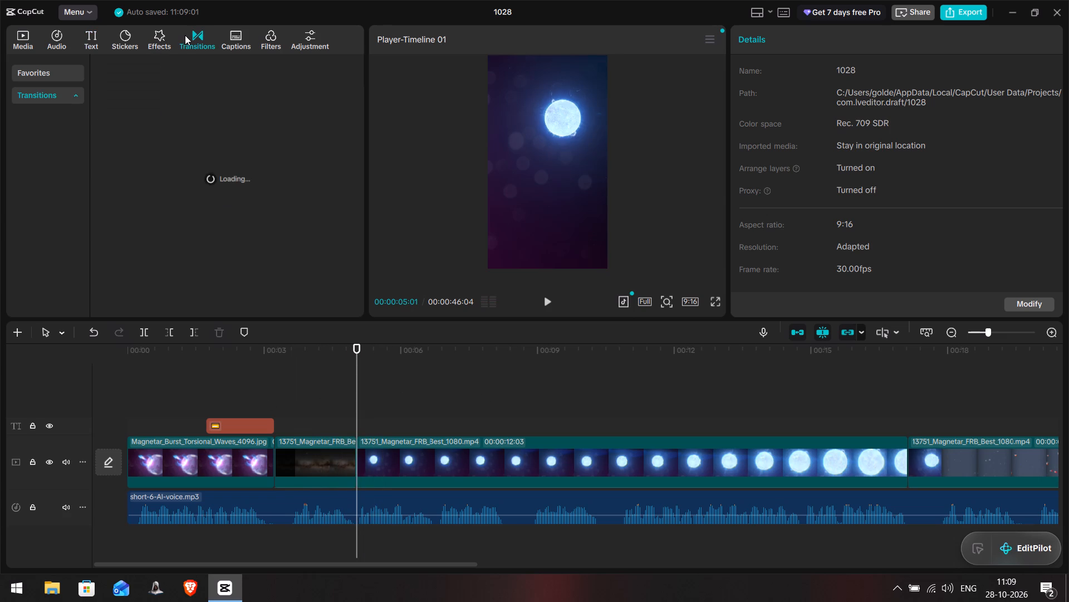
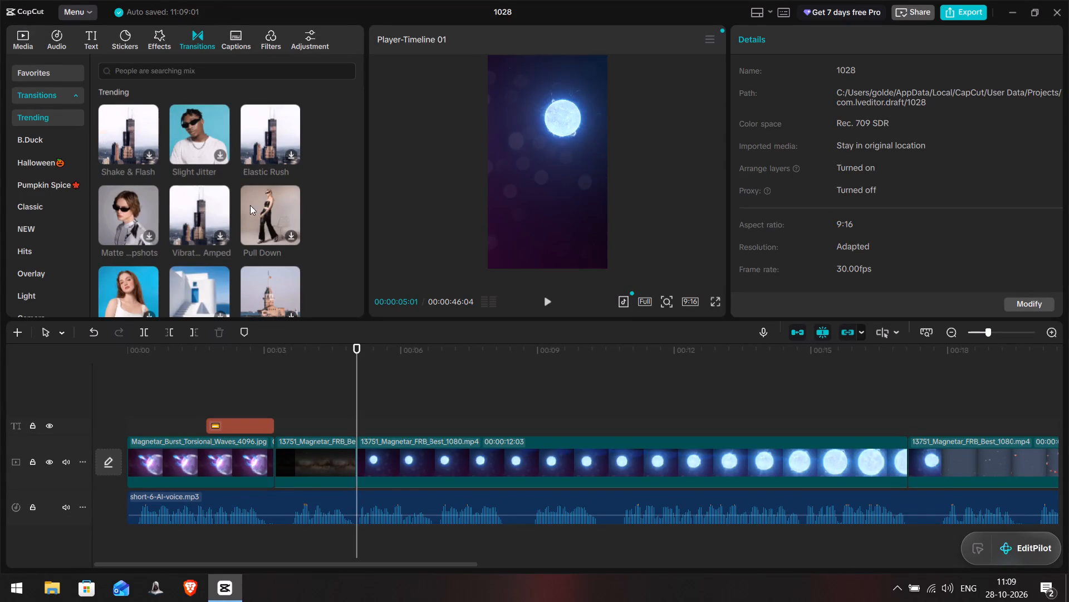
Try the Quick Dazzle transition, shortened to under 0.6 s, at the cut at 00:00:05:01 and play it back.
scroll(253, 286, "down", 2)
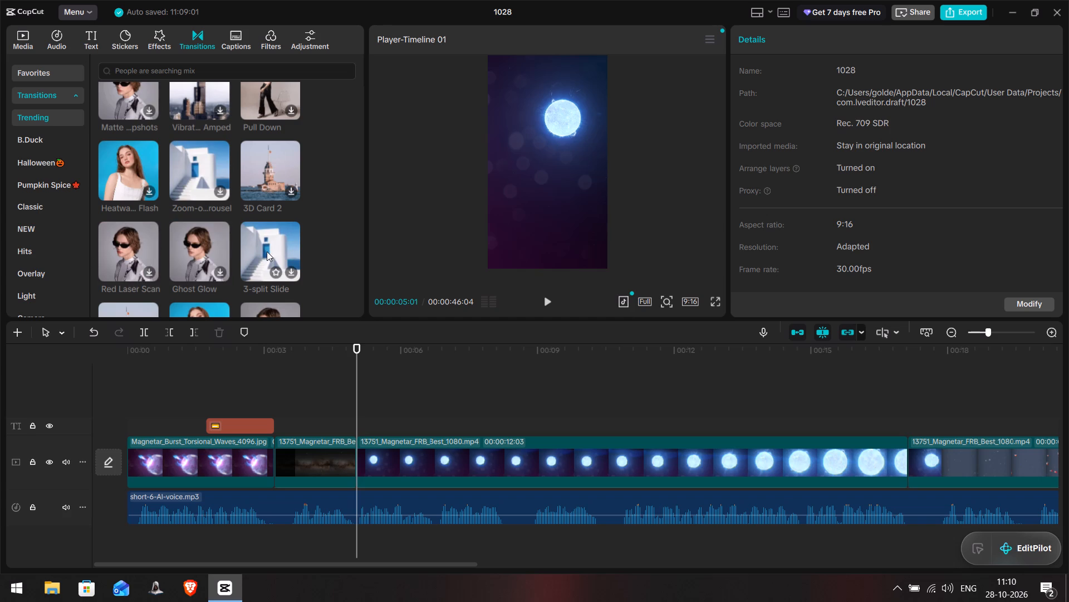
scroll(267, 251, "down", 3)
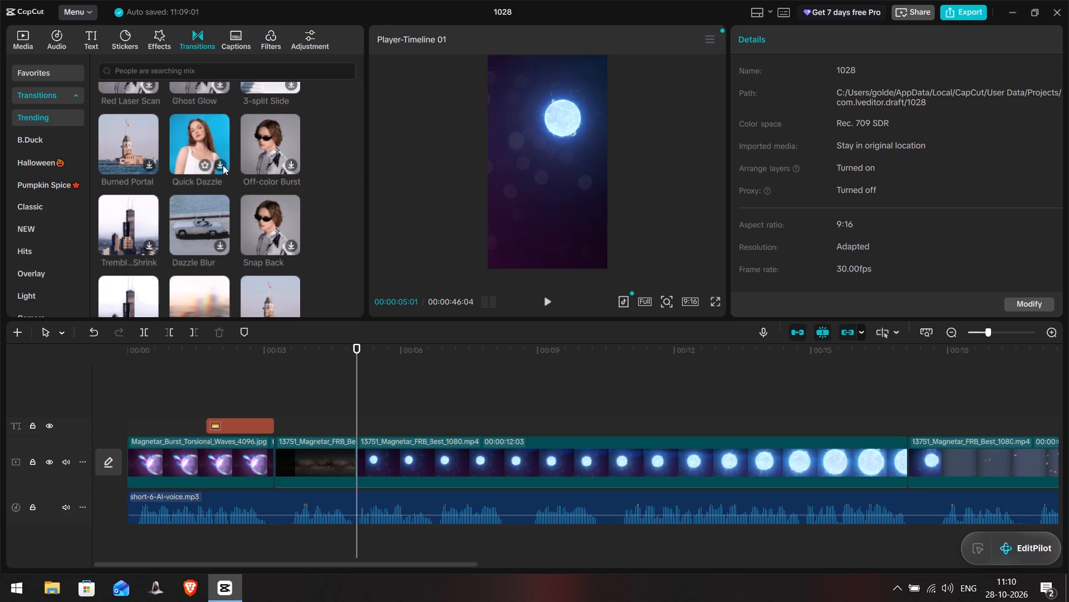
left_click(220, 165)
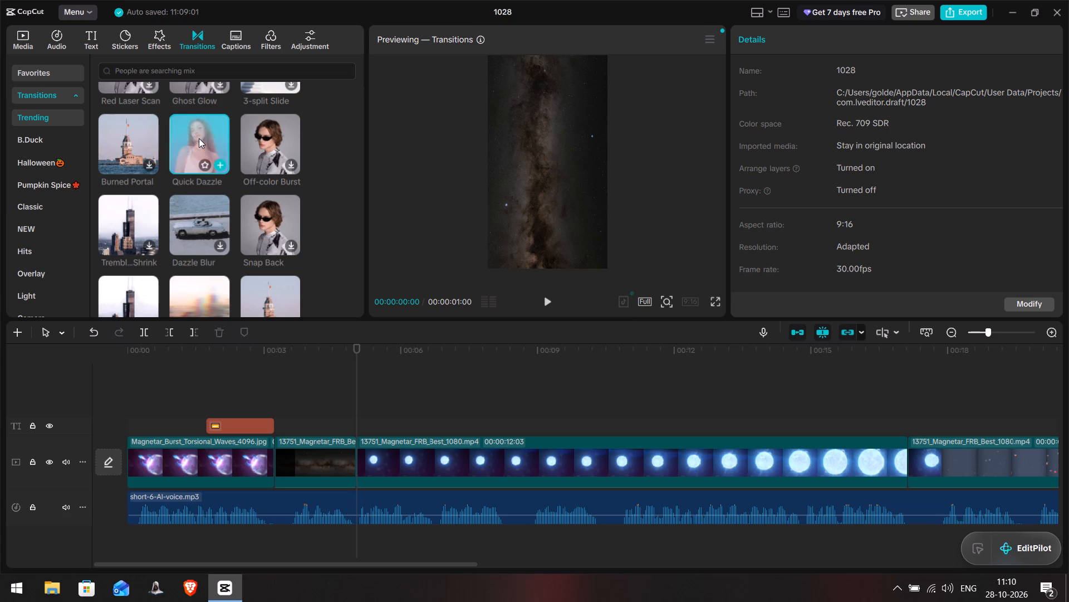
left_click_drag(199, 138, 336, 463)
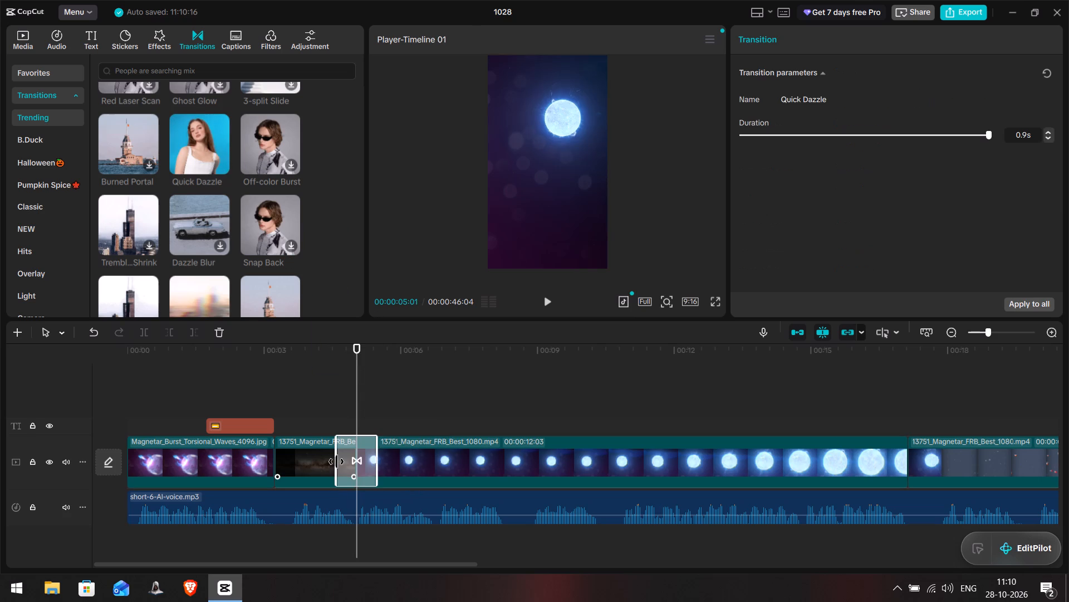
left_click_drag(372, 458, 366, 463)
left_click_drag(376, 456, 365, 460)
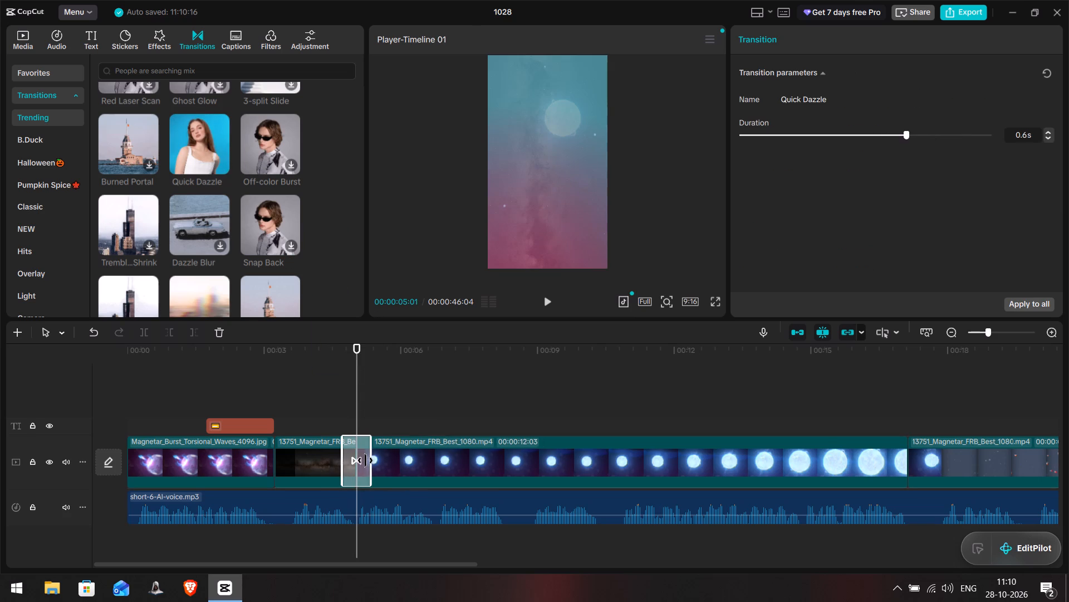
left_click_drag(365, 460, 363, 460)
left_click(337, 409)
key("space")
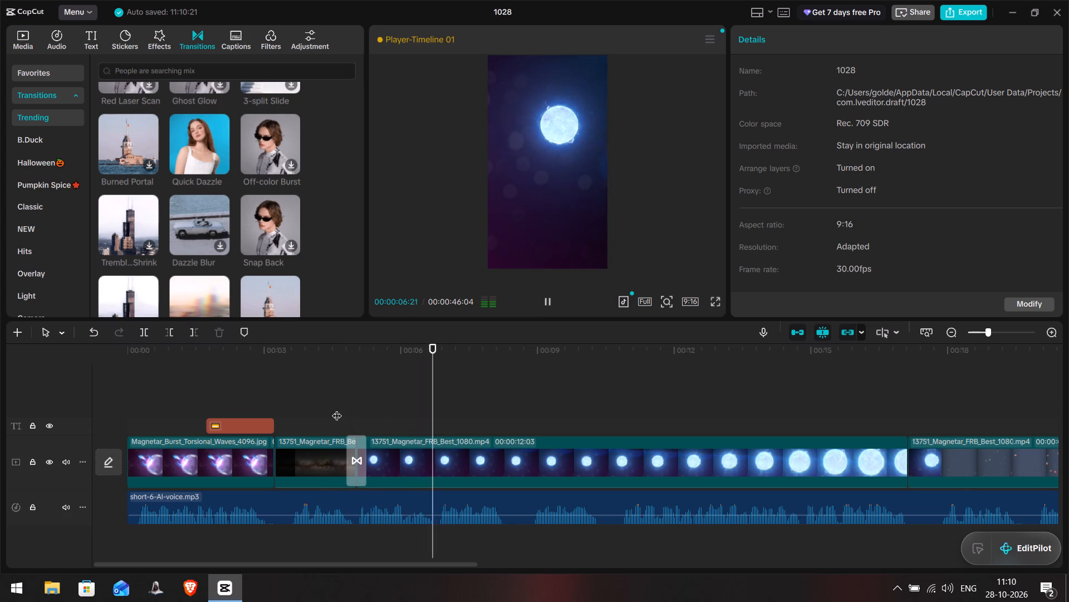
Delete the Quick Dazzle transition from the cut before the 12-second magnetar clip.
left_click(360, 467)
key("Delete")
Add the Snap Back transition at the cut before the 12-second magnetar clip and shorten it to slightly under 0.7 s.
scroll(220, 255, "down", 1)
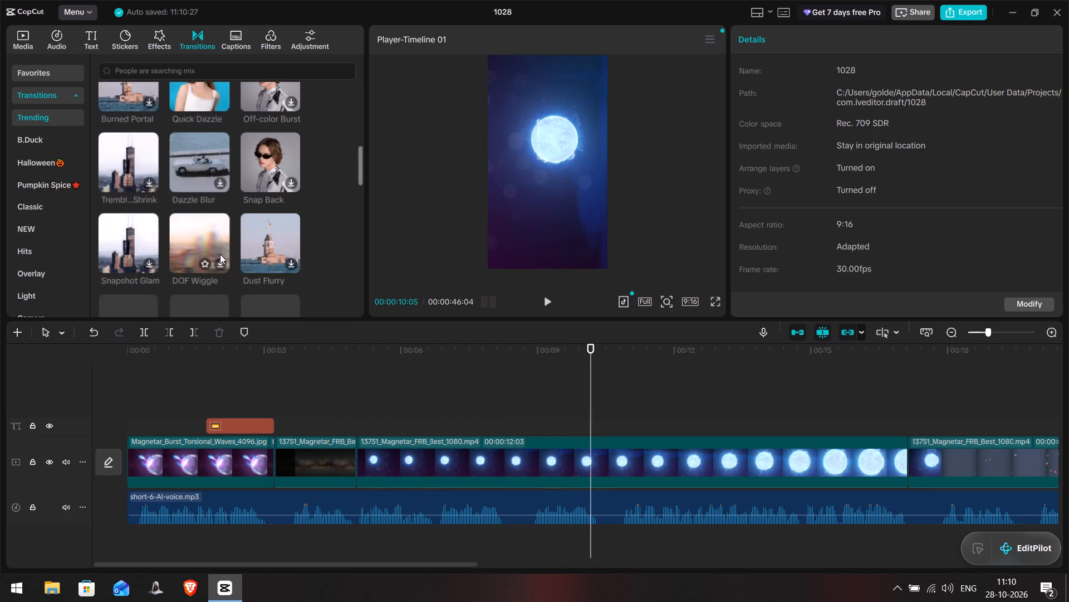
scroll(220, 254, "down", 1)
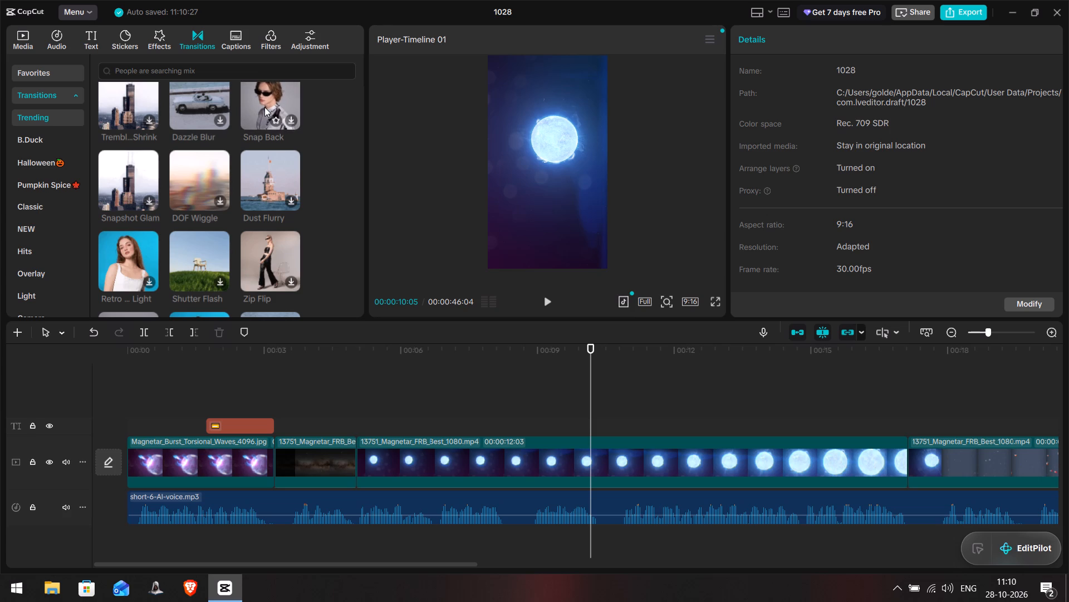
left_click(264, 107)
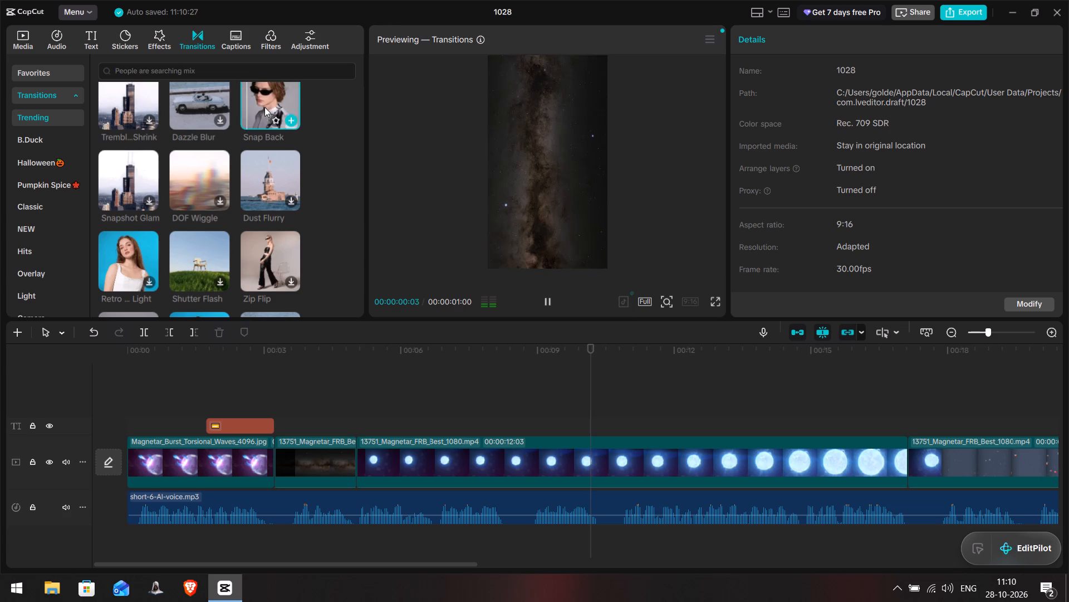
left_click_drag(264, 102, 327, 467)
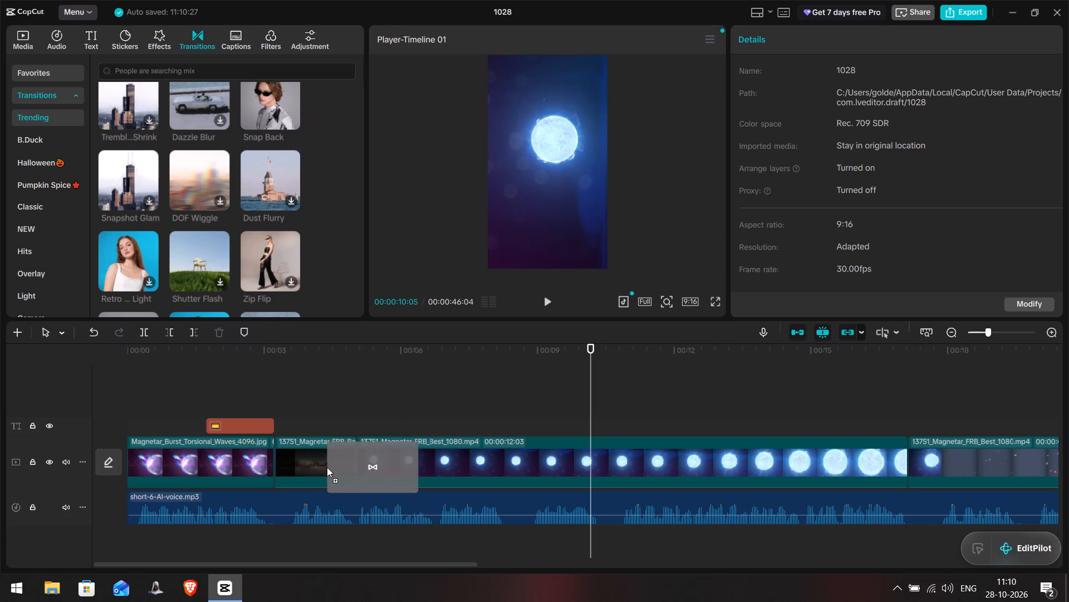
left_click_drag(327, 467, 324, 456)
left_click_drag(376, 452, 371, 453)
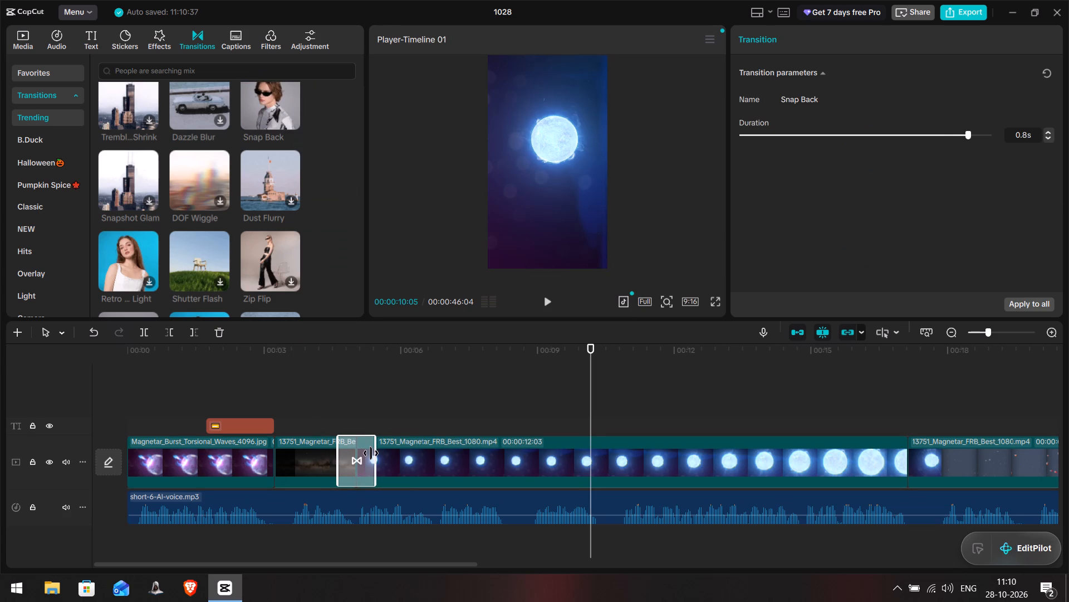
left_click_drag(371, 453, 367, 454)
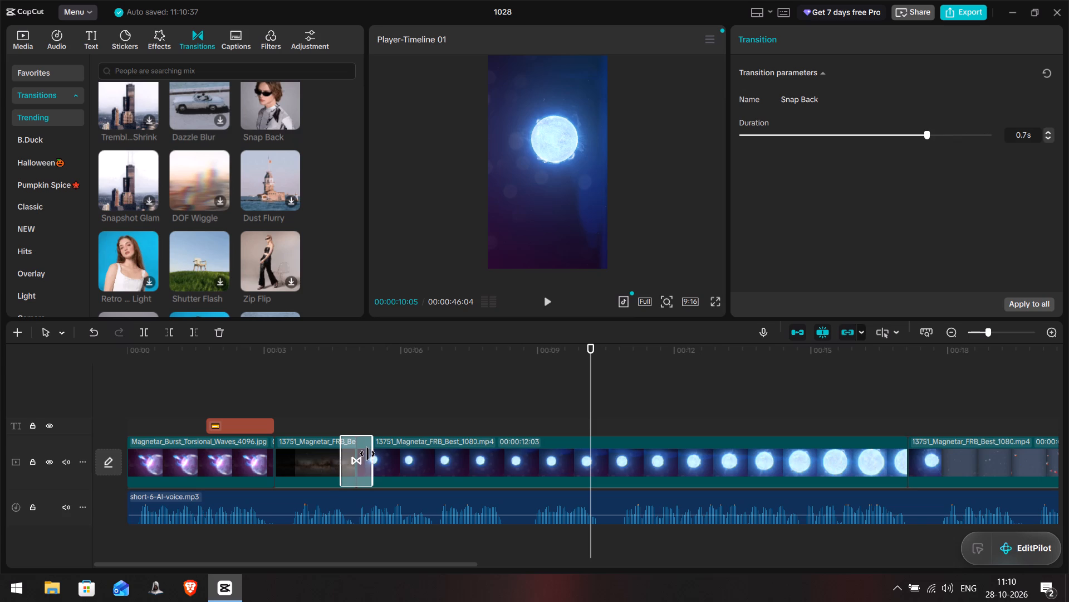
left_click_drag(367, 454, 367, 454)
Play back from 00:00:04:16 to check the Snap Back transition and the 12-second magnetar clip against the voiceover.
left_click(334, 389)
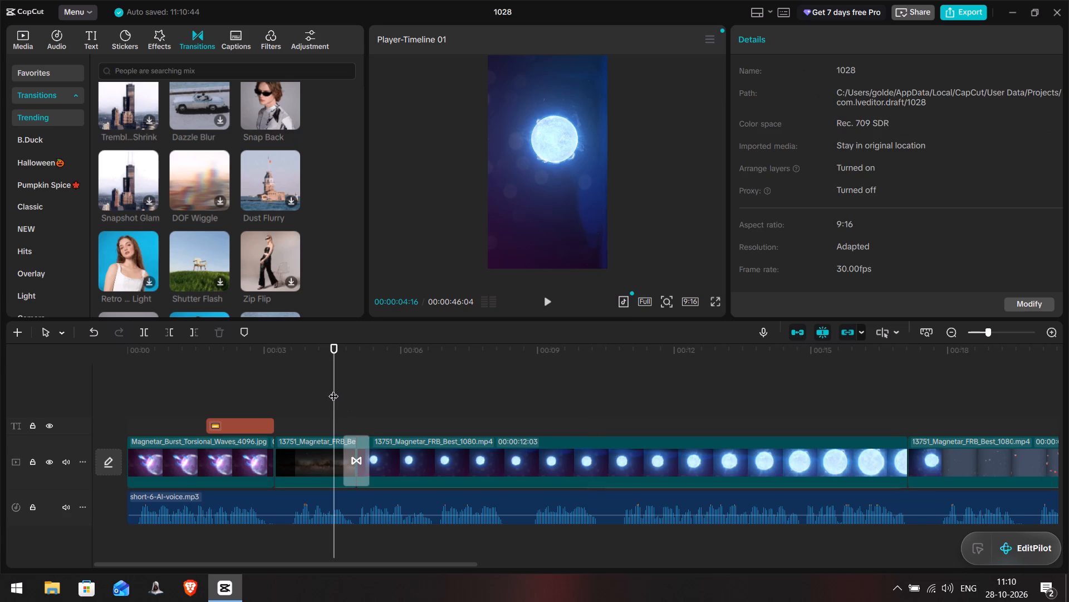
key("space")
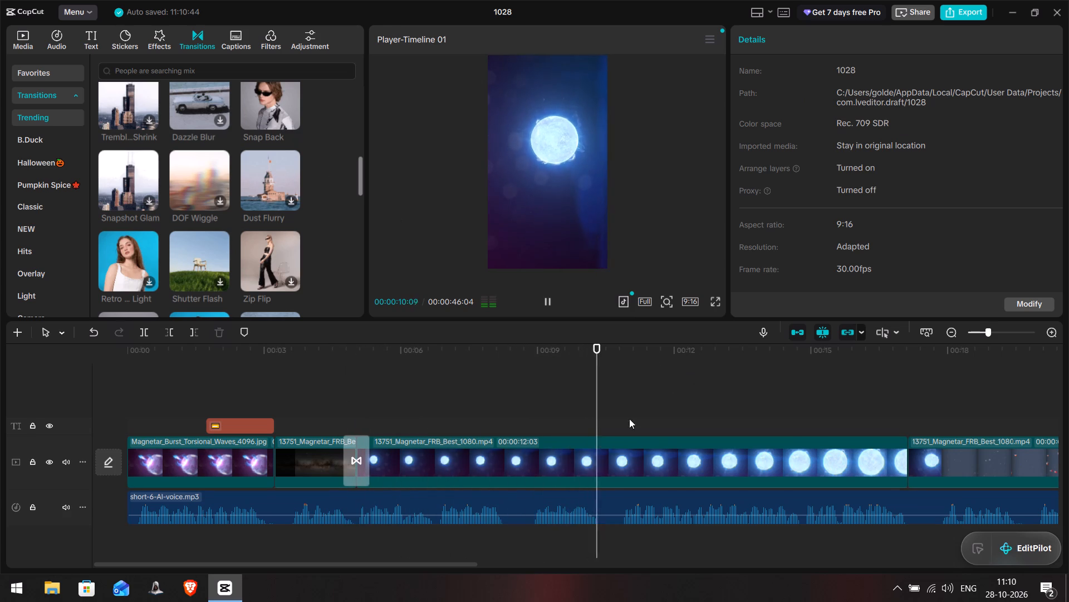
left_click_drag(408, 565, 512, 561)
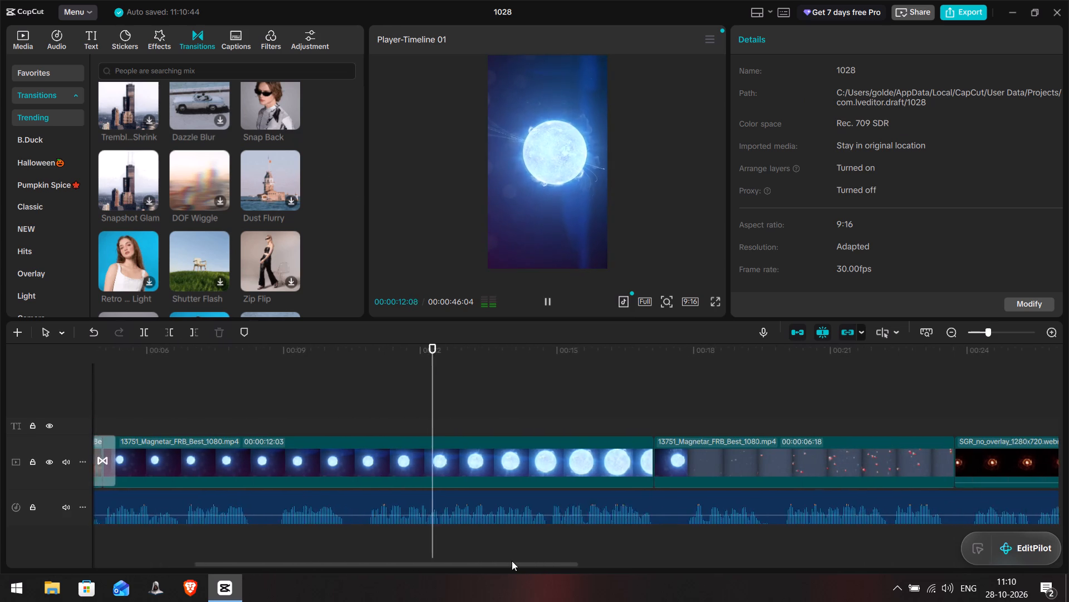
left_click_drag(512, 561, 531, 564)
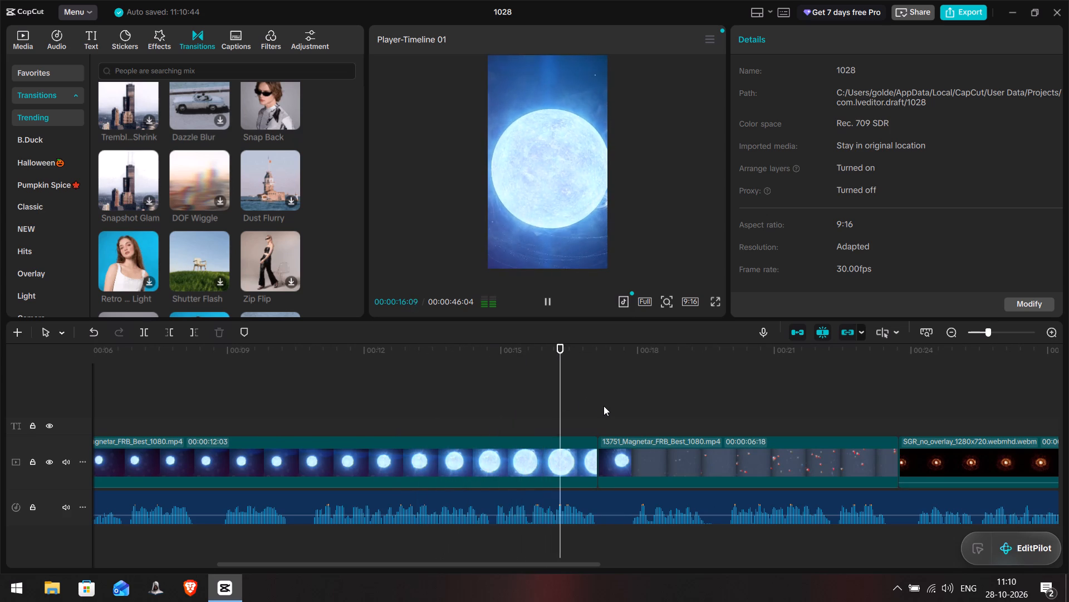
key("space")
Add a Snap Back transition at the cut between the 12-second magnetar clip and the 00:00:06:18 starfield clip, shortened to a brief overlap.
left_click(590, 393)
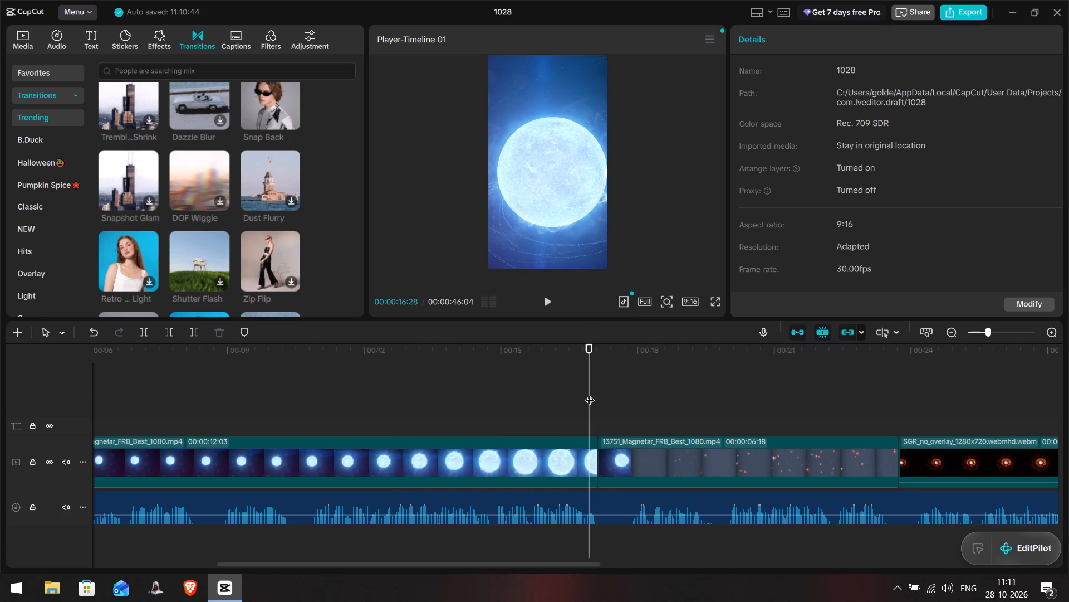
key("space")
key("space")
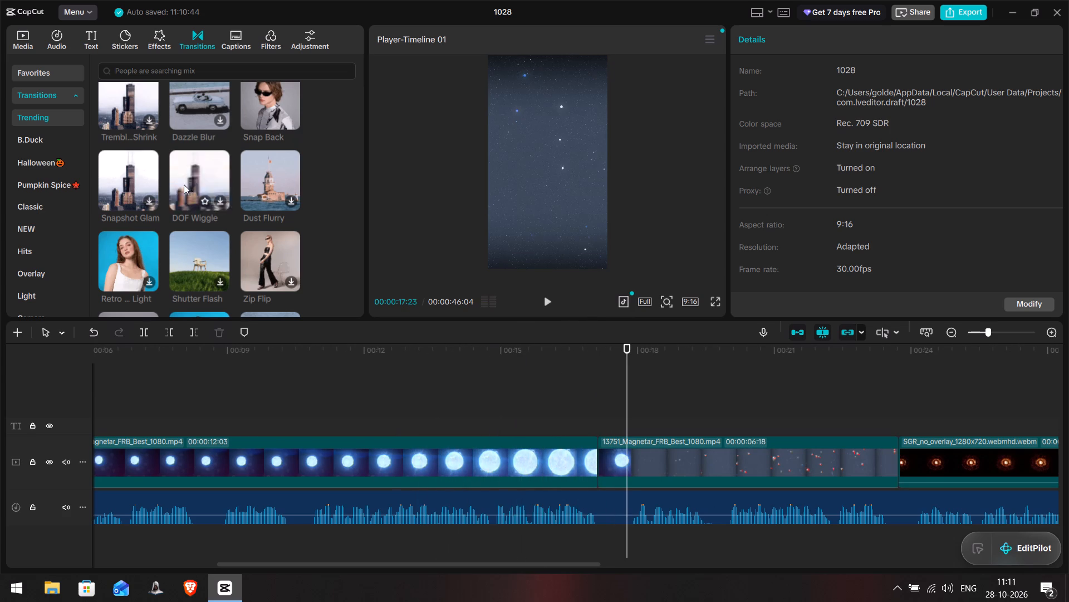
left_click_drag(264, 115, 576, 462)
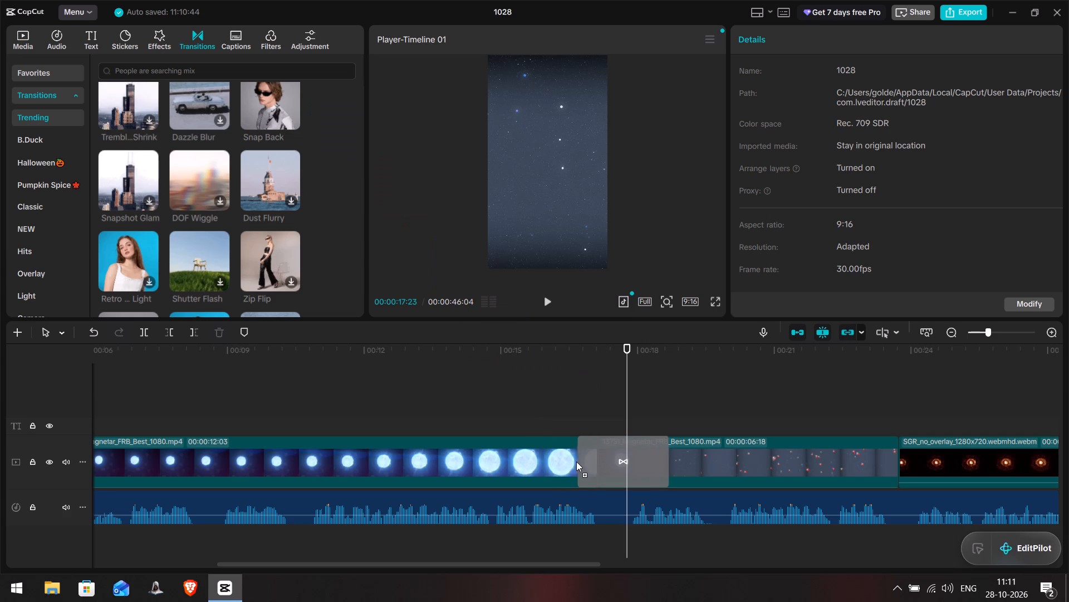
left_click_drag(576, 462, 569, 463)
left_click_drag(645, 452, 609, 459)
Play back the Snap Back transition into the starfield clip repeatedly, along with the footage that follows, to check its timing.
left_click(562, 389)
key("space")
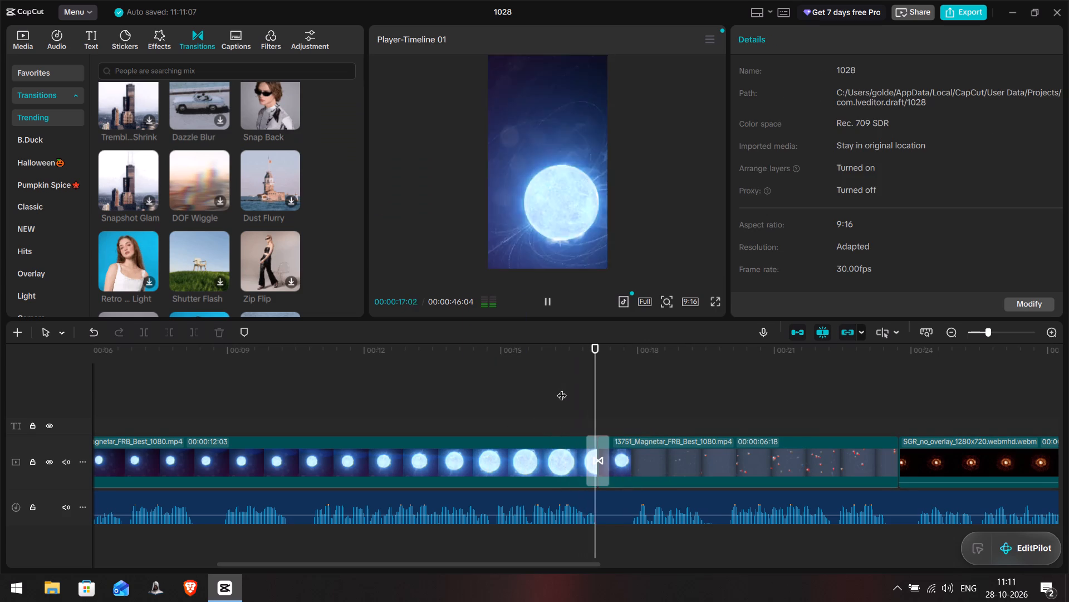
key("space")
key("space")
left_click(595, 411)
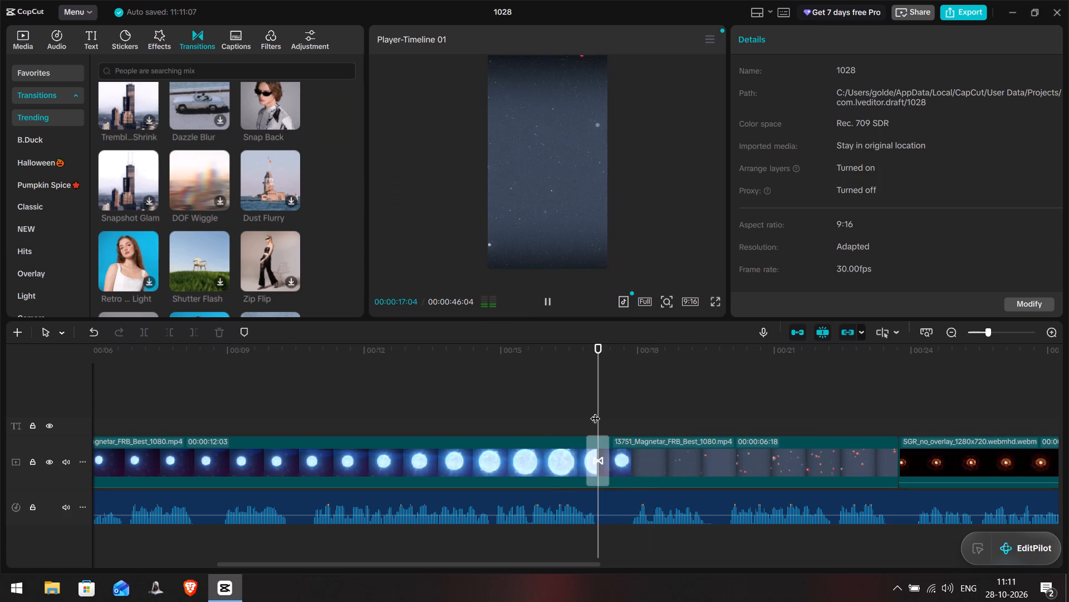
left_click_drag(594, 405, 567, 405)
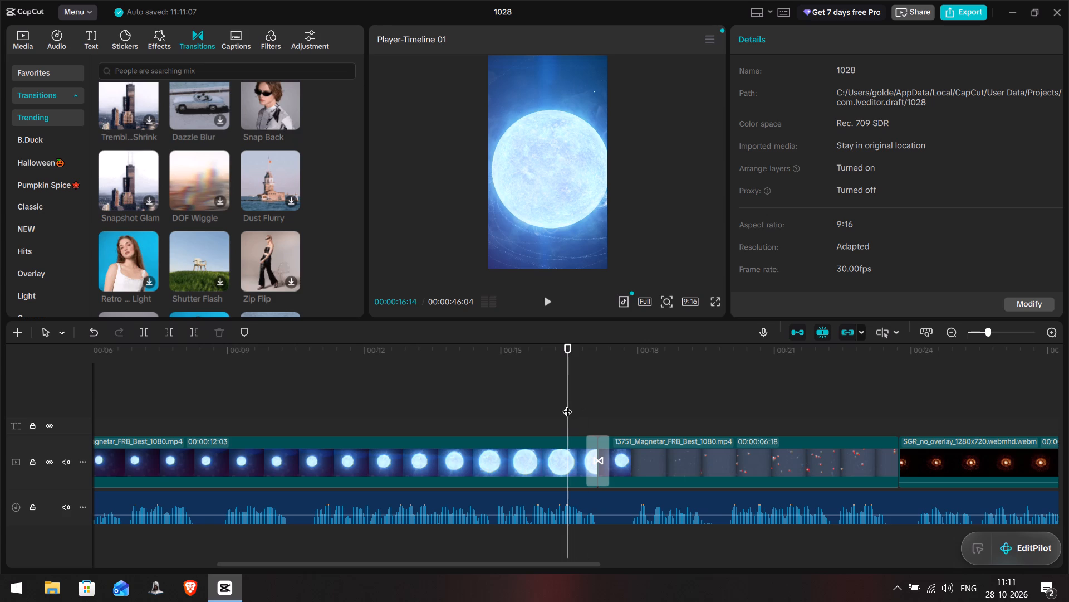
key("space")
key("space")
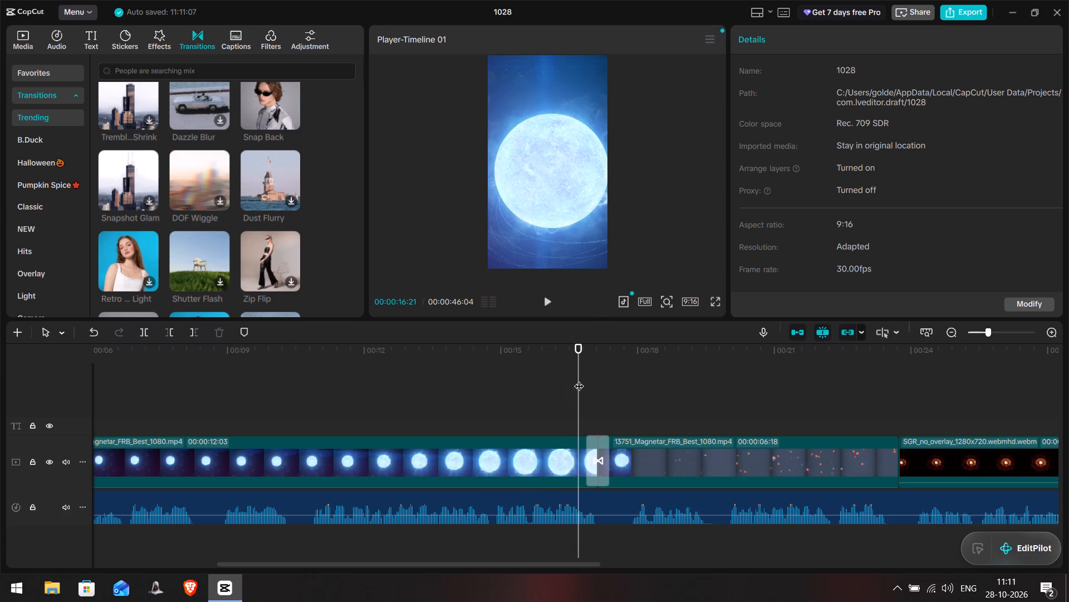
key("space")
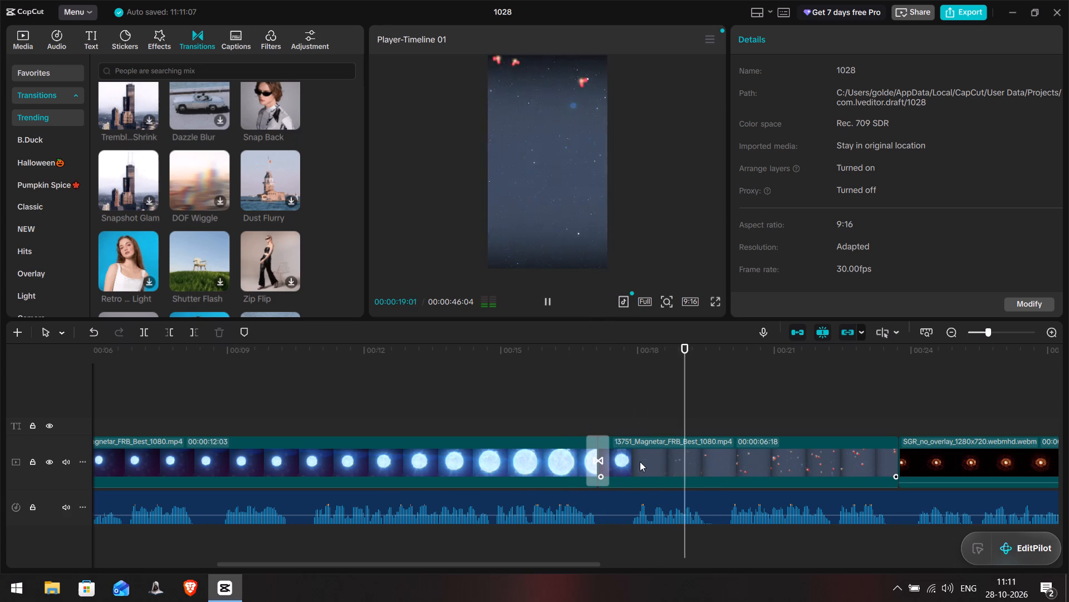
key("space")
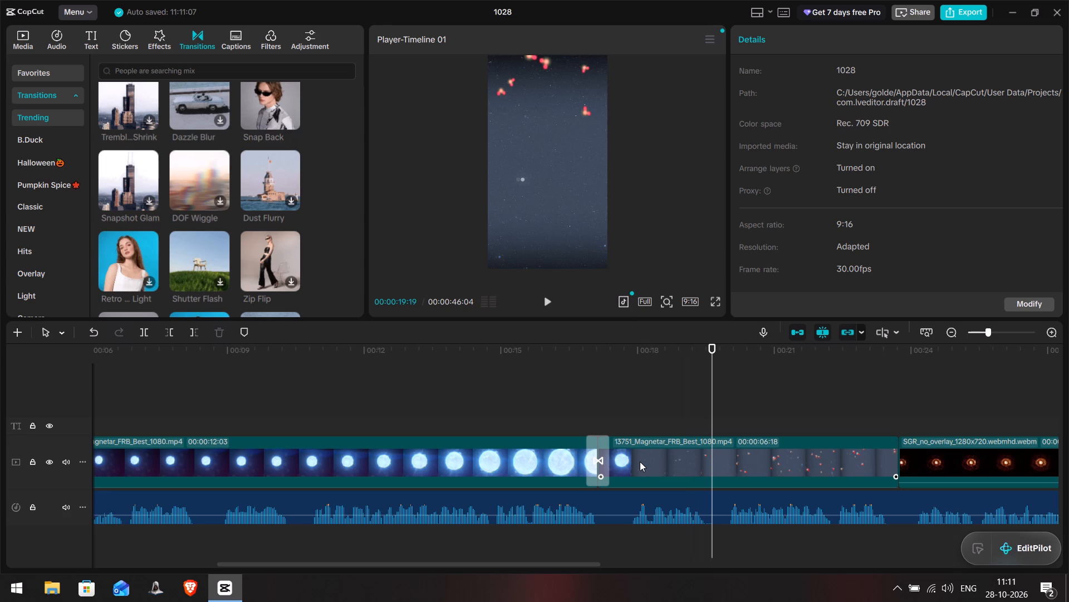
key("space")
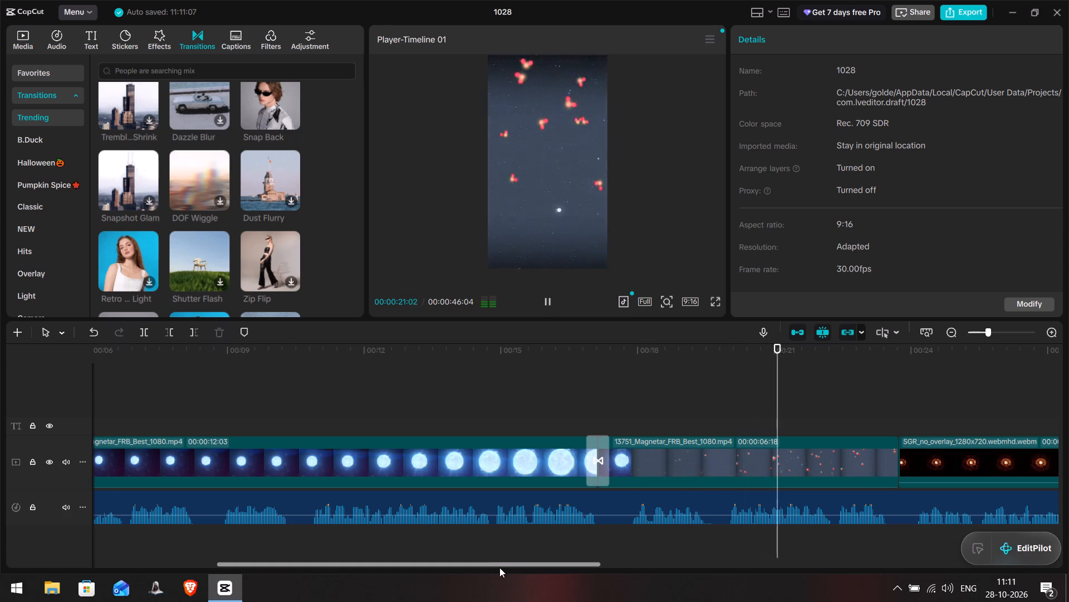
Add a Snap Back transition at 00:00:23:22, where the SGR_no_overlay clip starts, and shorten it to slightly over 0.4 s.
left_click_drag(497, 564, 594, 574)
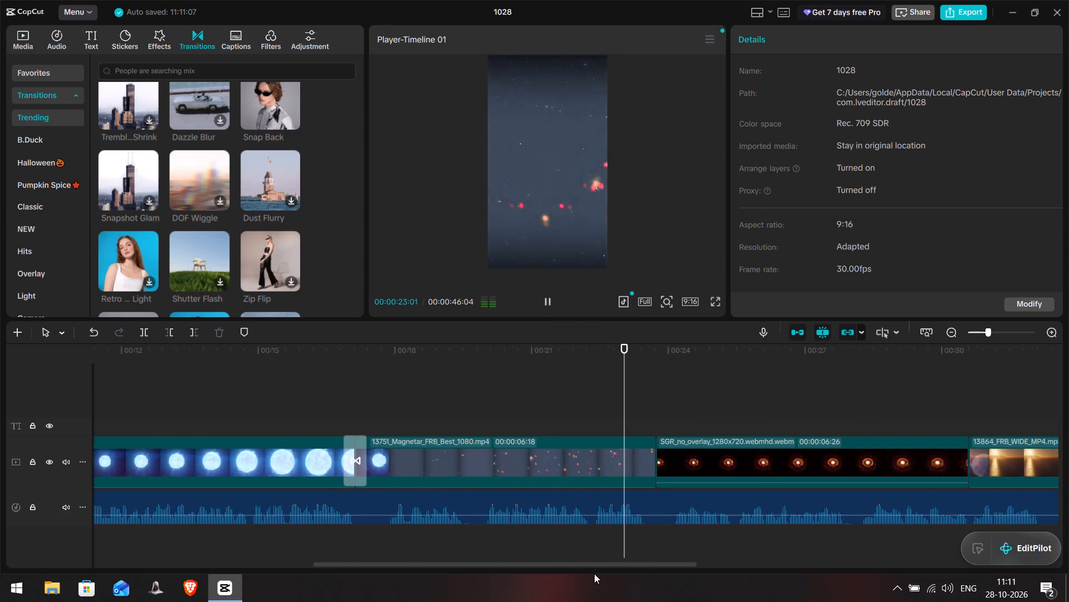
left_click_drag(594, 574, 629, 577)
key("space")
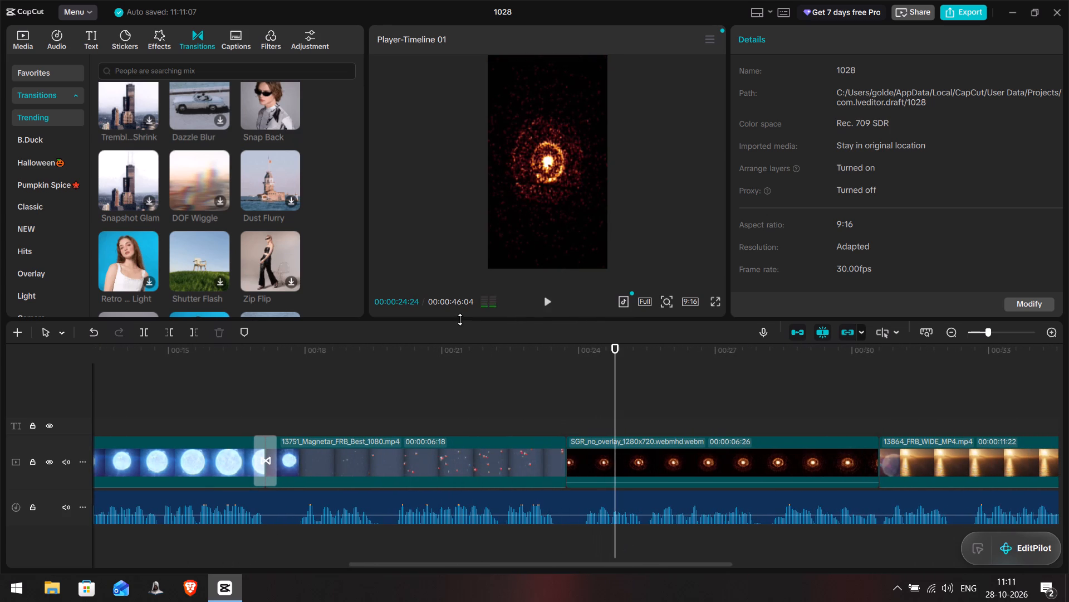
key("space")
left_click(562, 400)
key("space")
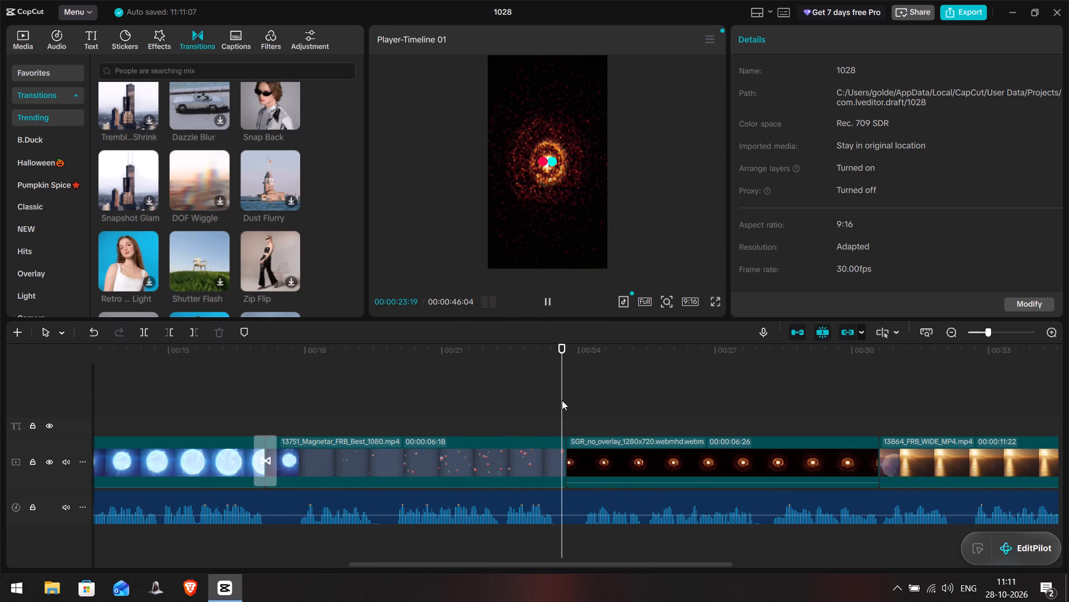
left_click_drag(560, 377, 565, 389)
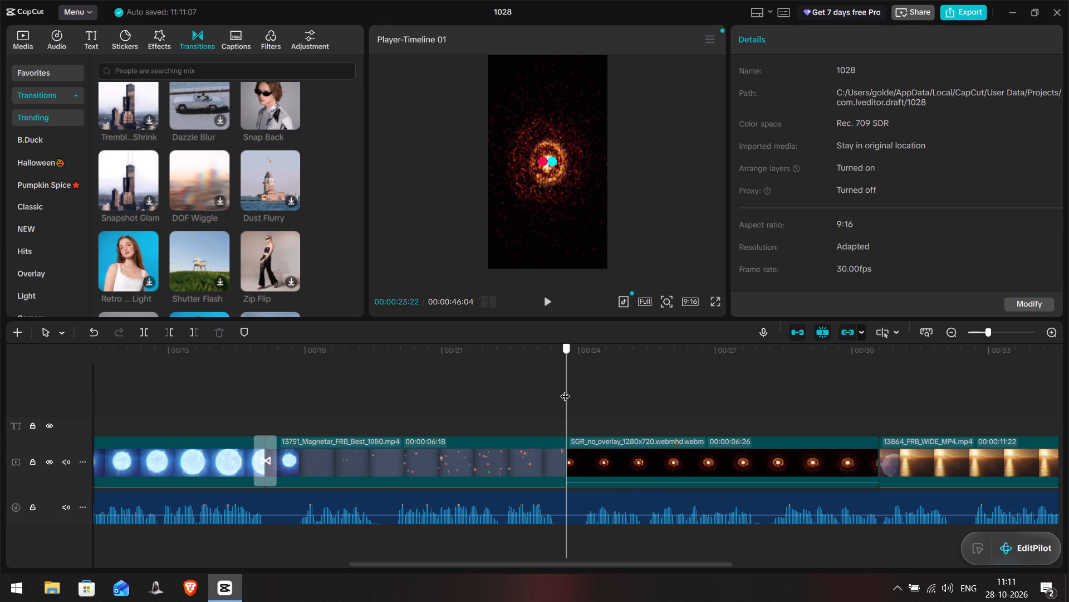
left_click_drag(248, 111, 533, 458)
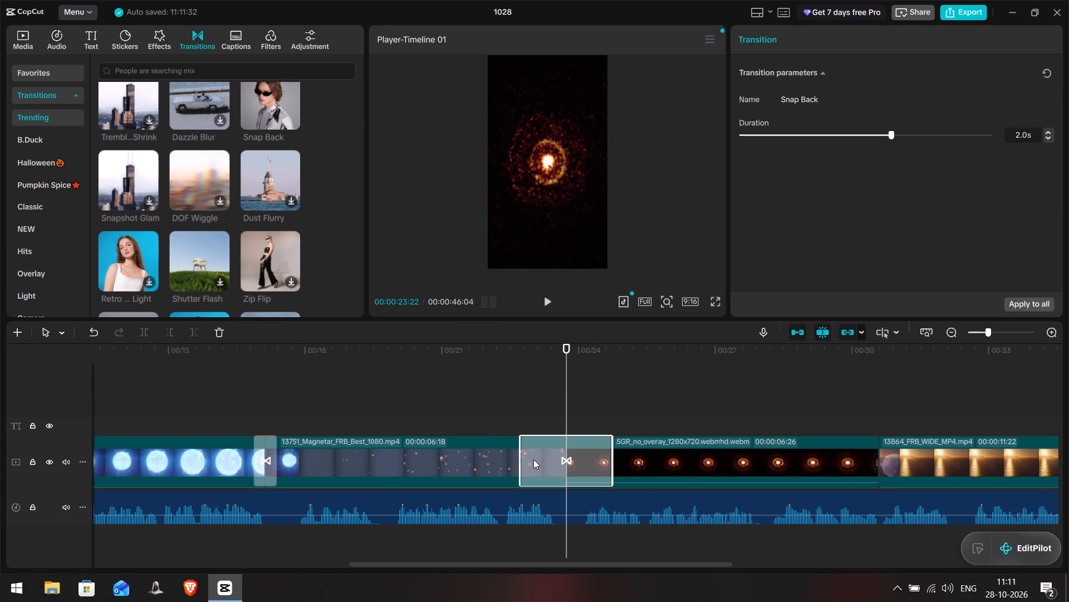
left_click_drag(521, 452, 558, 457)
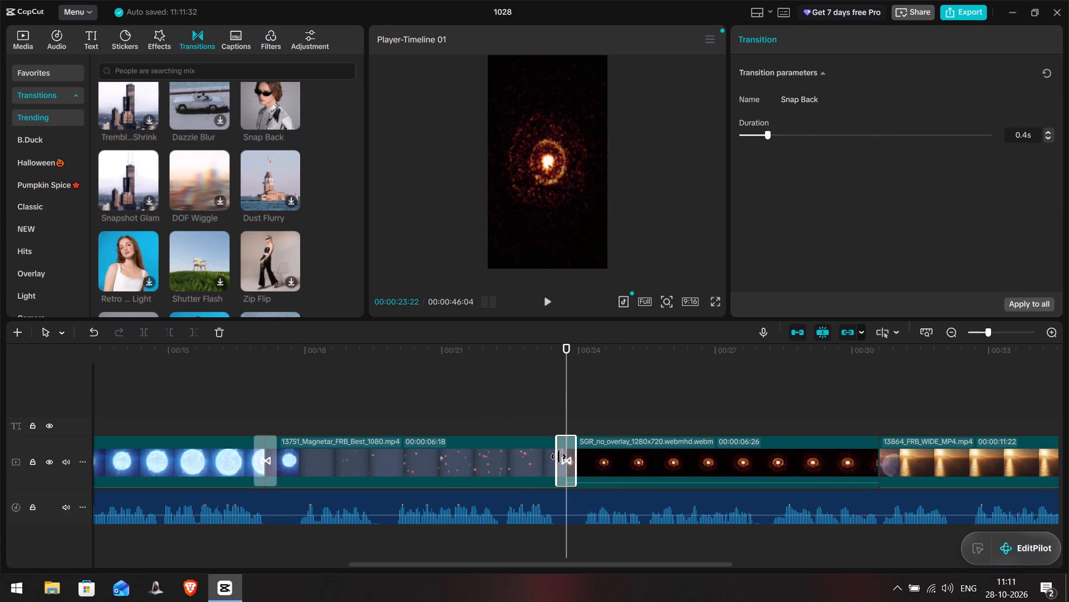
left_click_drag(558, 457, 553, 457)
Play back from 00:00:22:23 to check the Snap Back transition into the SGR_no_overlay clip.
left_click(522, 386)
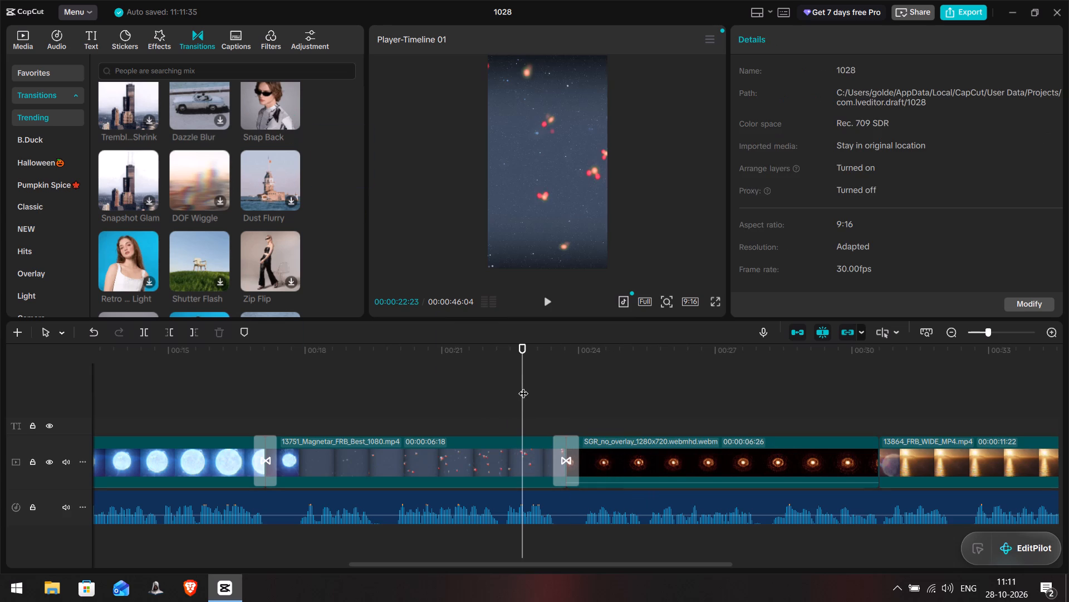
key("space")
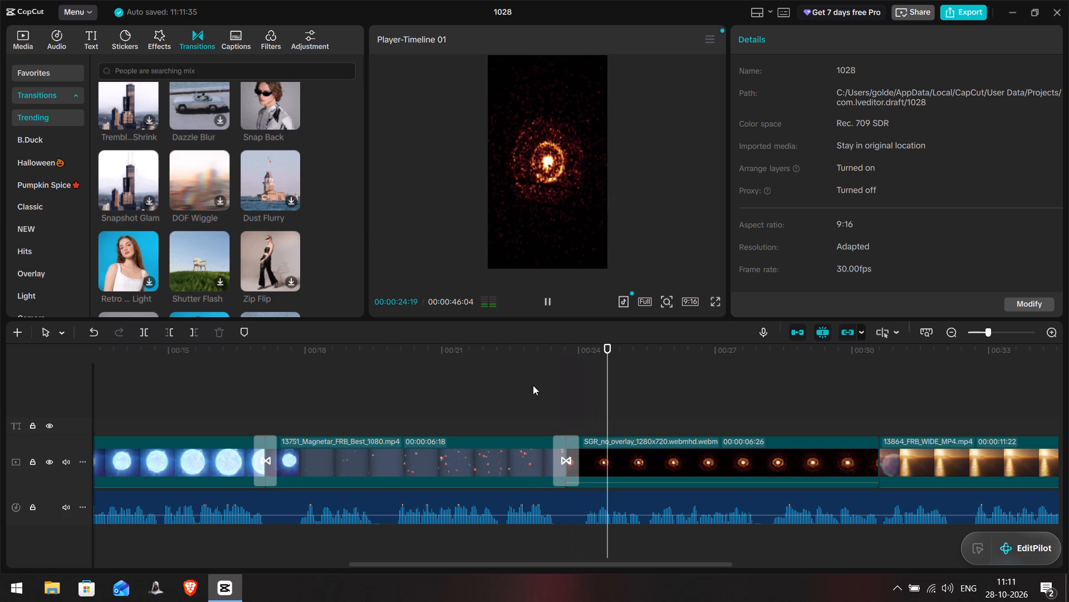
Play back the SGR_no_overlay clip and the start of the 13864_FRB_WIDE clip to check the footage across their cut.
key("space")
key("space")
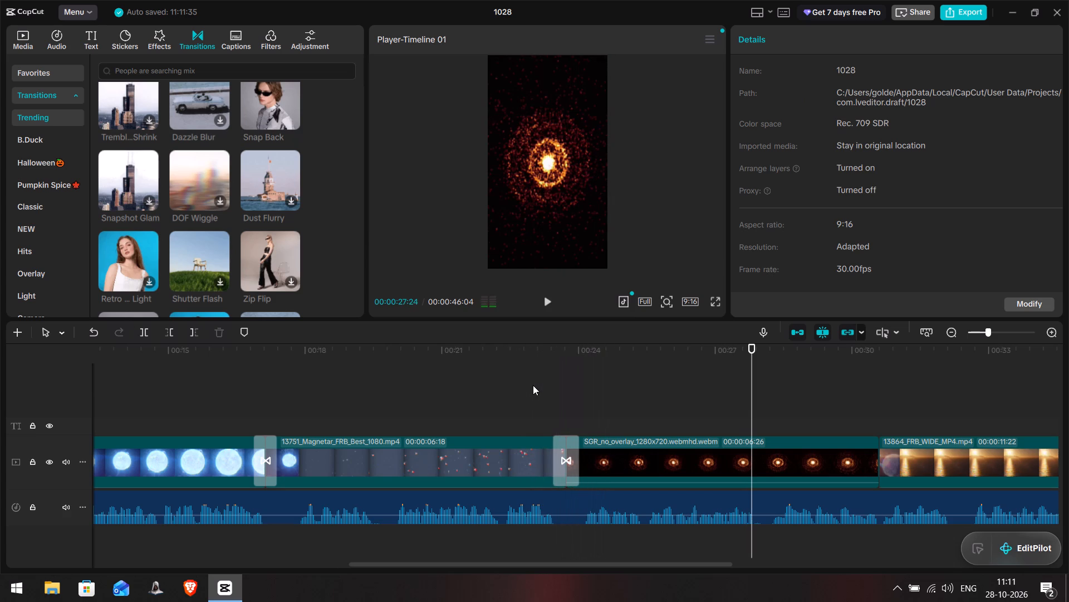
key("space")
key("space")
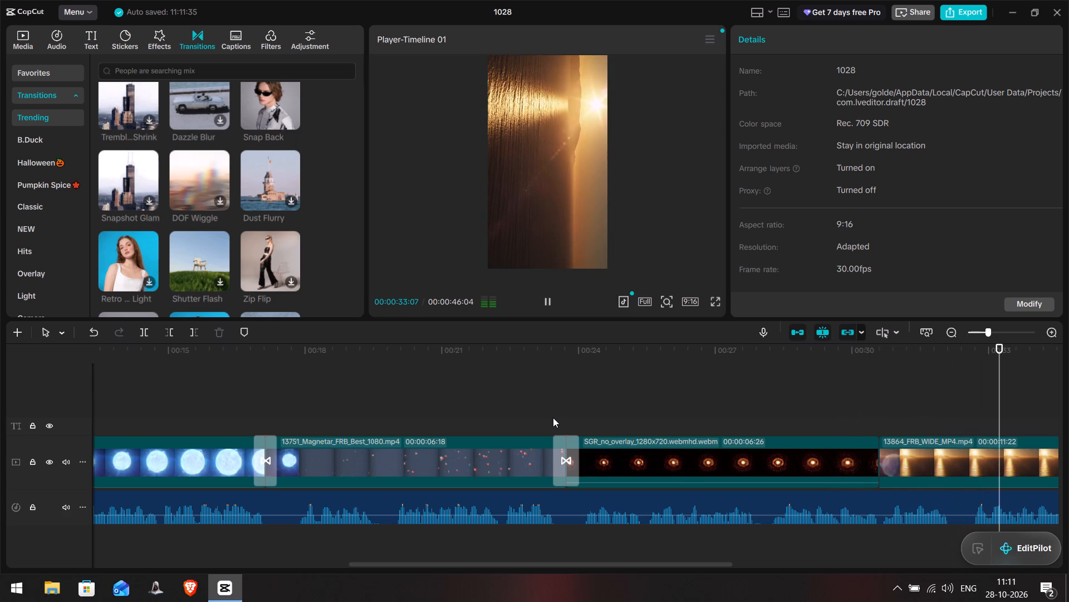
key("space")
Add a Snap Back transition between the SGR_no_overlay and 13864_FRB_WIDE clips, shortened to match the length of the previous transition.
left_click_drag(591, 562, 615, 564)
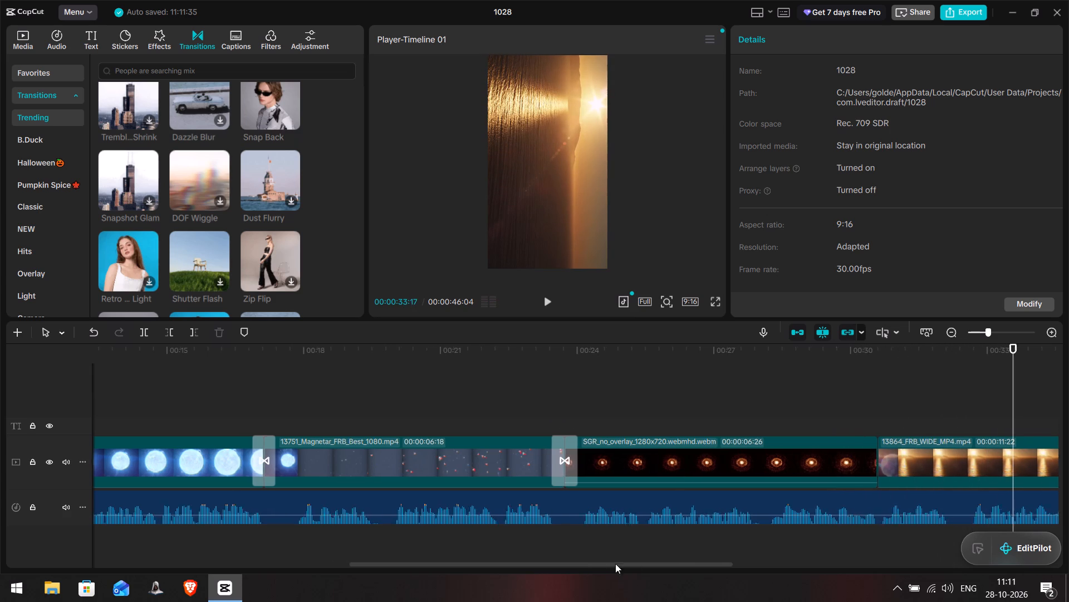
left_click_drag(615, 564, 695, 568)
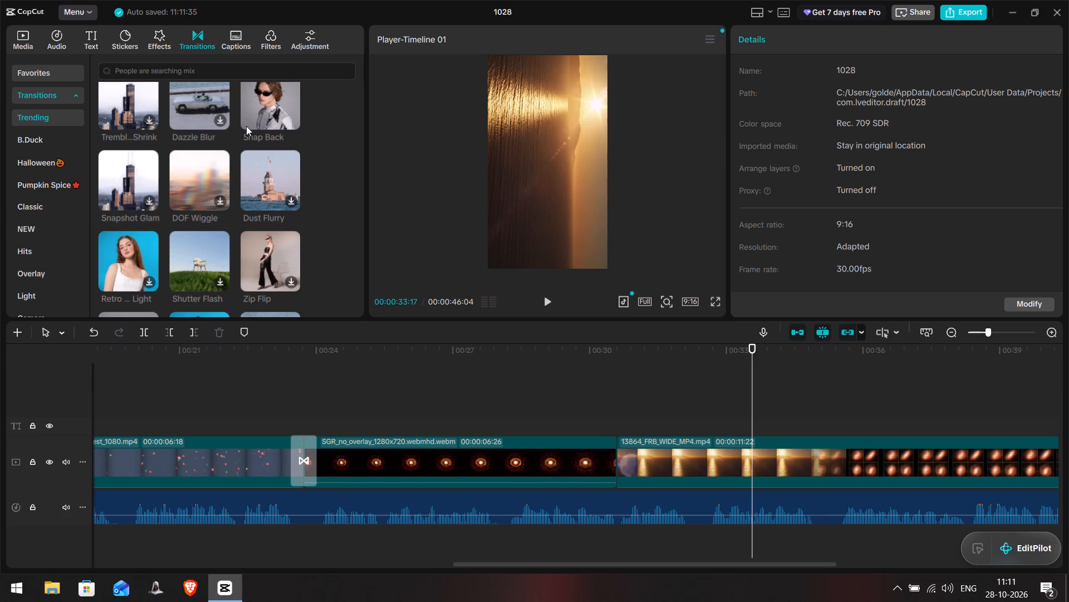
left_click_drag(249, 104, 592, 456)
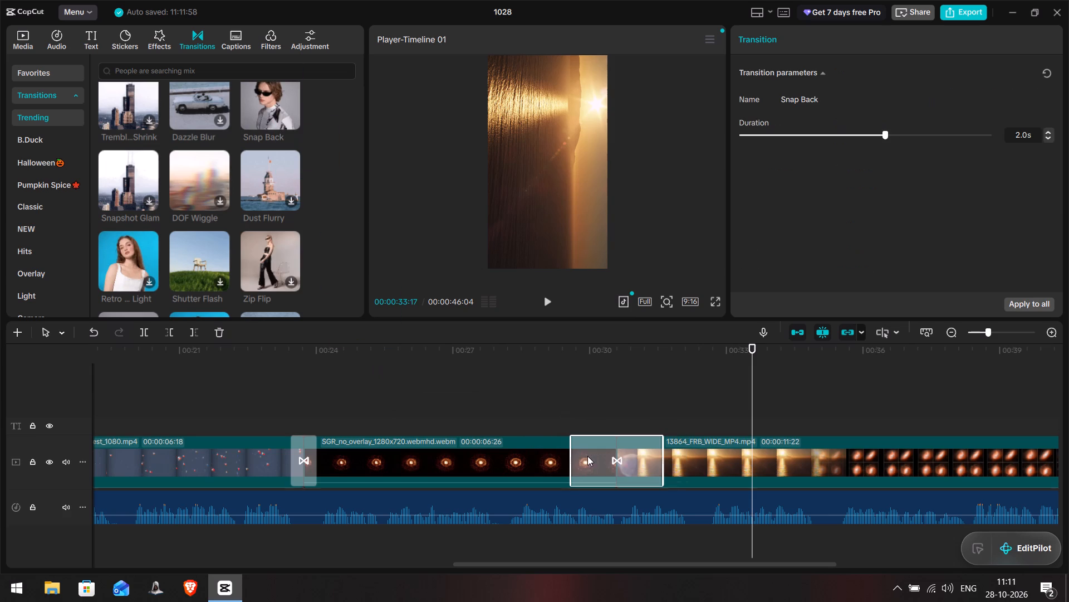
left_click_drag(572, 452, 604, 460)
Play back the Snap Back transition into the 13864_FRB_WIDE clip to check its timing.
left_click(599, 376)
key("space")
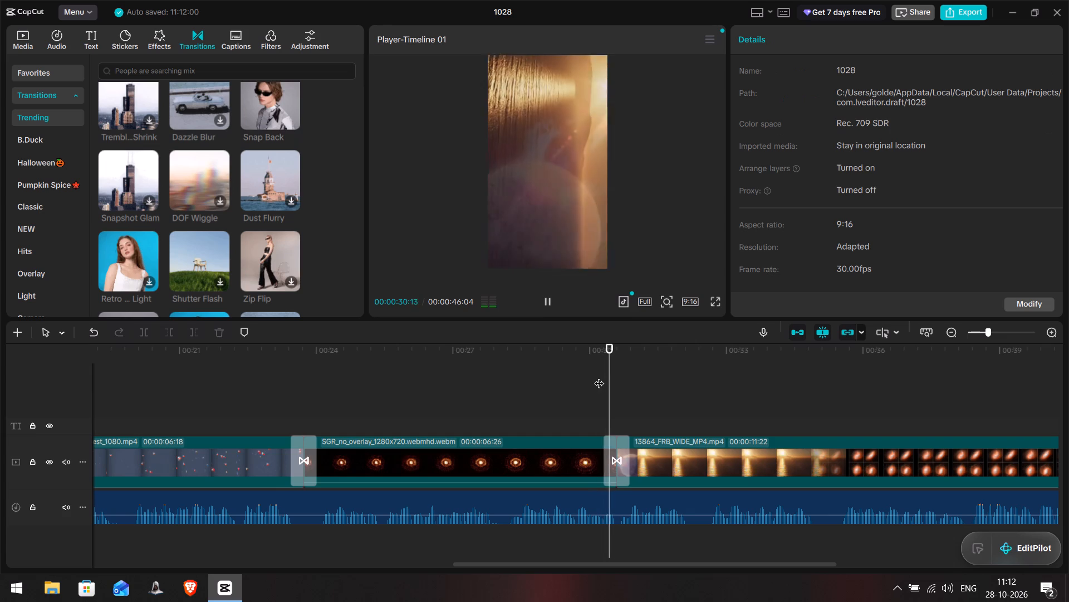
left_click_drag(612, 565, 653, 565)
key("space")
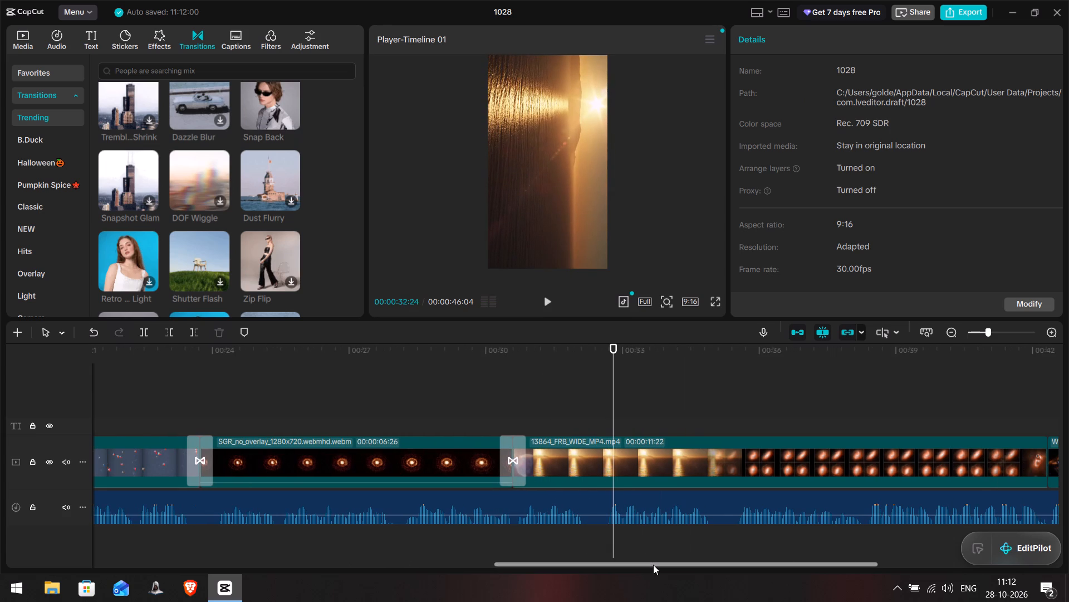
Play back the cut from the 13864_FRB_WIDE clip into the Welcome to the Cosmic Void end card.
left_click_drag(658, 566, 666, 566)
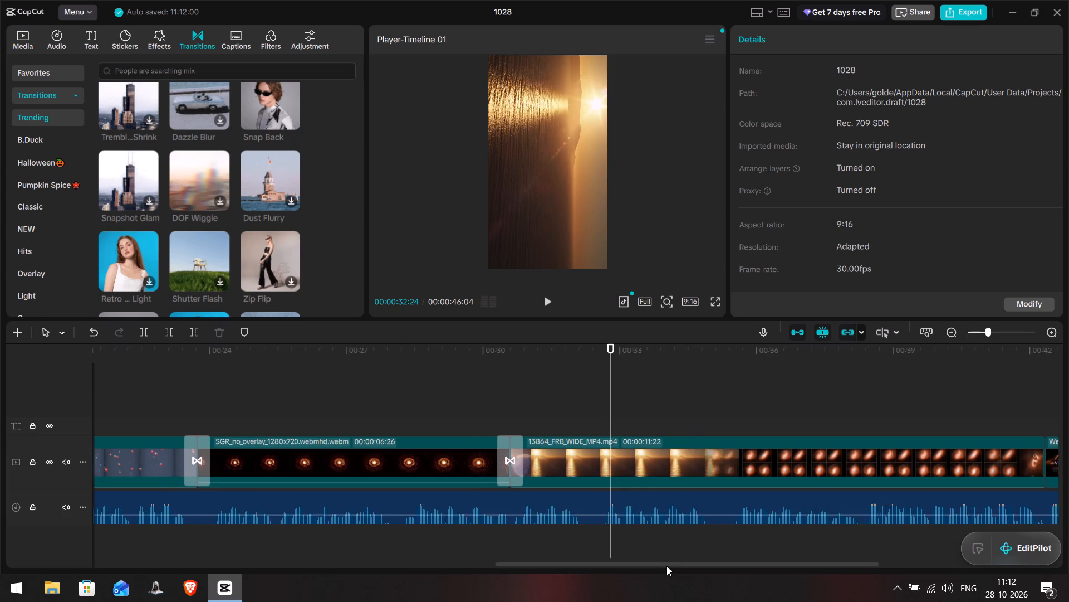
left_click_drag(666, 566, 763, 562)
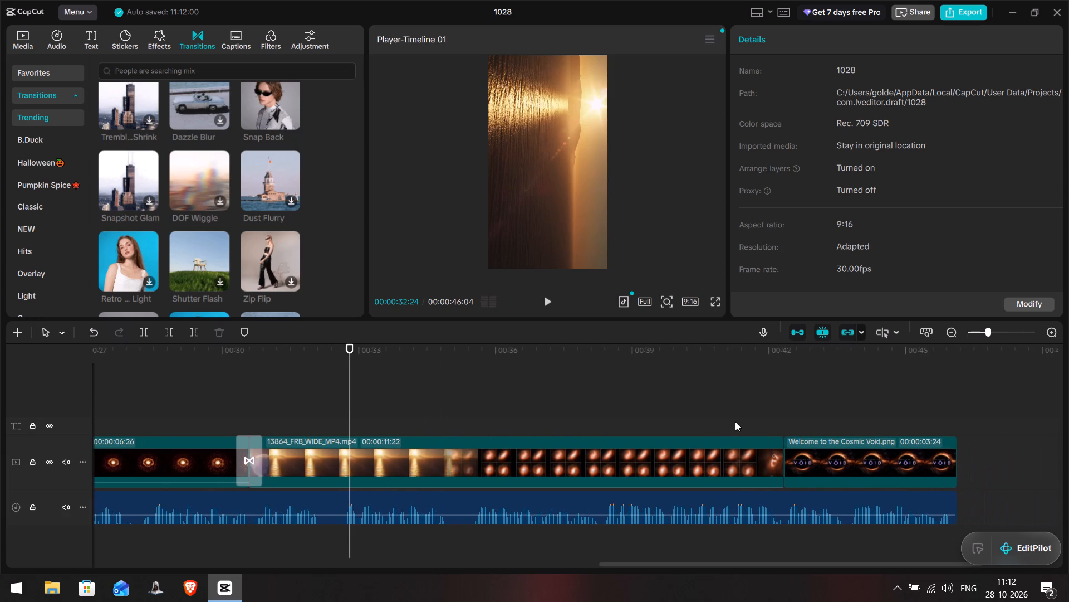
left_click(776, 411)
key("space")
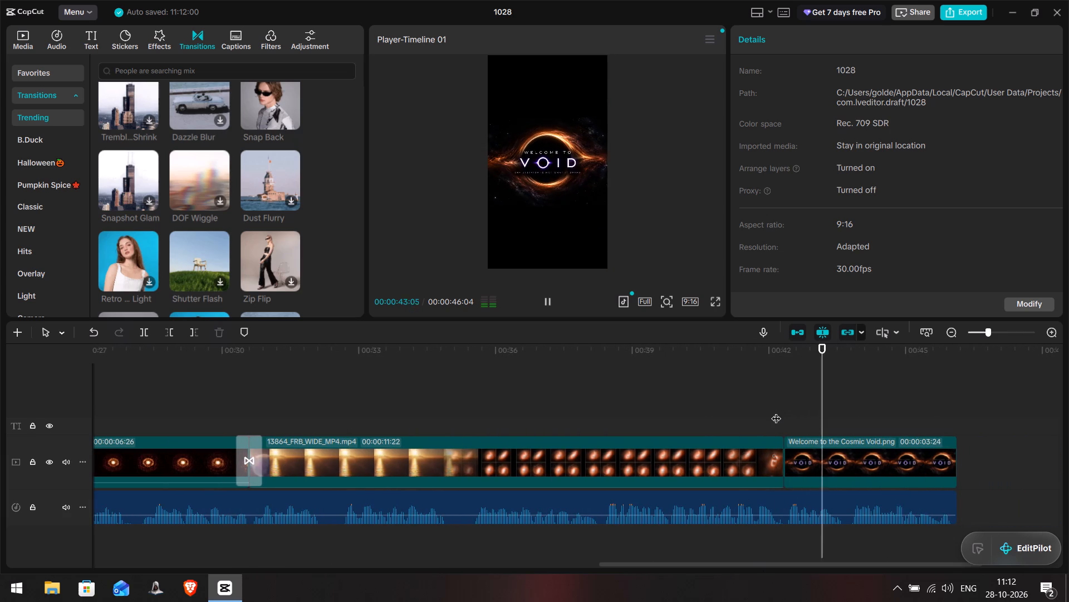
key("space")
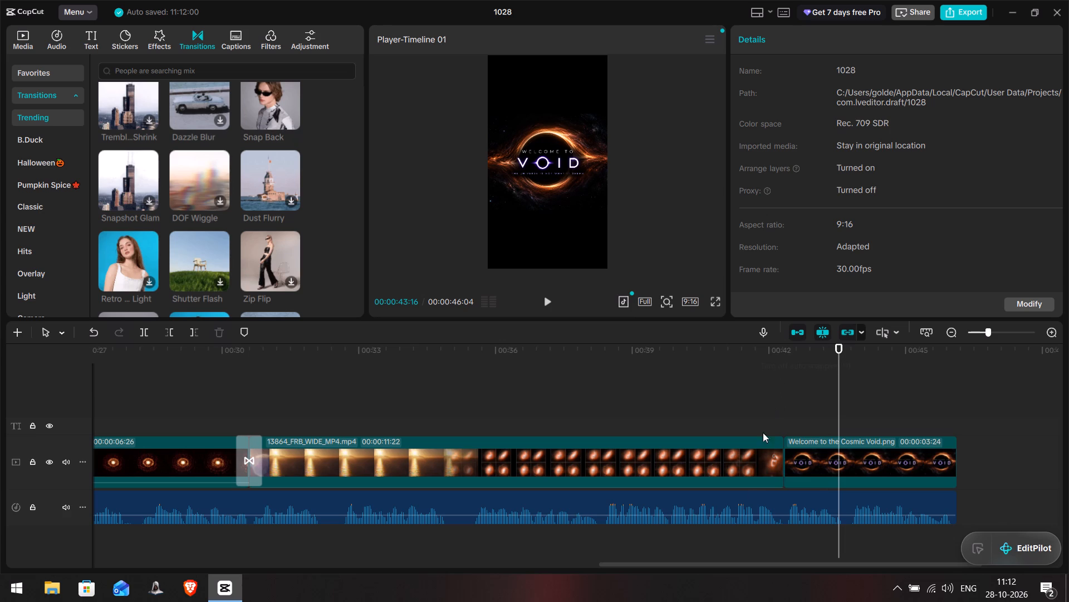
Return to the start of the timeline and browse the Trending, Favorites and Classic caption templates for a suitable style.
left_click_drag(695, 567, 337, 560)
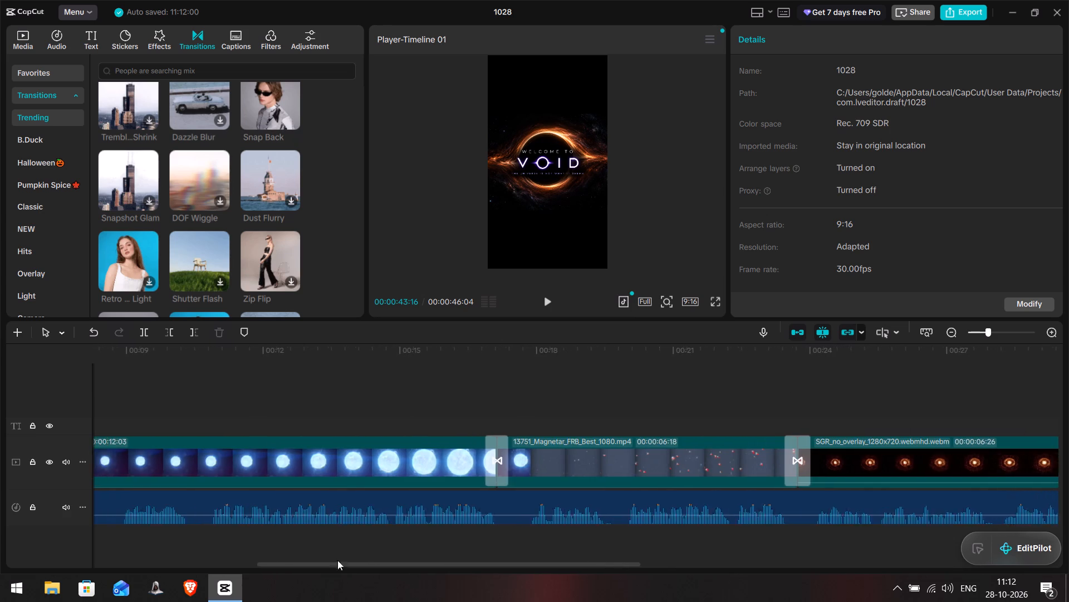
left_click_drag(337, 560, 68, 559)
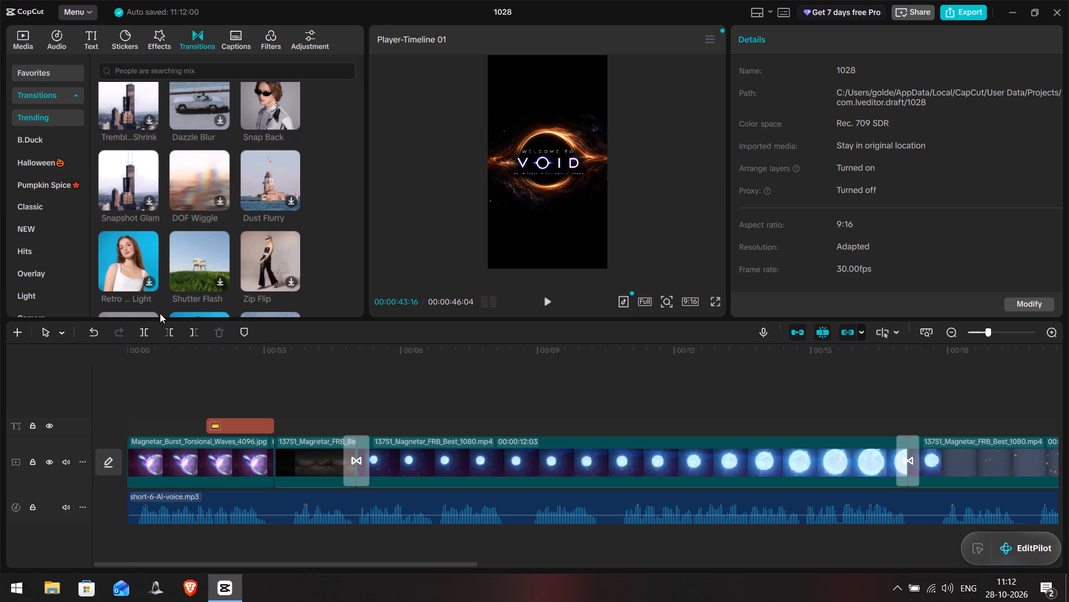
left_click(128, 353)
left_click_drag(128, 353, 111, 354)
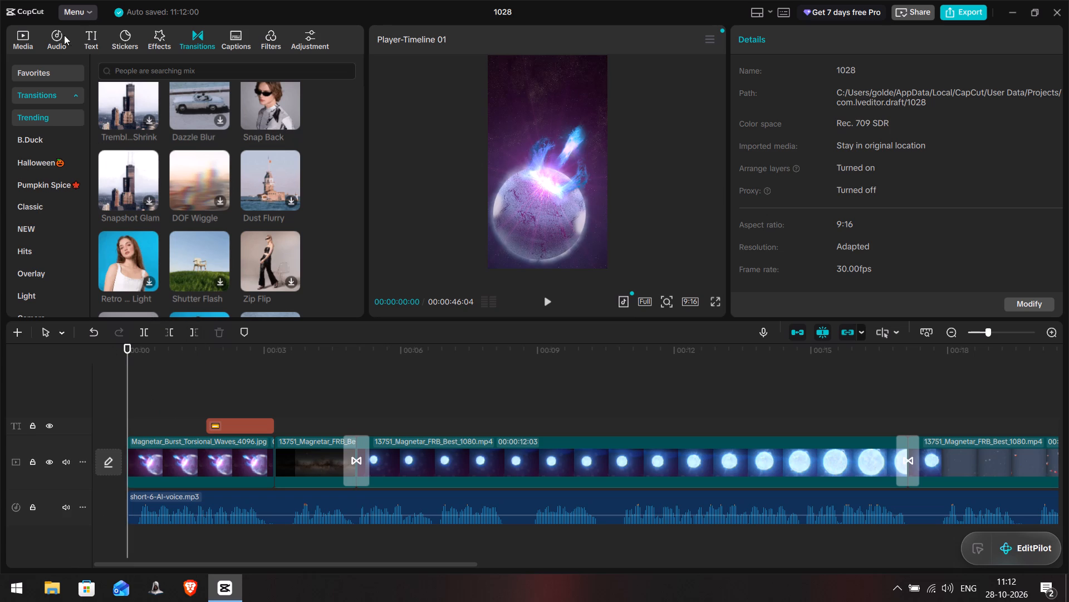
left_click(242, 38)
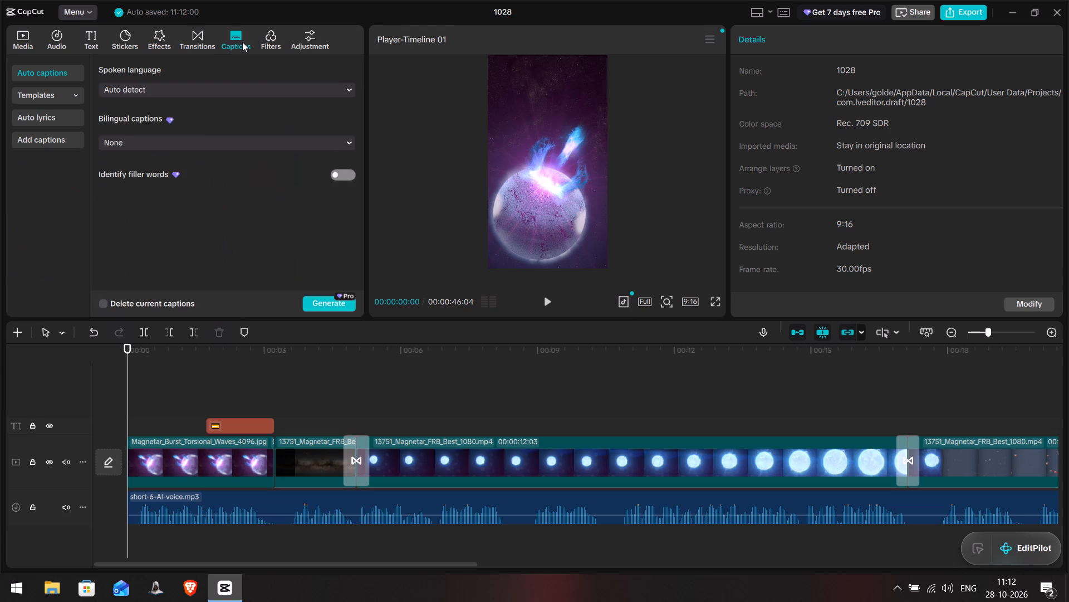
left_click(59, 95)
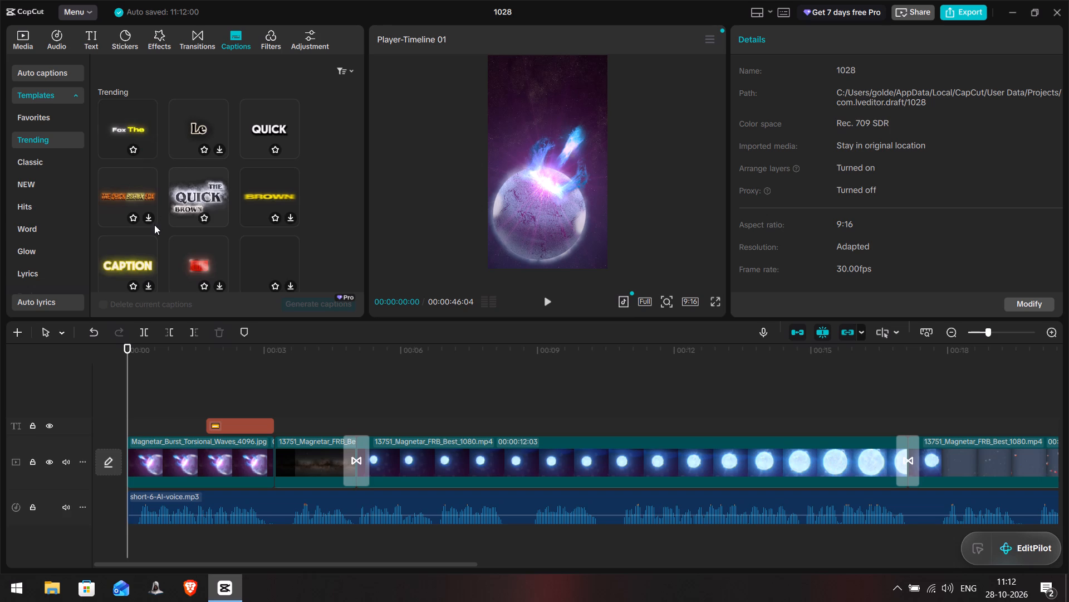
scroll(154, 225, "down", 1)
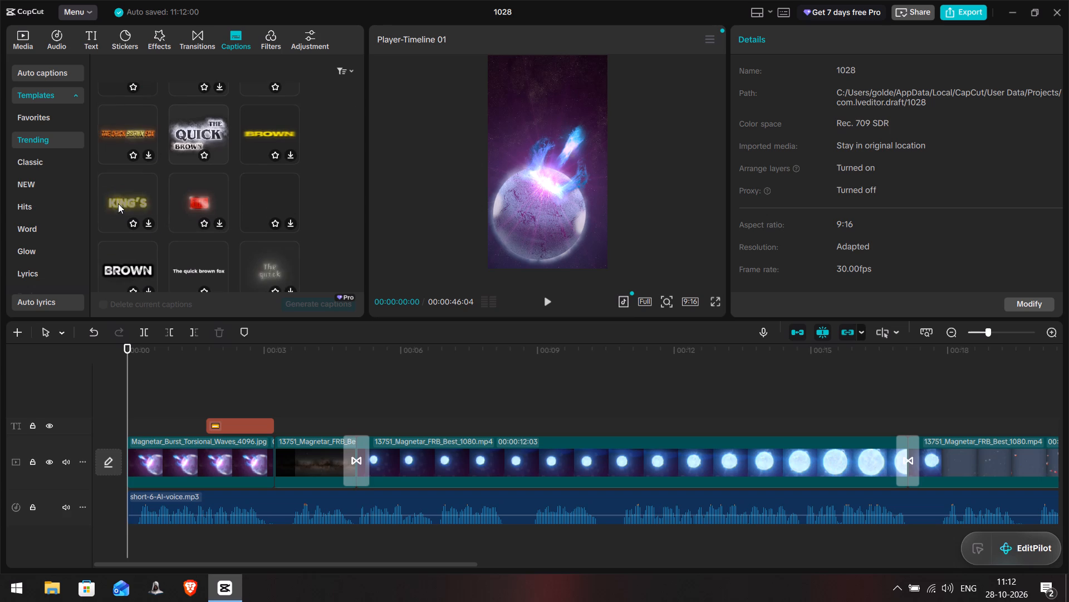
scroll(115, 254, "down", 1)
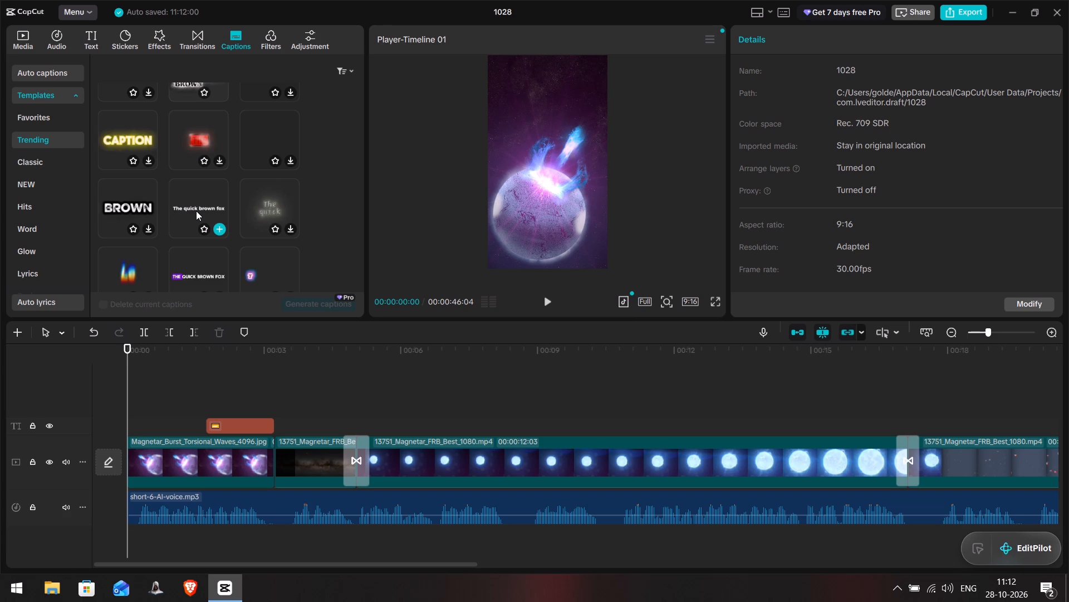
scroll(172, 253, "down", 4)
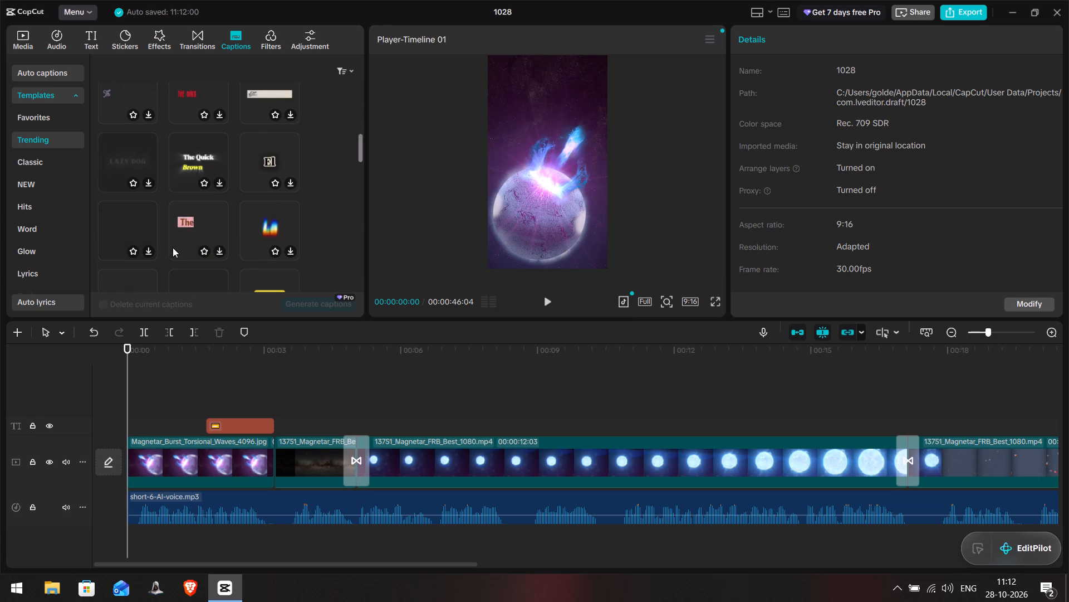
scroll(63, 242, "down", 5)
scroll(63, 244, "up", 2)
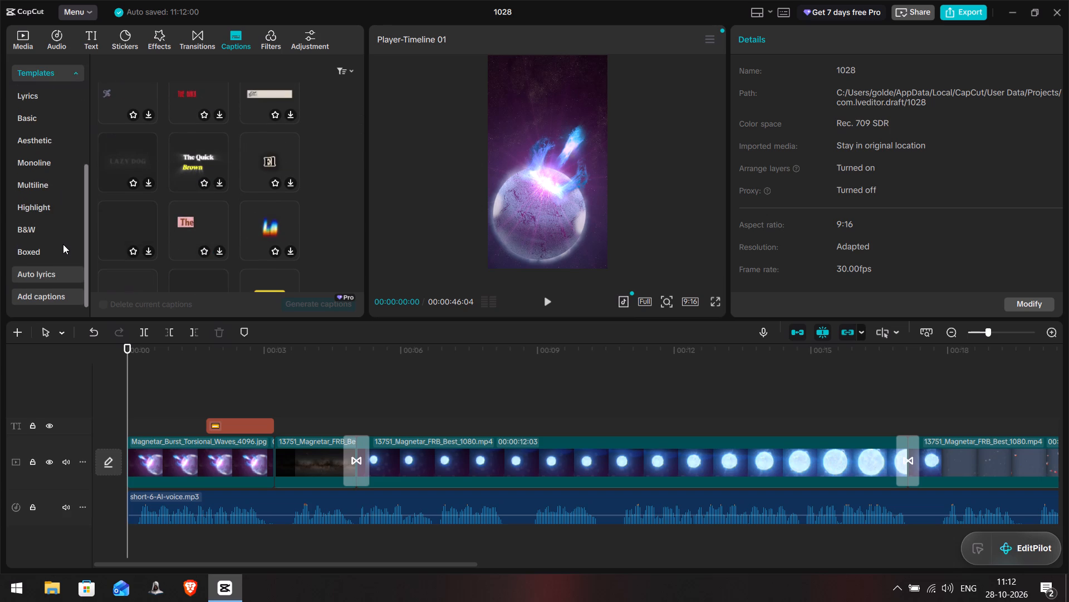
scroll(63, 244, "up", 3)
left_click(30, 119)
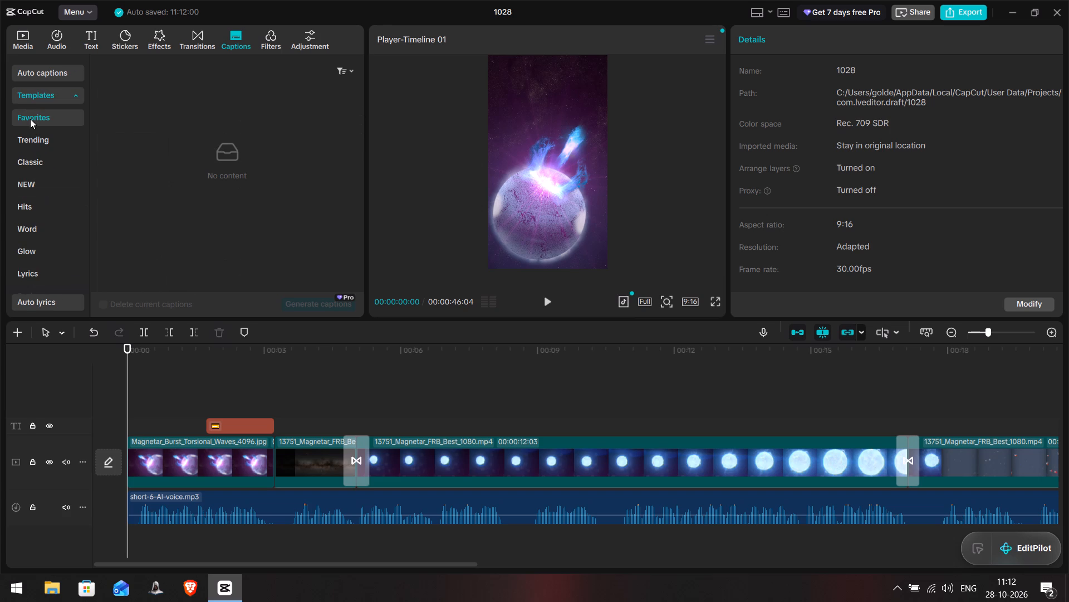
left_click(30, 162)
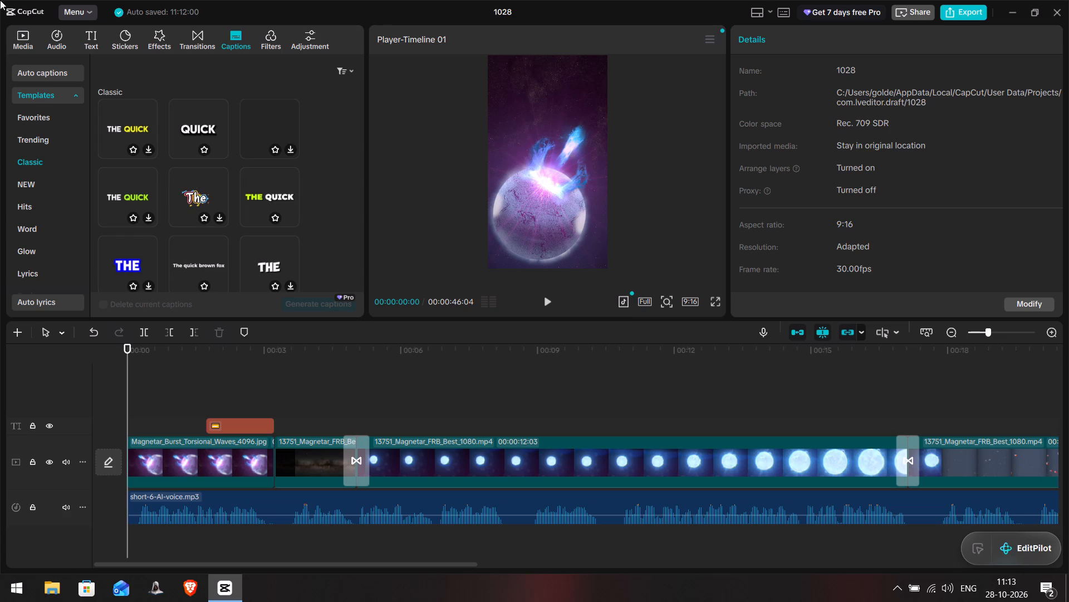
Preview Classic caption templates and generate captions with the bold white THE QUICK style that highlights the spoken word in yellow-green.
left_click(117, 127)
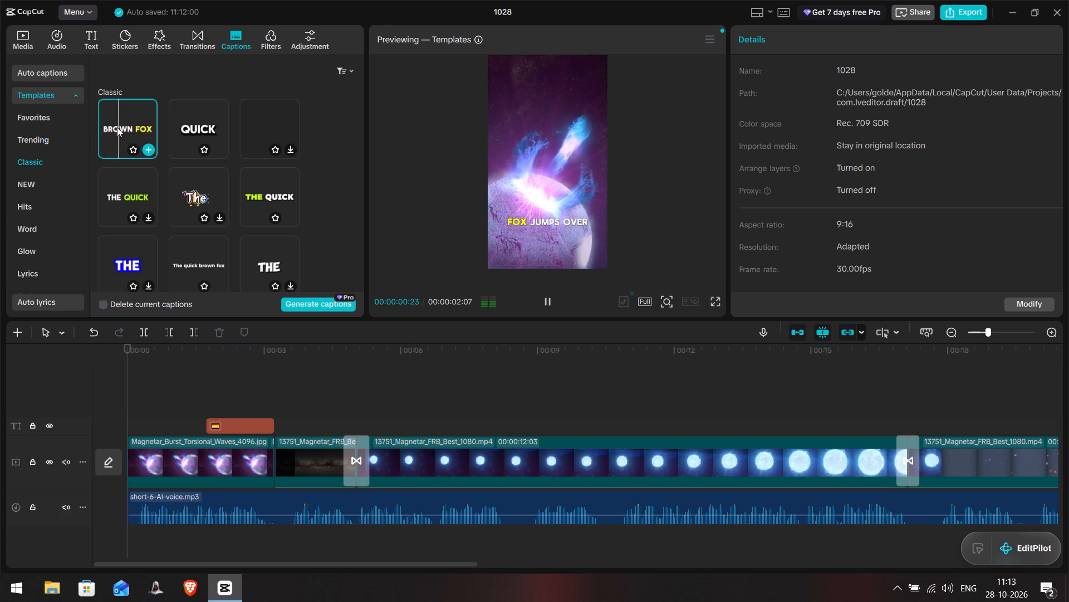
left_click(267, 192)
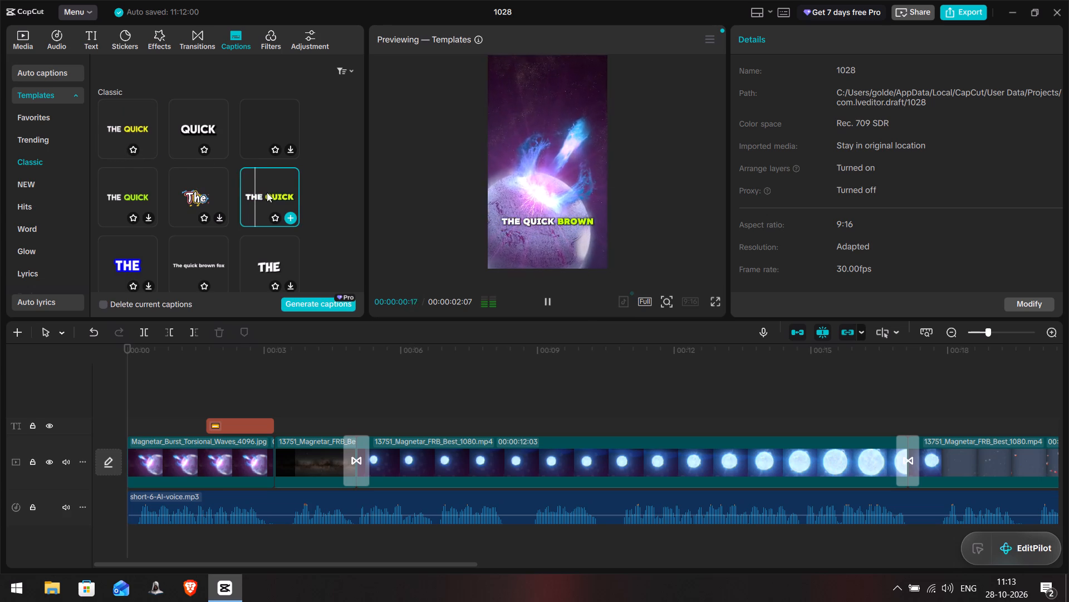
left_click(534, 219)
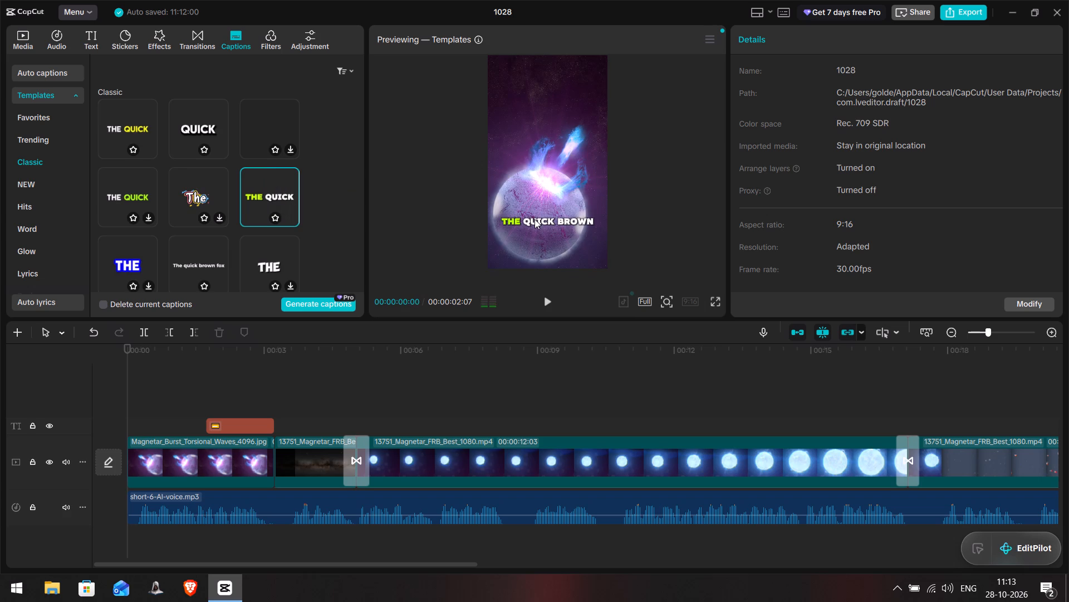
left_click(256, 190)
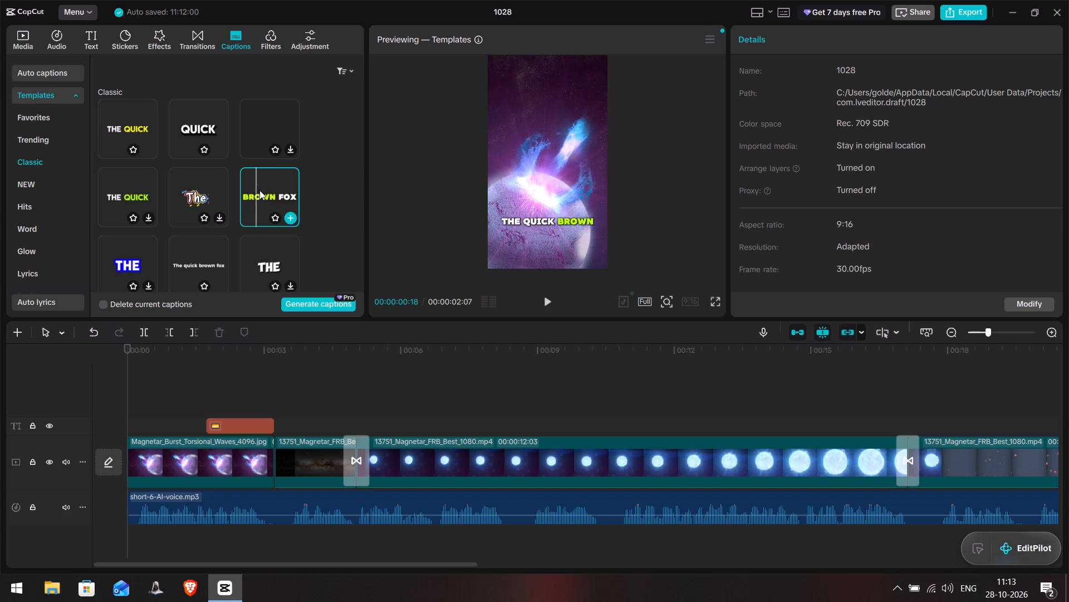
left_click(273, 187)
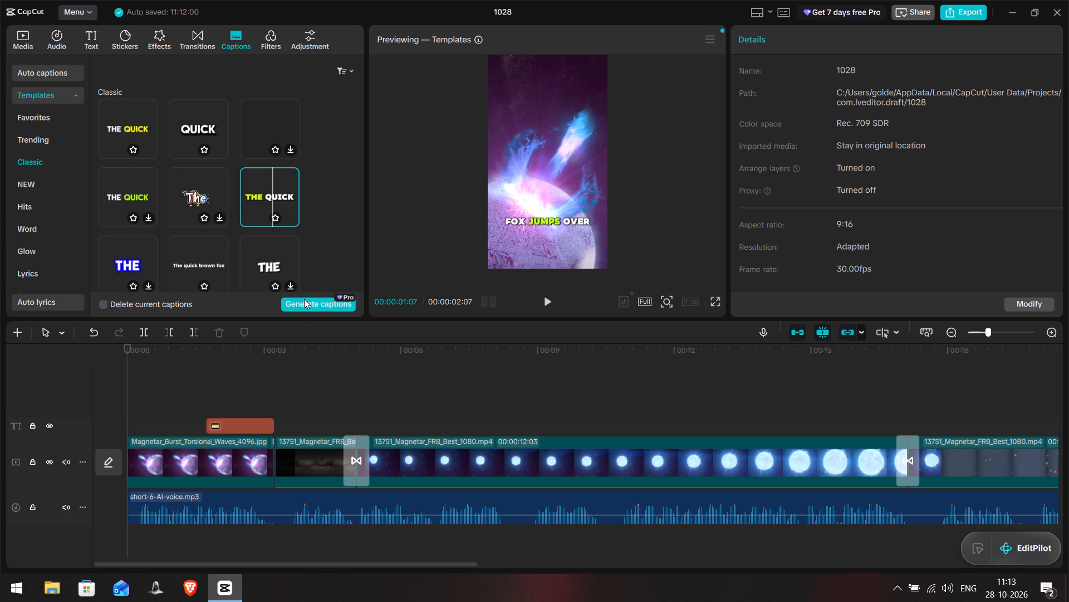
left_click(304, 305)
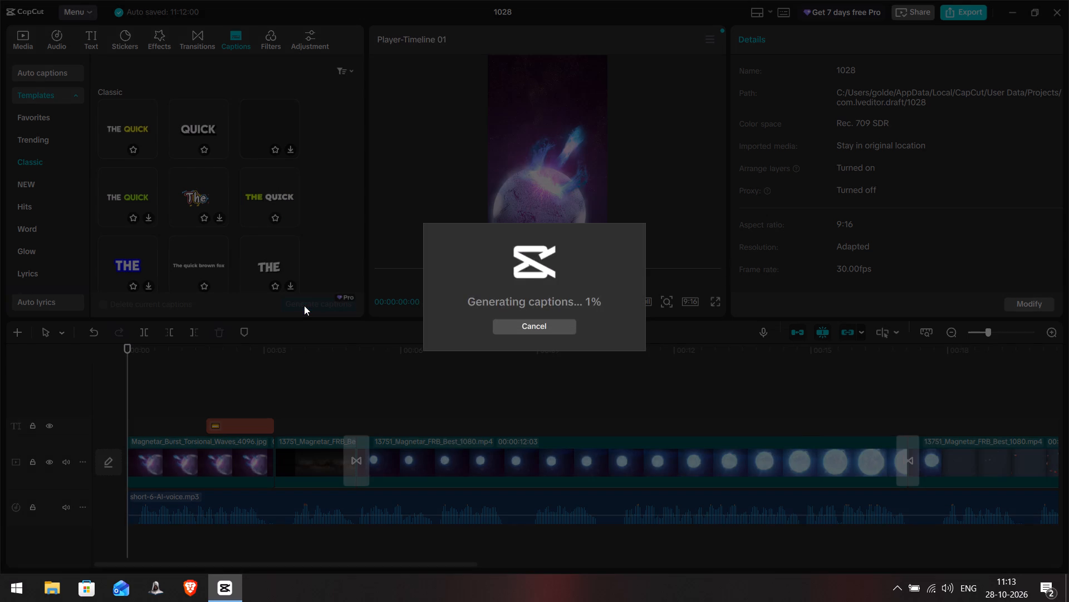
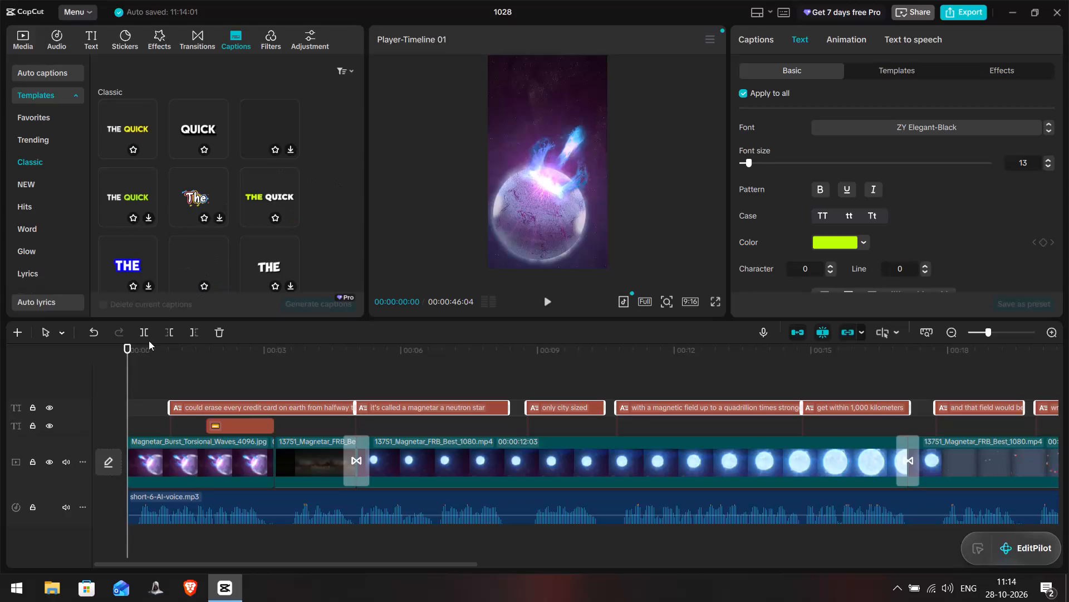
Play back the opening seconds from the start of the timeline to review the generated captions over the magnetar footage.
left_click(130, 377)
key("space")
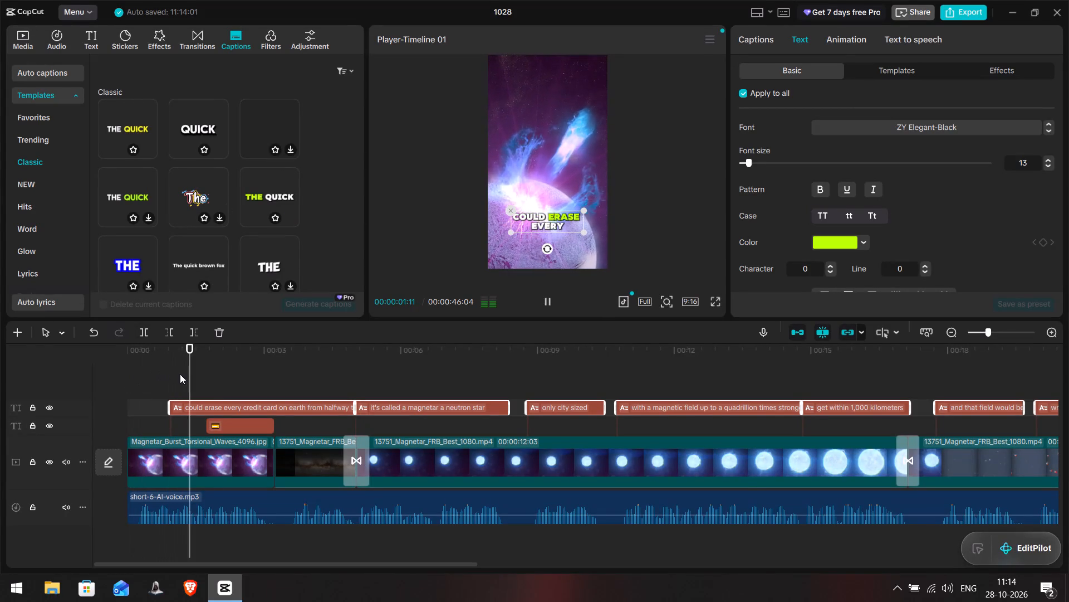
key("space")
key("space")
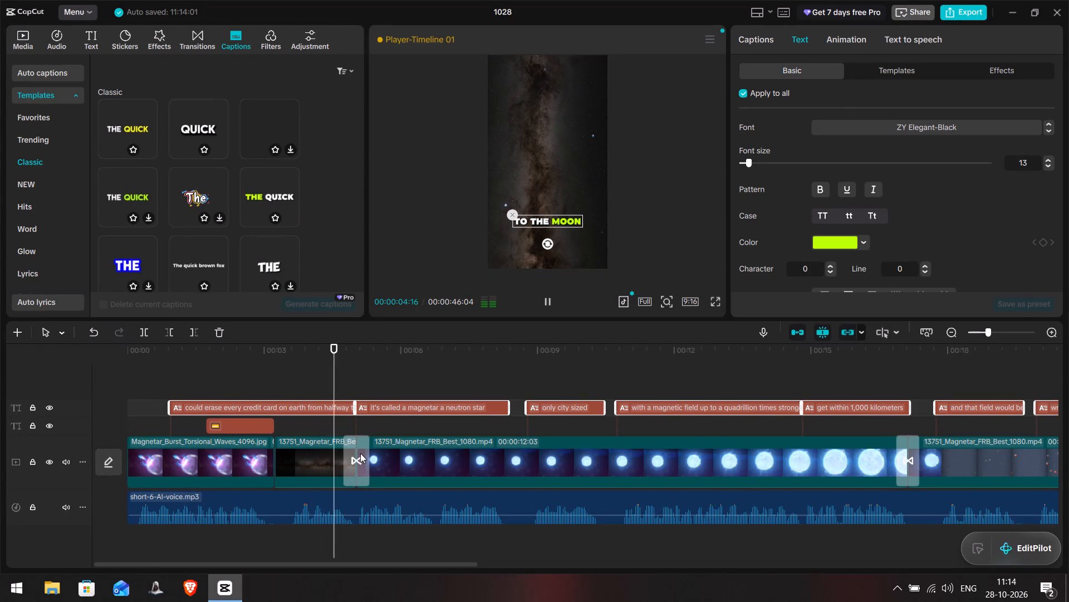
key("space")
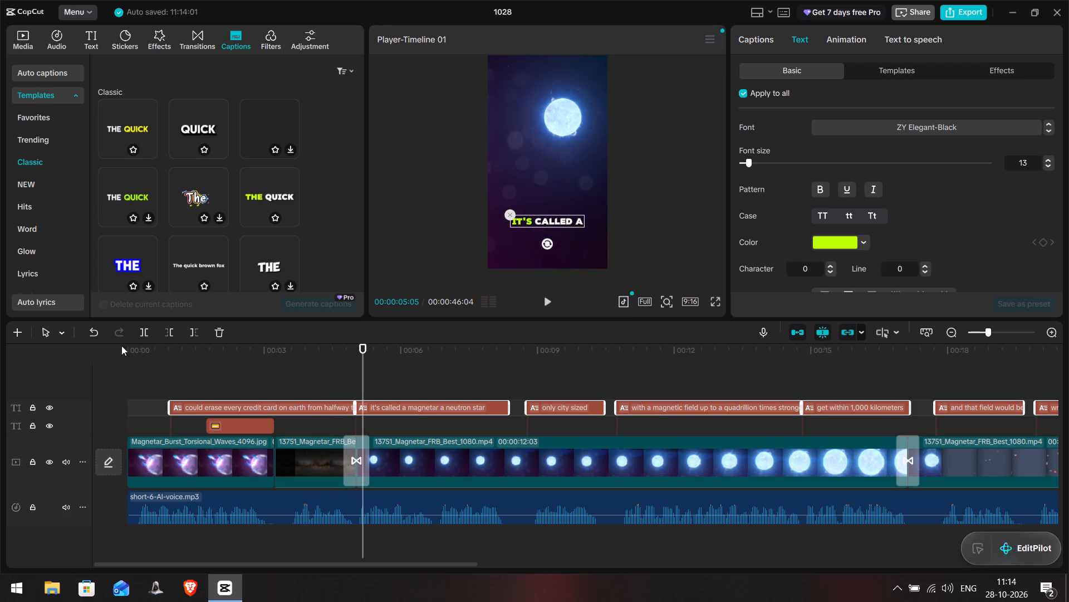
left_click(92, 342)
left_click(137, 347)
left_click_drag(137, 347, 105, 355)
key("space")
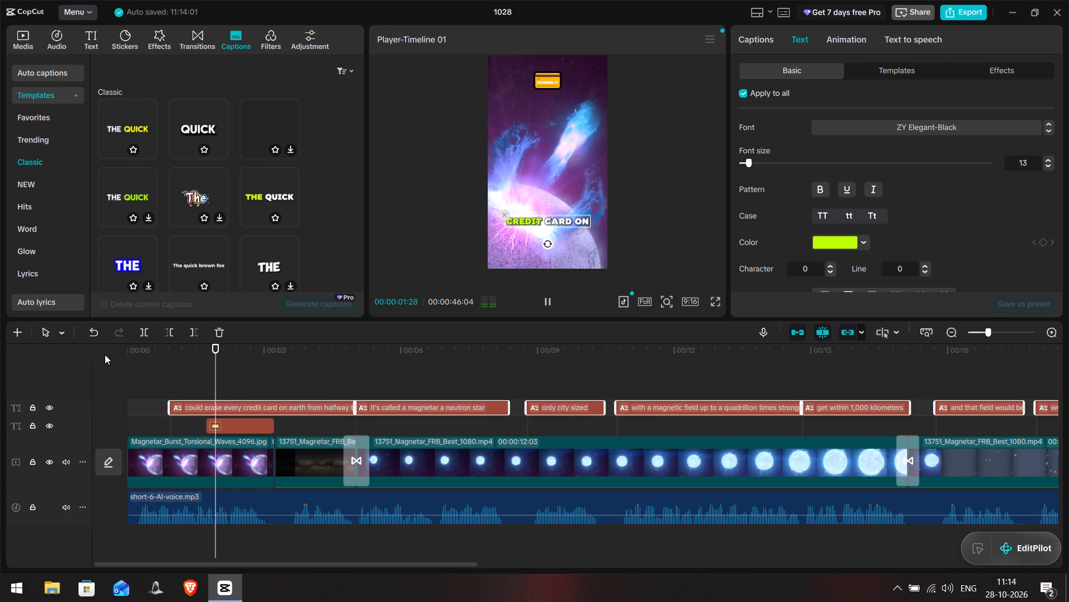
key("space")
left_click(103, 361)
left_click(117, 345)
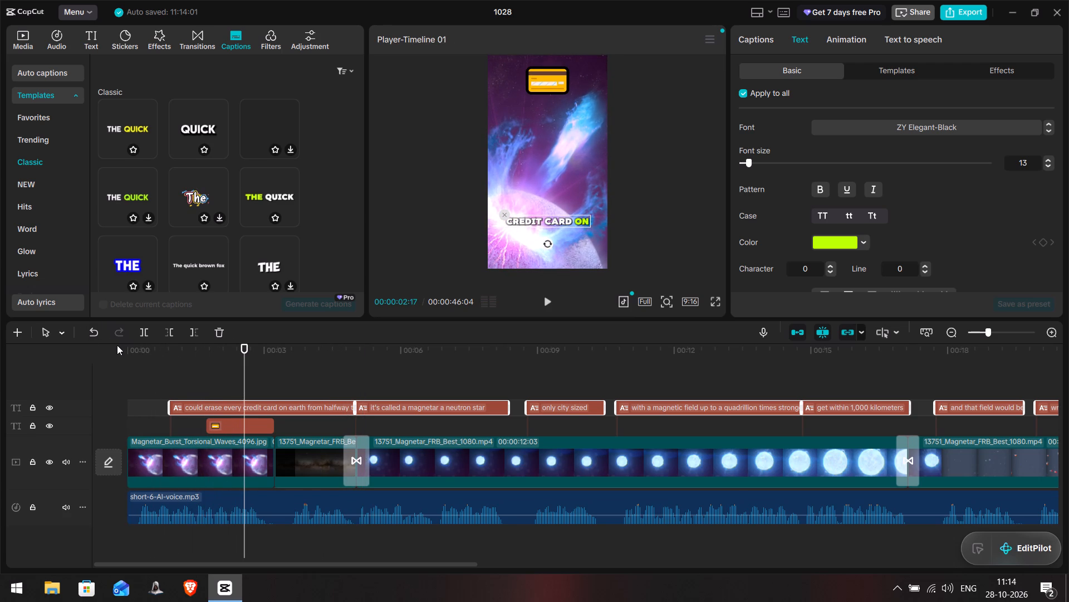
left_click(131, 350)
left_click_drag(131, 350, 77, 353)
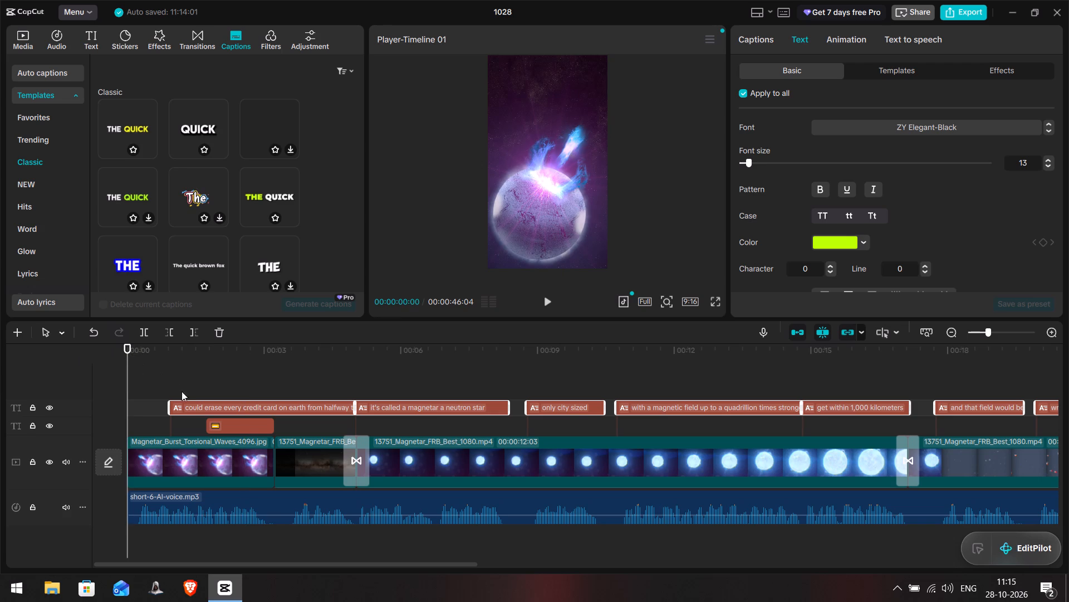
Select all the generated caption clips along the whole timeline and delete them, keeping the credit card emoji clip.
left_click(181, 405)
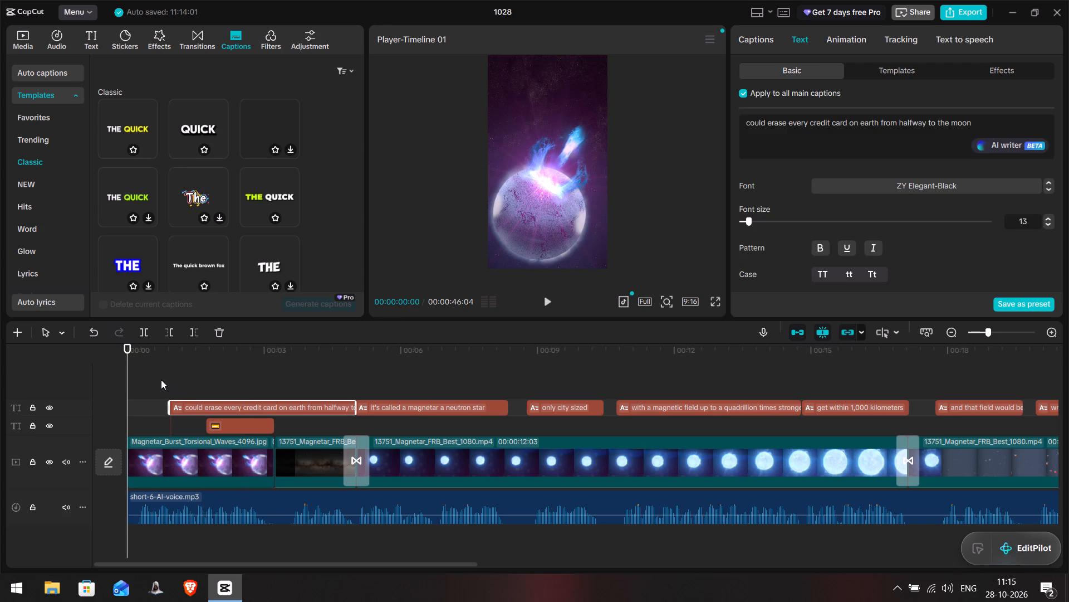
left_click_drag(143, 380, 347, 402)
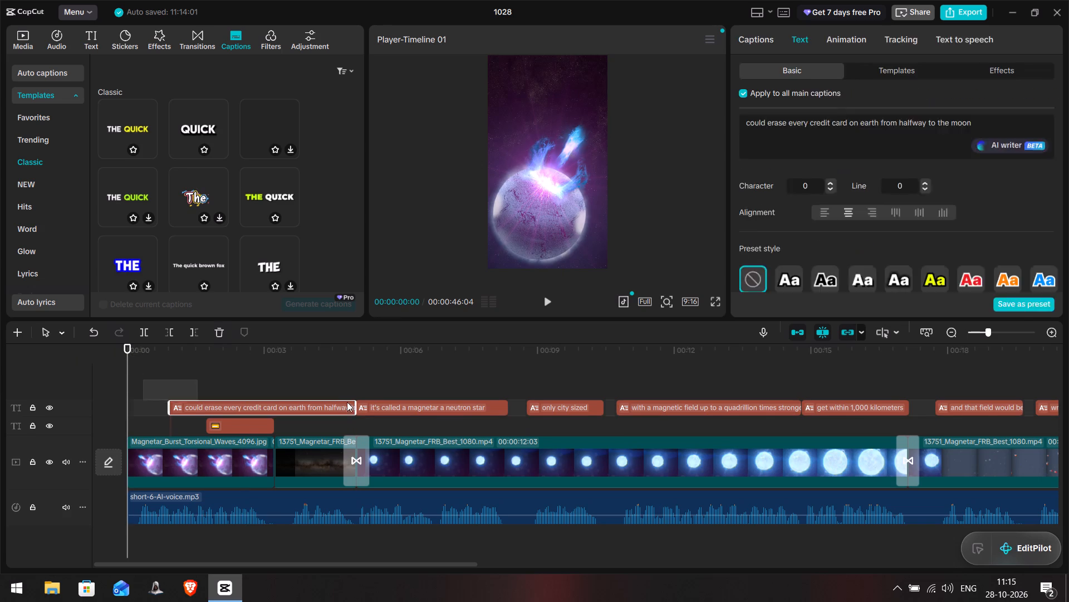
left_click_drag(347, 402, 1028, 401)
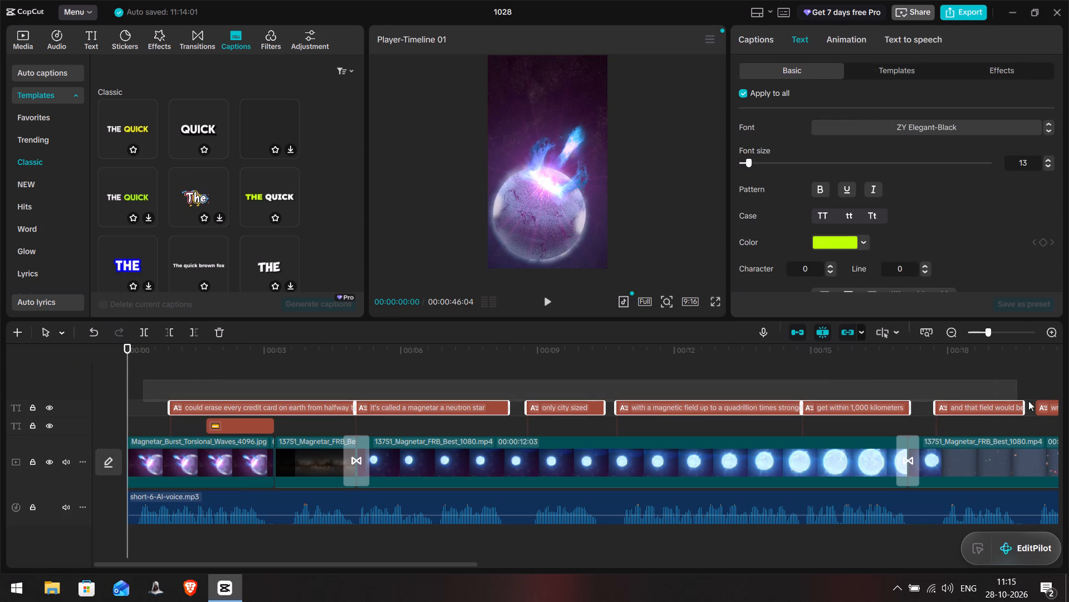
left_click_drag(1028, 401, 1068, 406)
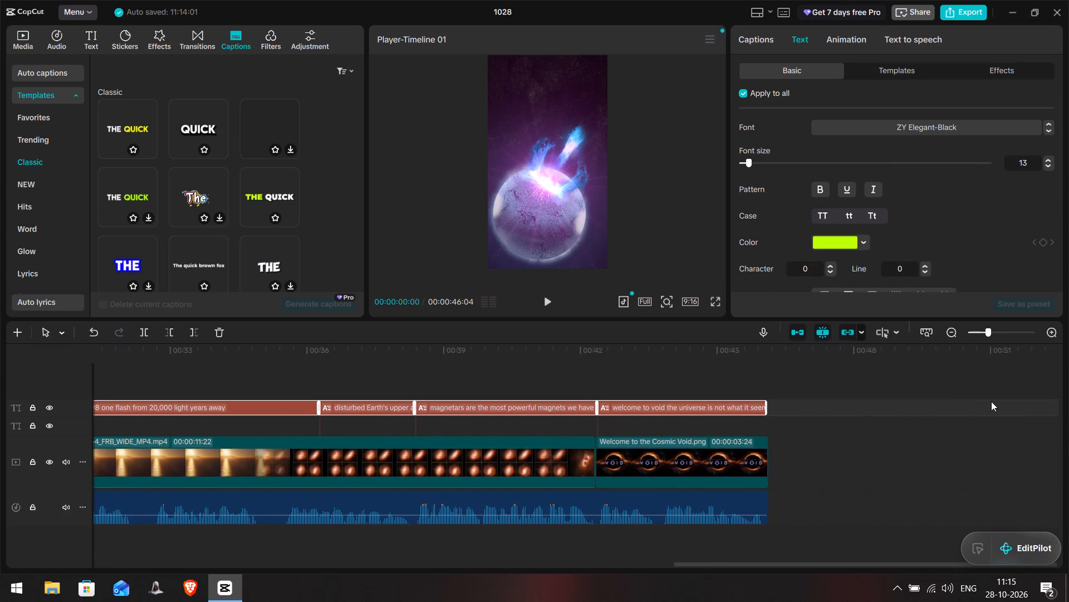
key("Delete")
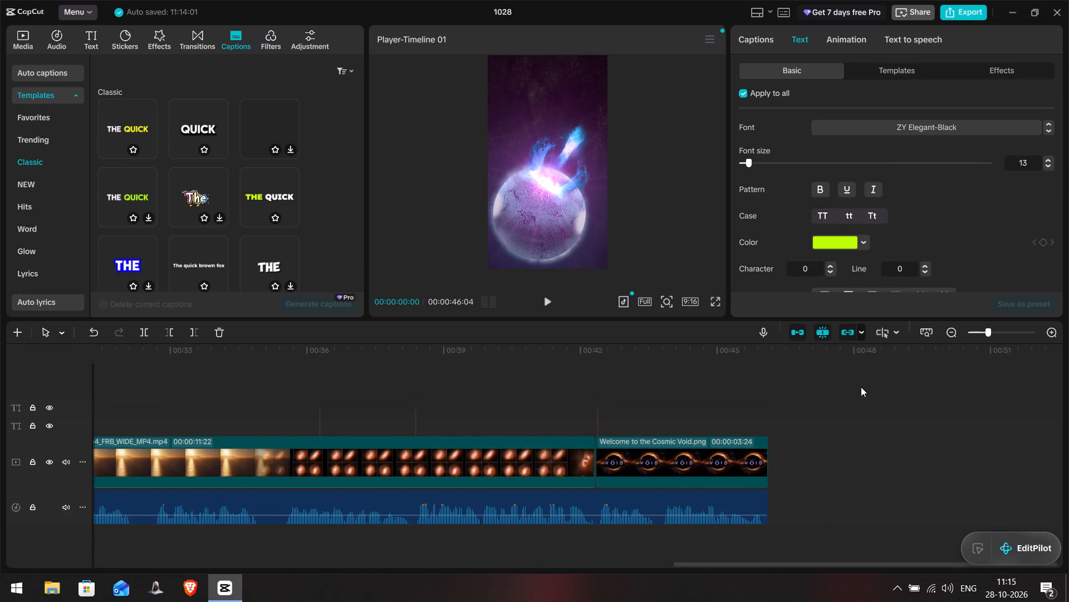
Return to the start of the timeline and preview Classic and Trending caption templates to find a replacement style.
left_click_drag(693, 564, 478, 565)
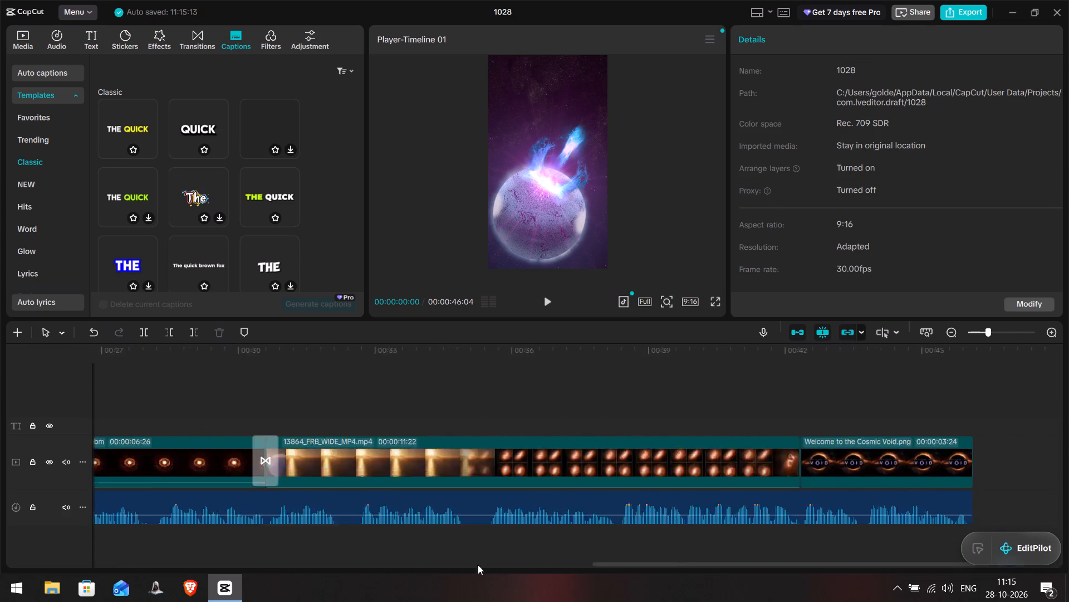
left_click_drag(478, 565, 22, 554)
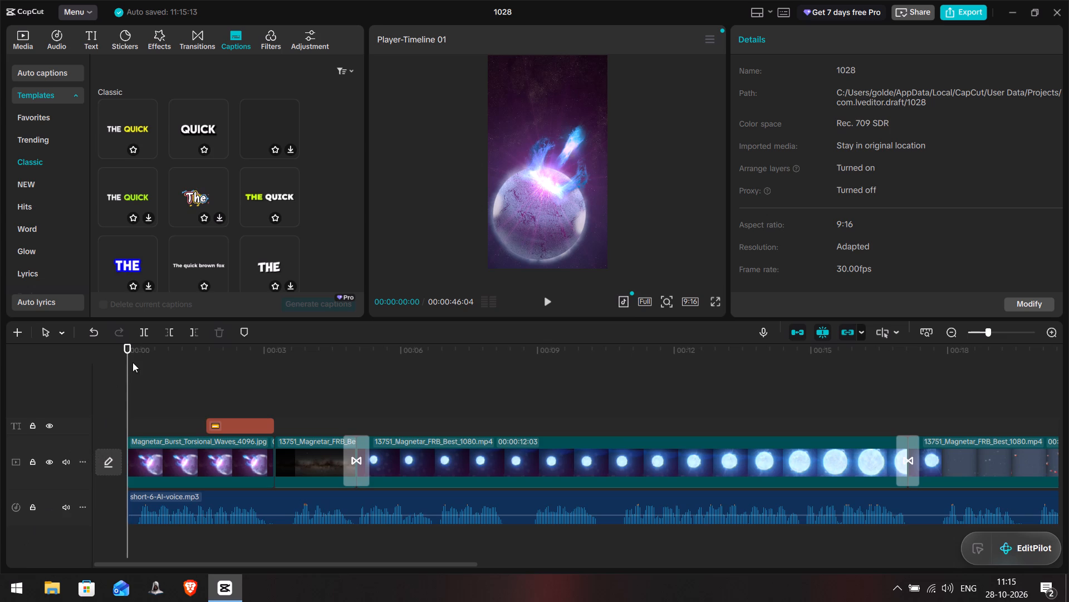
left_click_drag(133, 362, 55, 373)
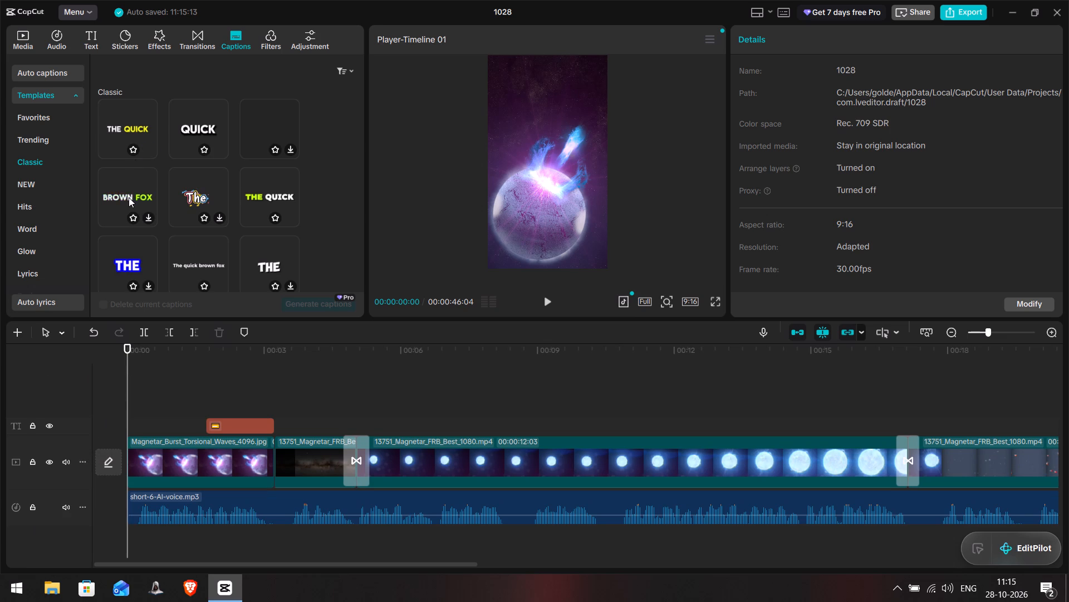
left_click(129, 197)
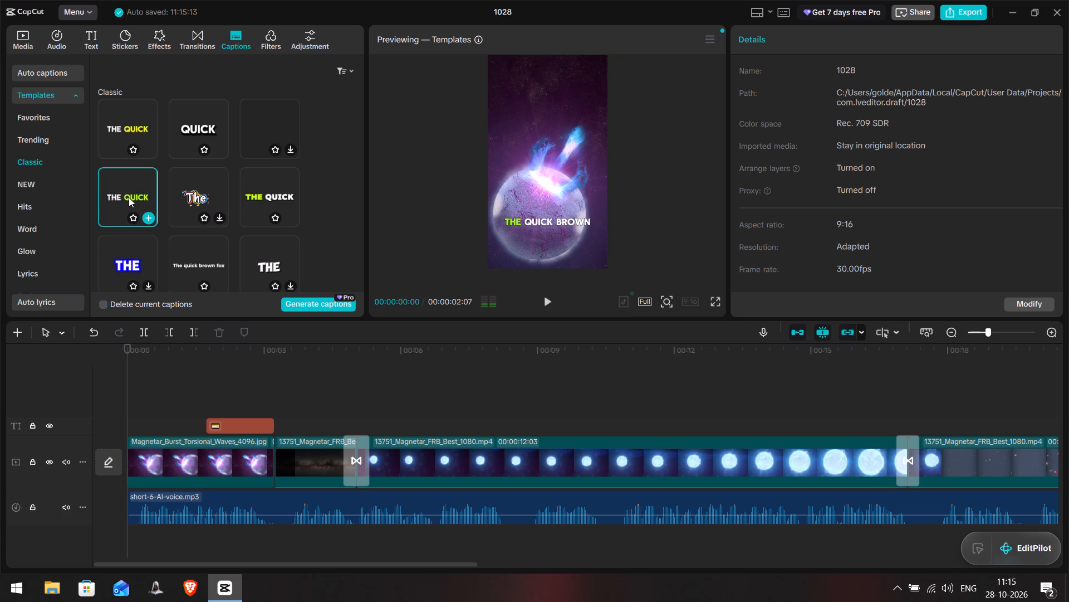
scroll(145, 194, "down", 2)
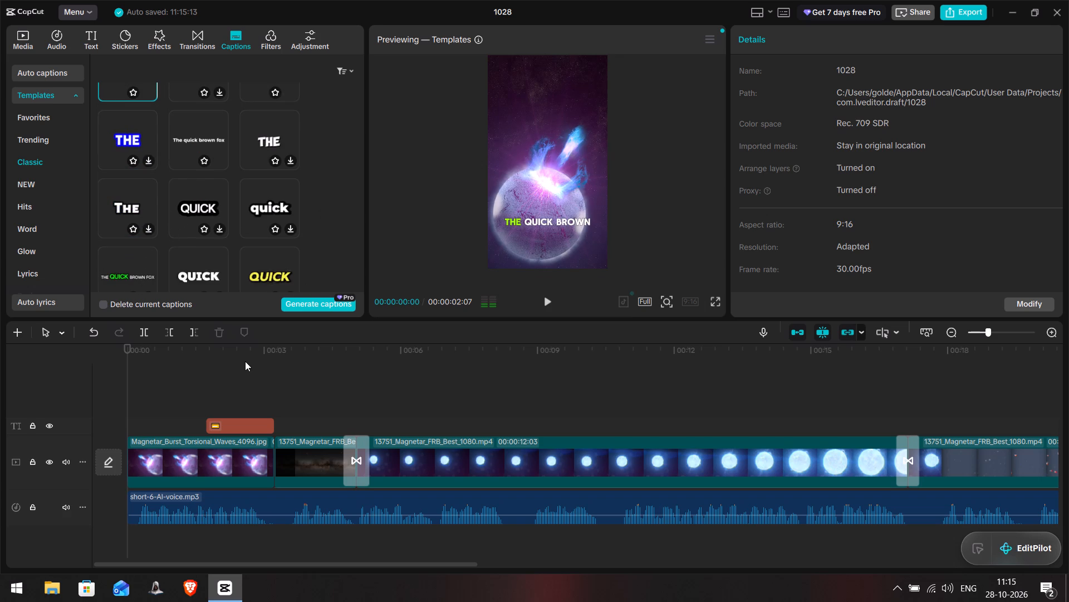
scroll(261, 265, "down", 2)
scroll(261, 265, "up", 4)
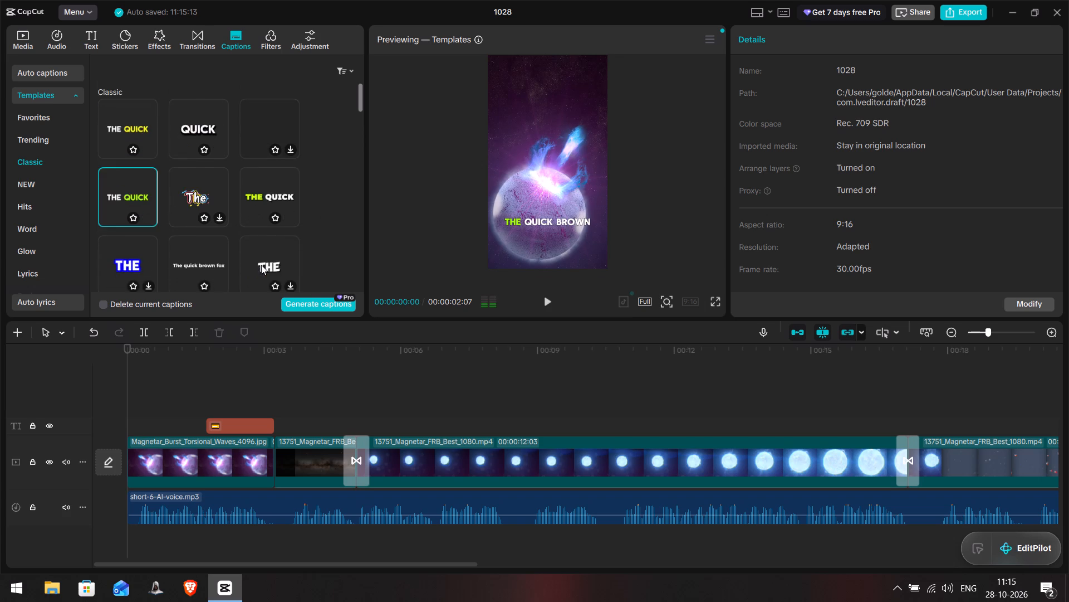
scroll(219, 249, "down", 4)
left_click(124, 147)
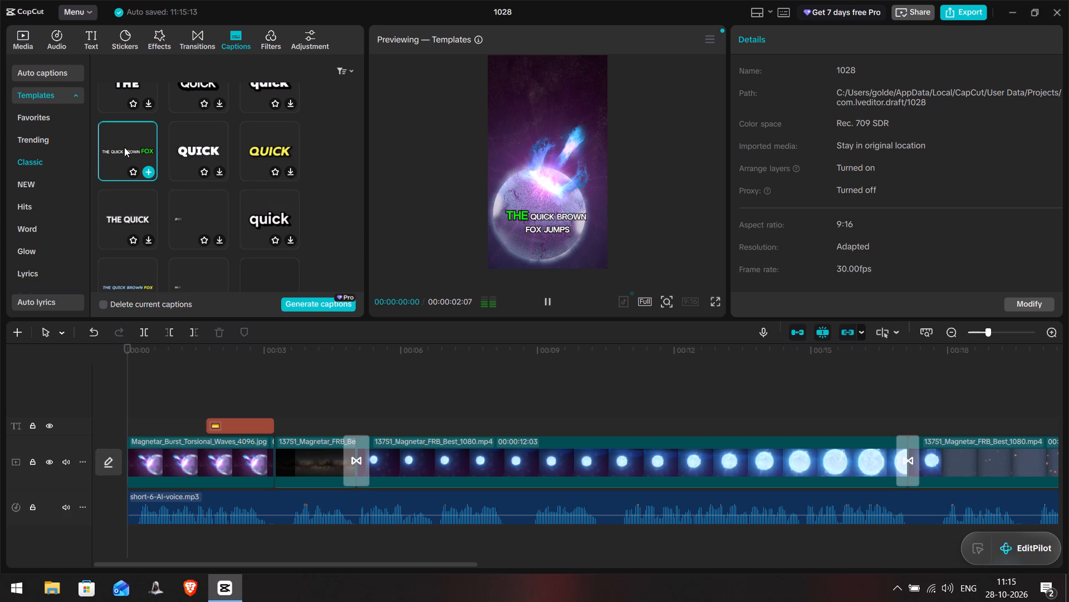
scroll(140, 213, "up", 2)
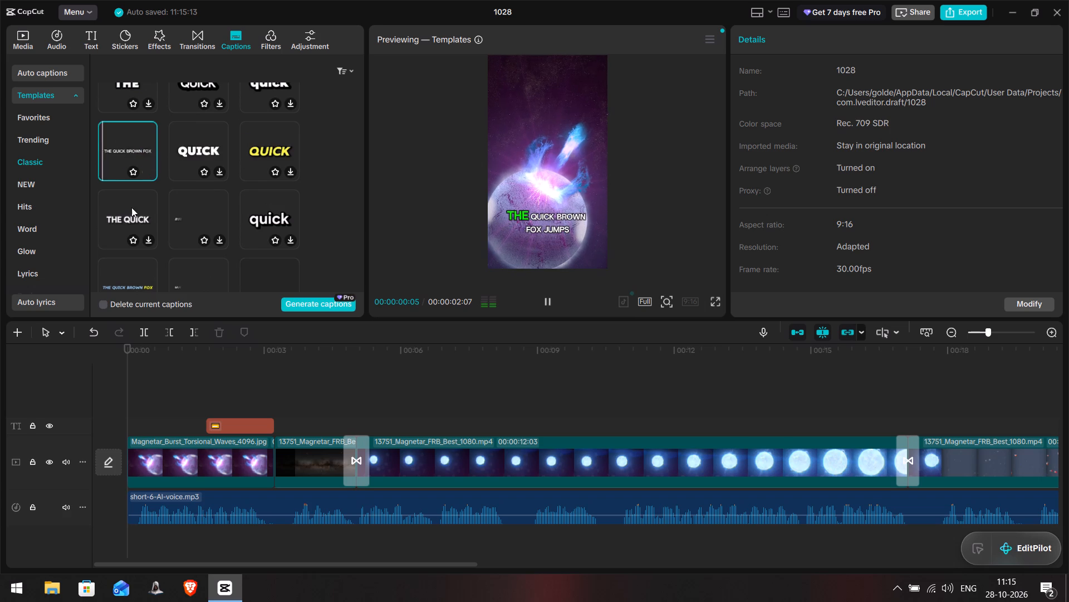
scroll(131, 207, "up", 4)
left_click(268, 198)
scroll(268, 198, "up", 3)
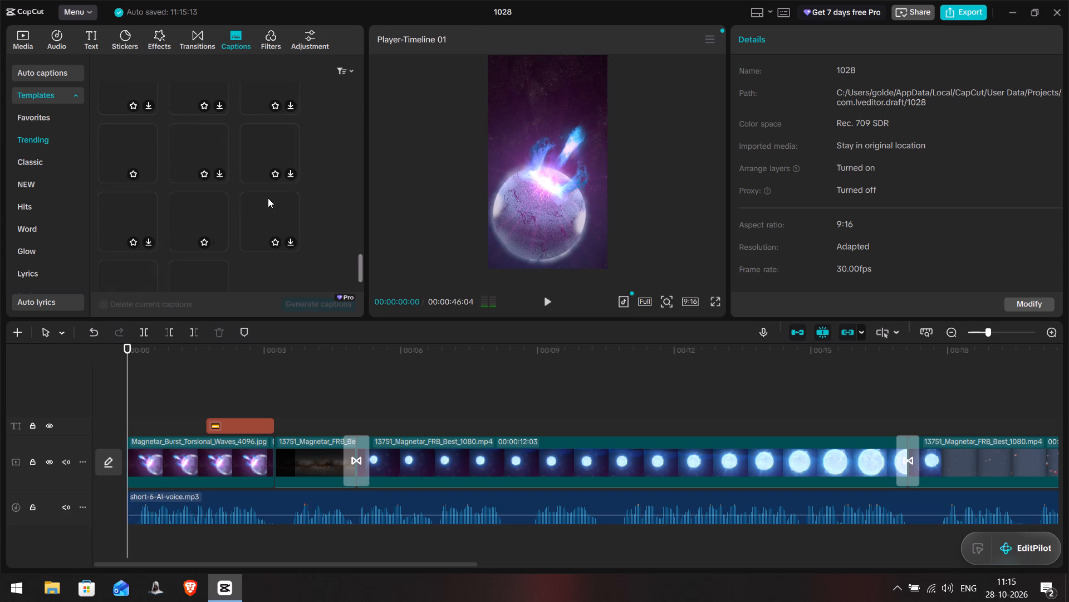
scroll(268, 198, "up", 15)
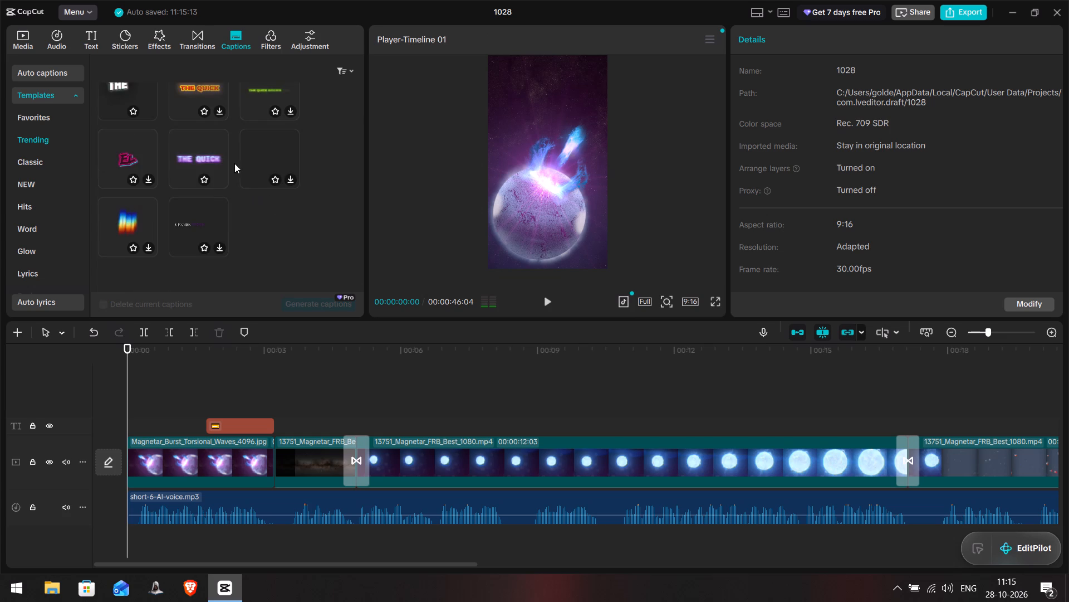
scroll(250, 185, "up", 11)
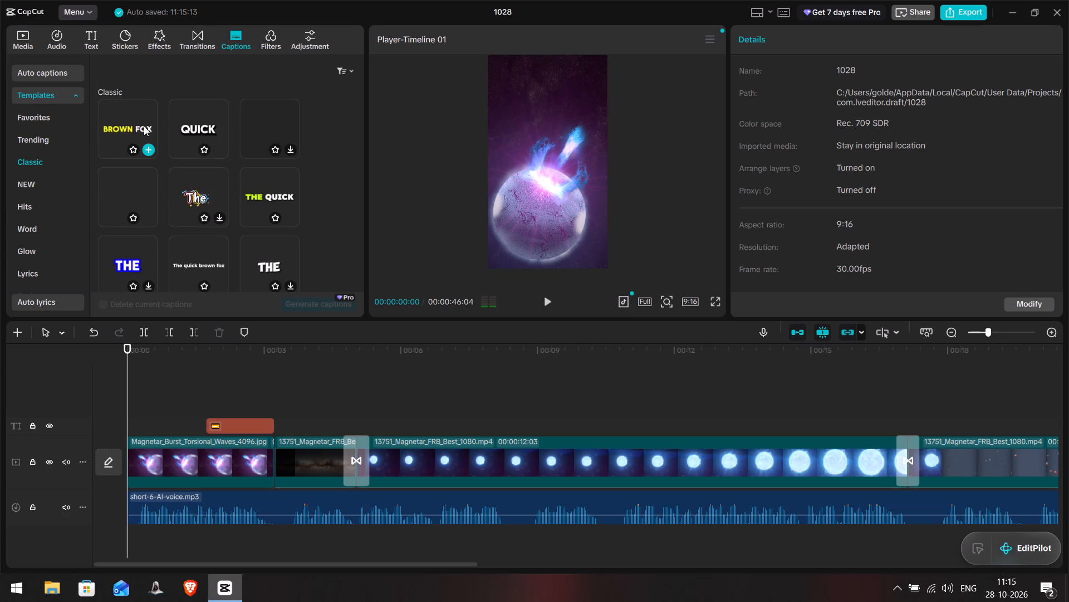
scroll(147, 130, "up", 1)
Generate captions with the Classic white THE QUICK template that highlights the spoken word in yellow.
left_click(129, 129)
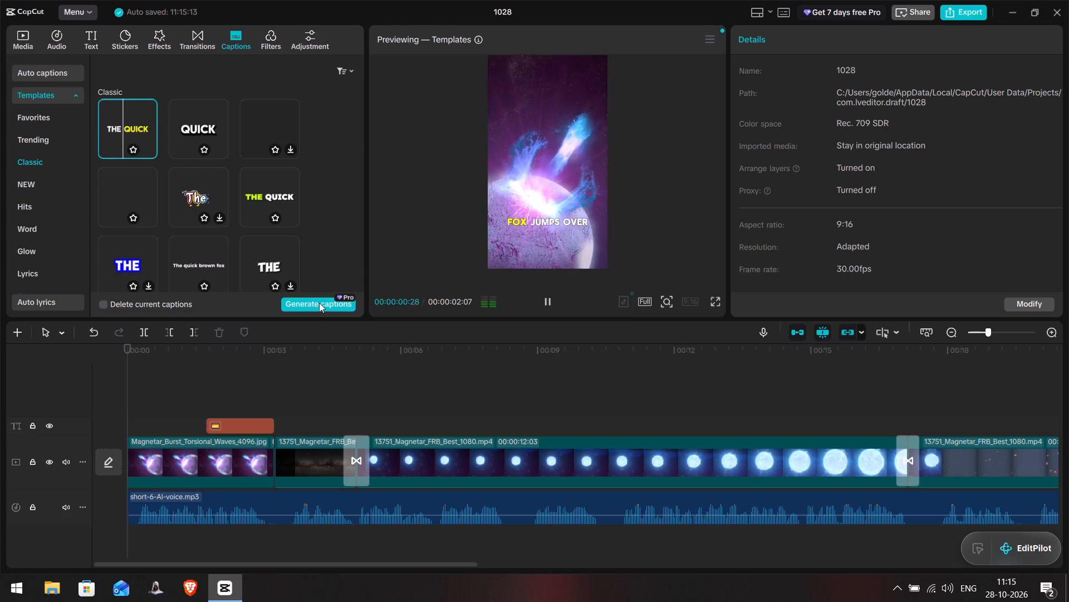
left_click(318, 303)
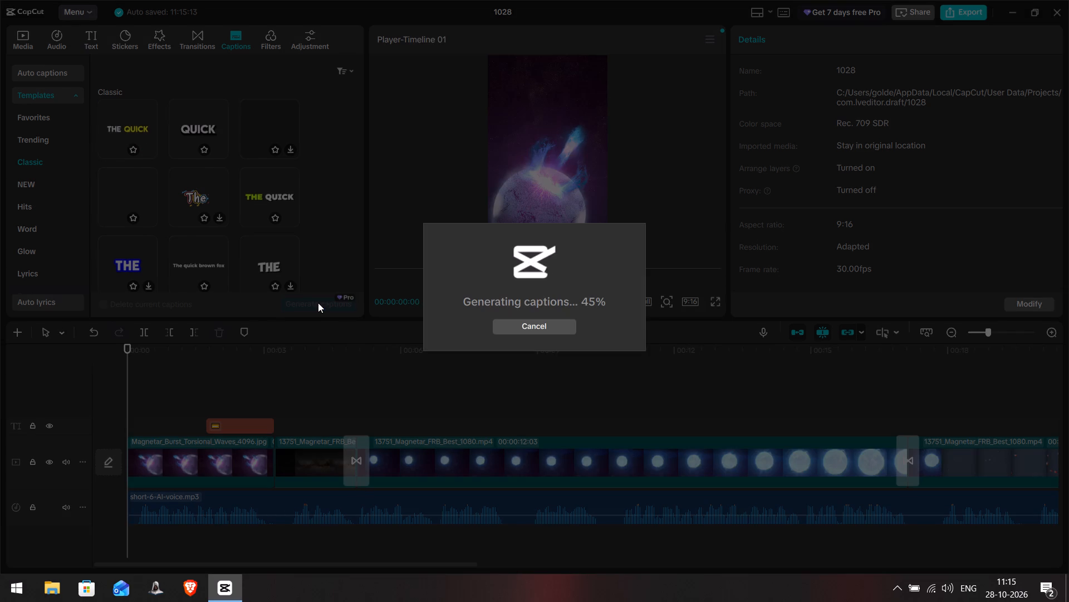
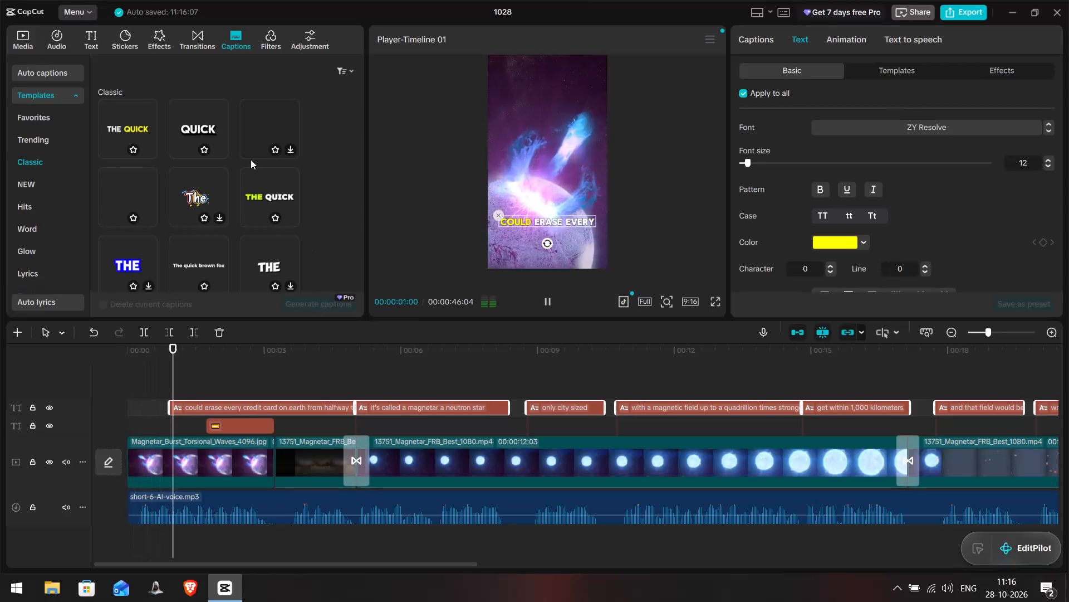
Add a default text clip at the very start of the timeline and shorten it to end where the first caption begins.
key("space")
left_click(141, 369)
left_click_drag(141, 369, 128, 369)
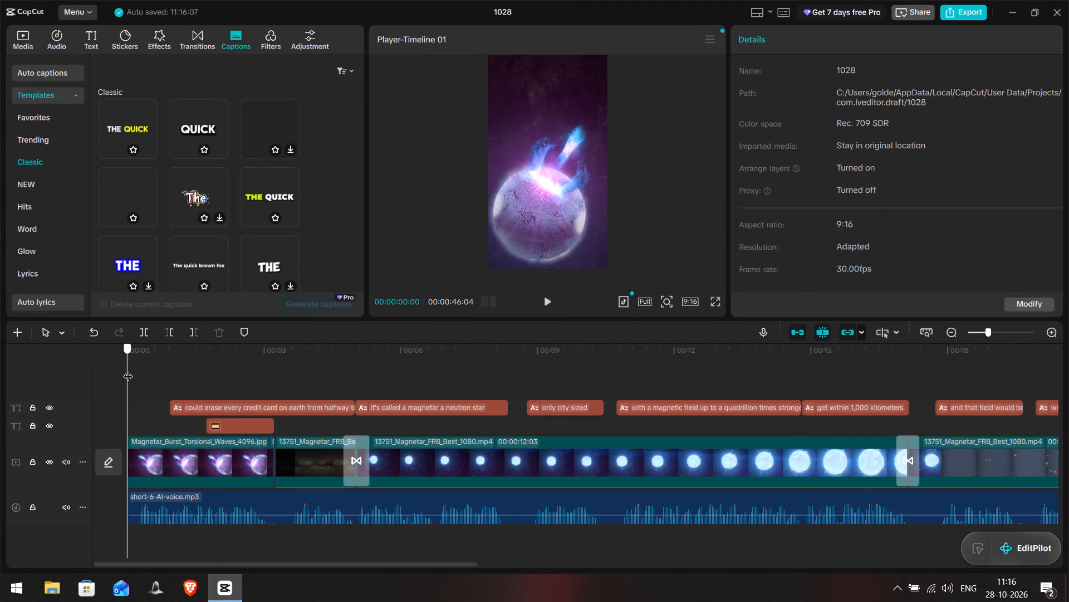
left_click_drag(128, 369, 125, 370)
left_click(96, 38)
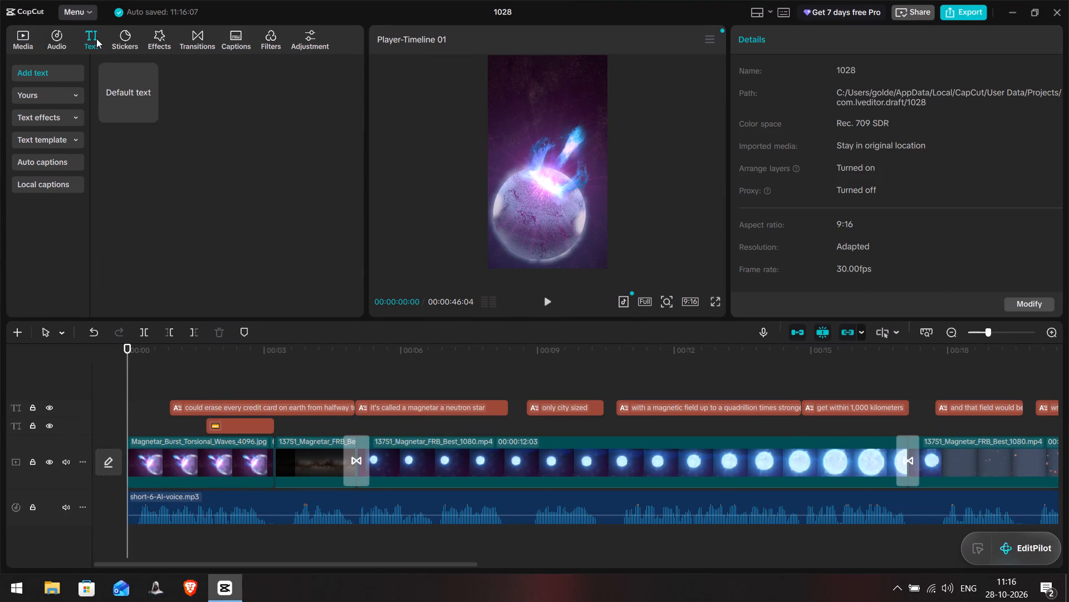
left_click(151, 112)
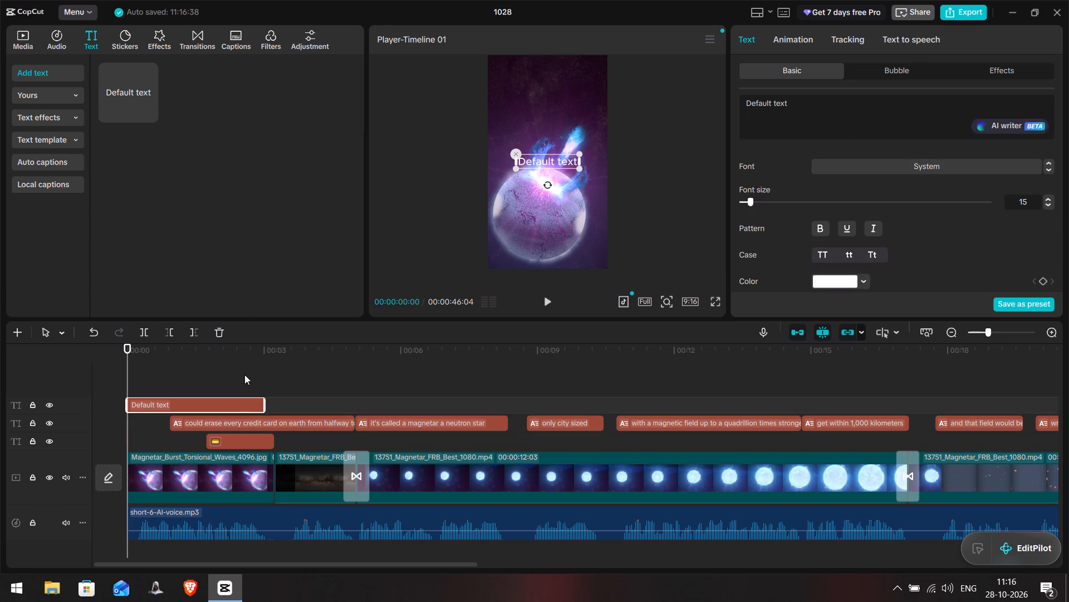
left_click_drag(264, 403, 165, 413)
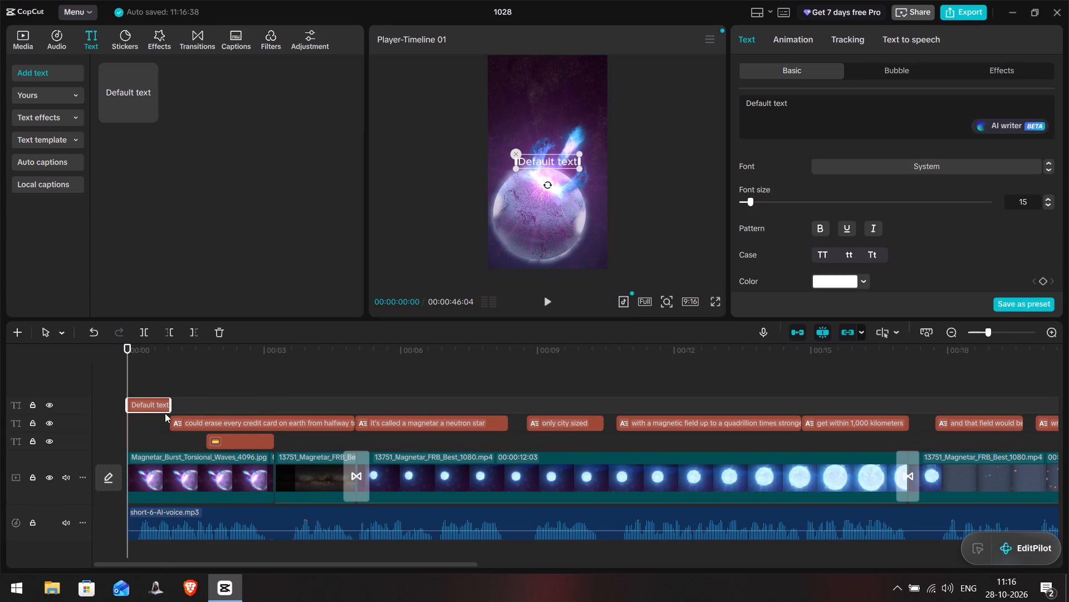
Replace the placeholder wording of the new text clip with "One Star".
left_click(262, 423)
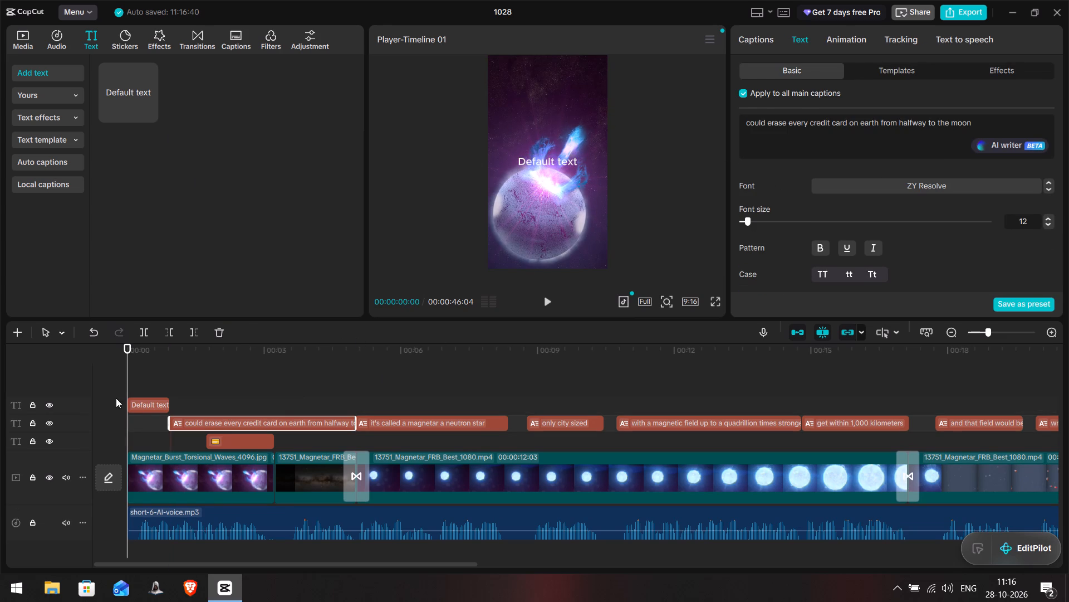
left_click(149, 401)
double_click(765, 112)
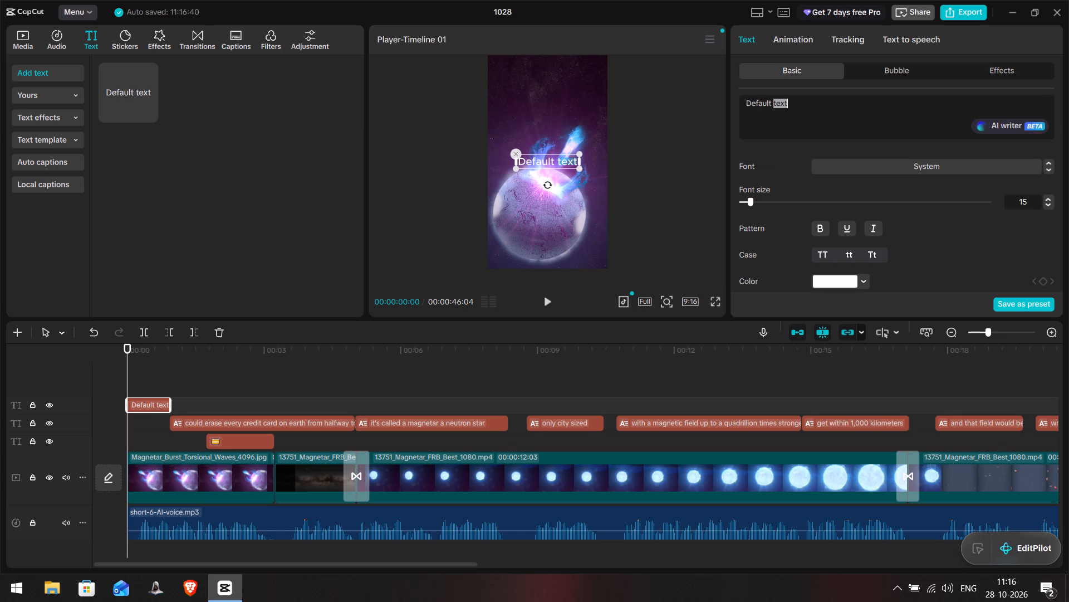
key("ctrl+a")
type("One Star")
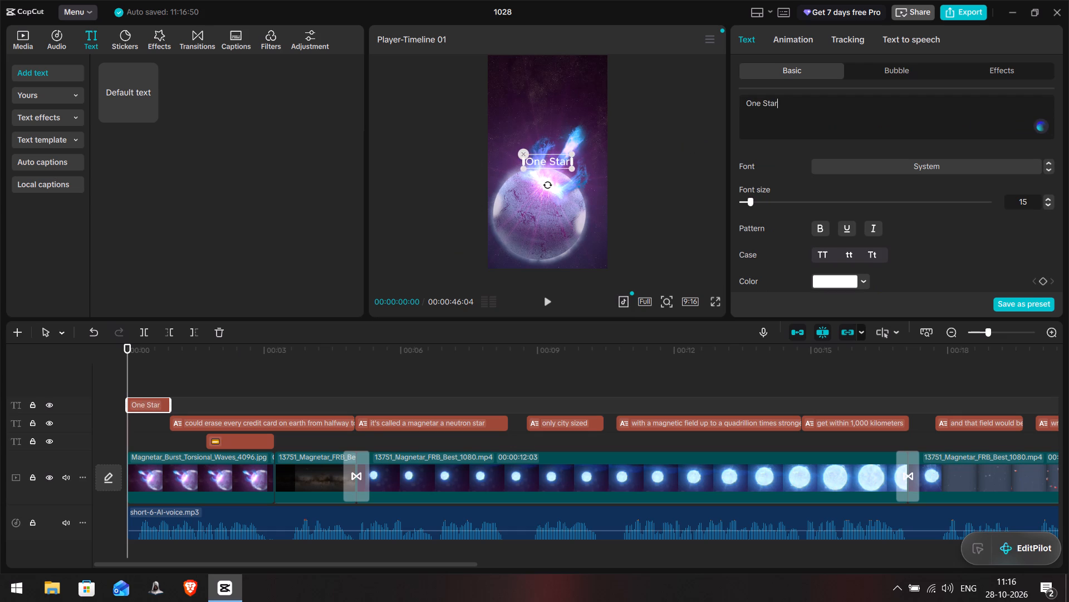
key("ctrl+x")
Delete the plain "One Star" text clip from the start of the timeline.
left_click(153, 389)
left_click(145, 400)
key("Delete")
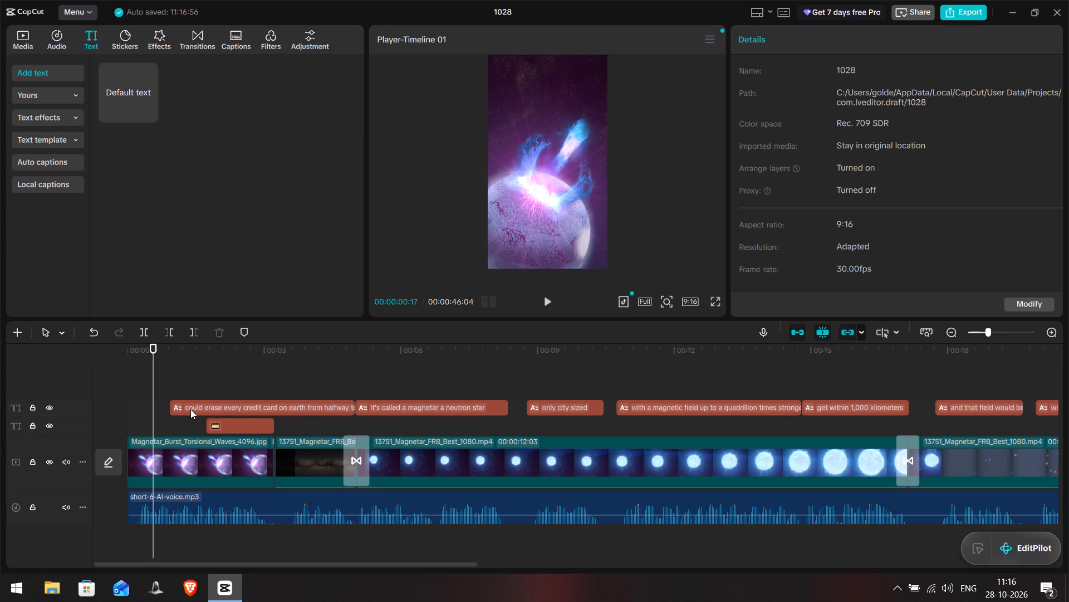
Duplicate the first caption clip onto the timeline start and trim the copy to end where the original caption begins.
left_click(190, 409)
key("ctrl+c")
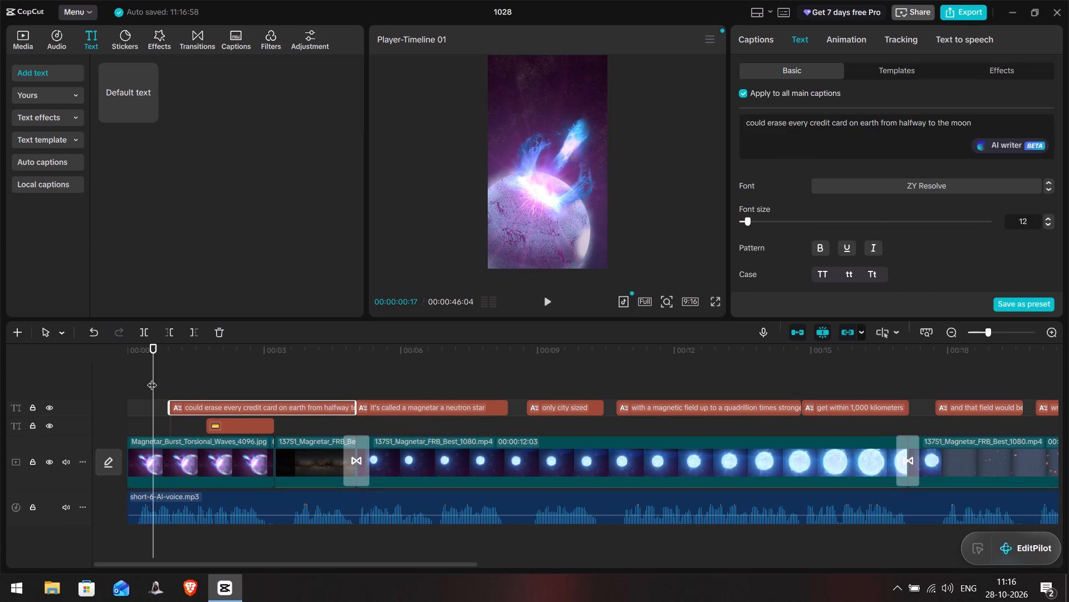
left_click(137, 378)
key("ctrl+v")
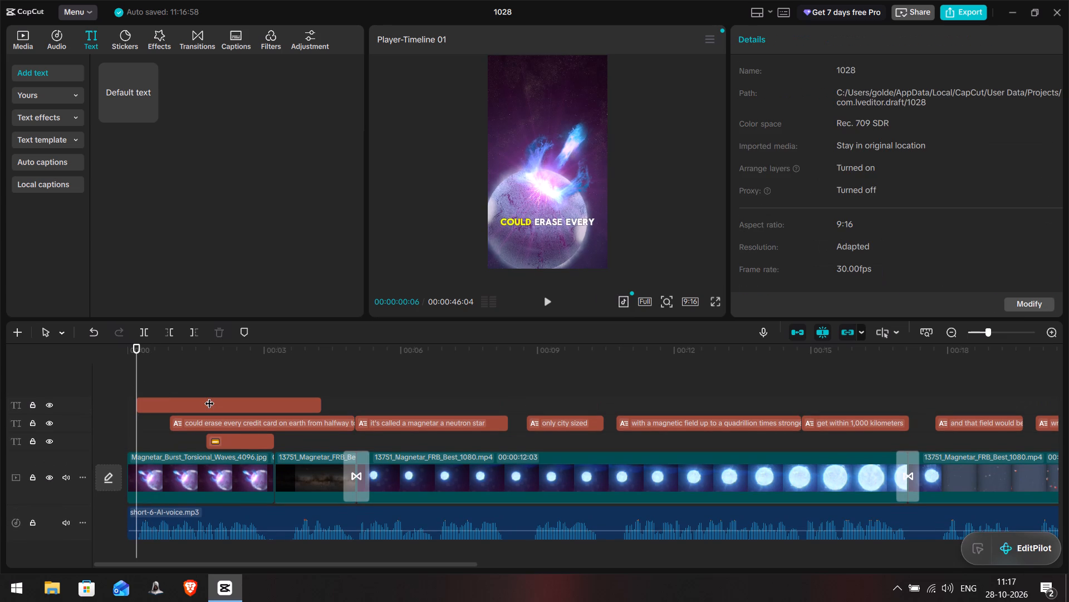
left_click_drag(184, 401, 168, 403)
left_click_drag(311, 406, 300, 407)
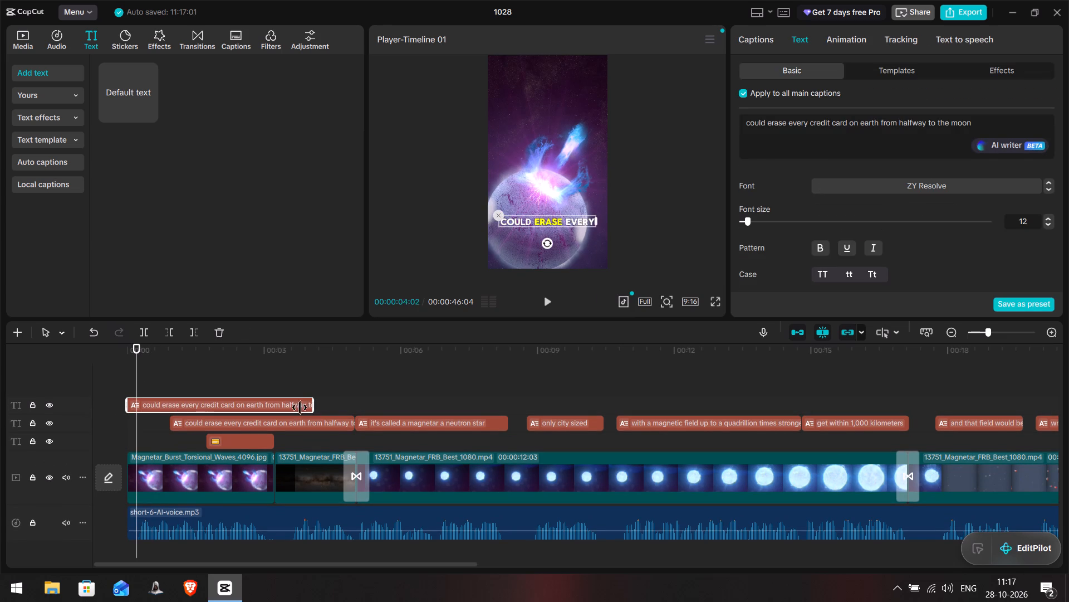
left_click_drag(300, 407, 166, 406)
Change the wording of the shortened caption copy at the timeline start to "One Star".
left_click(148, 378)
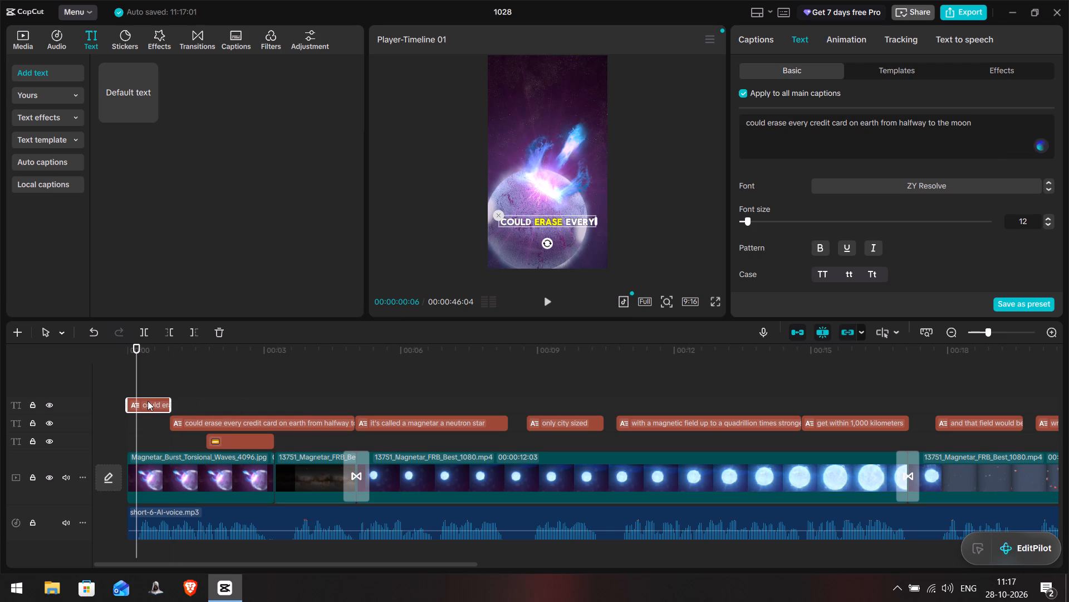
left_click(147, 403)
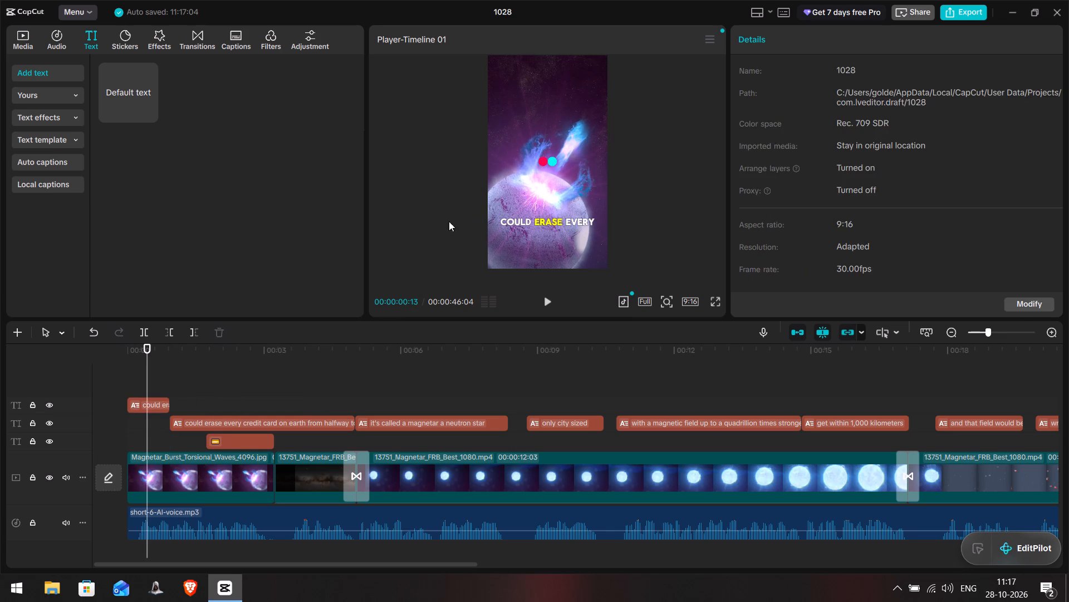
double_click(798, 127)
key("ctrl+a")
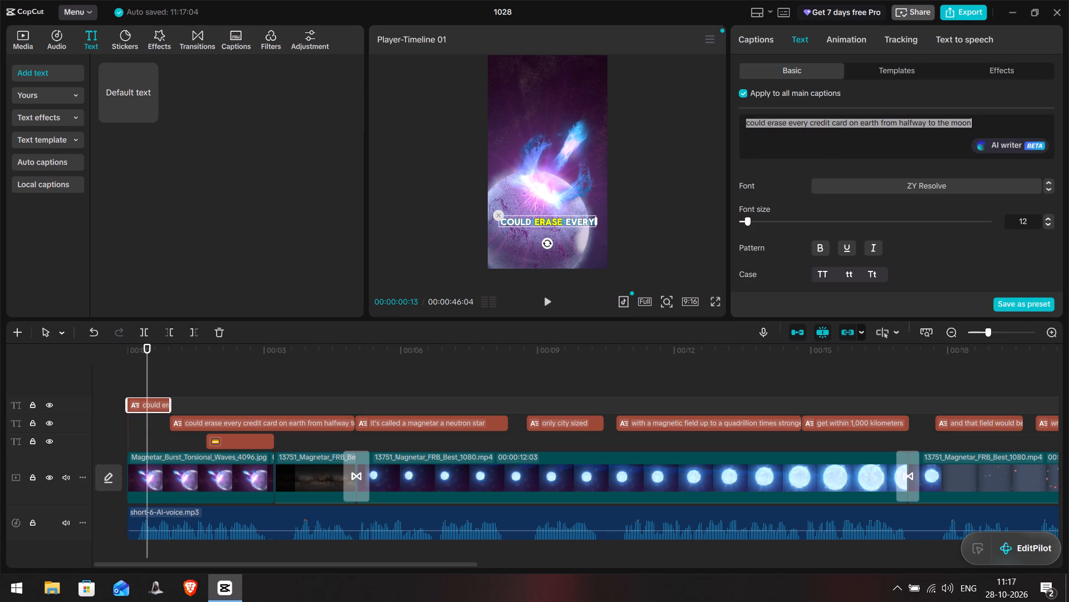
type("ONe S")
key("BackSpace")
key("BackSpace")
key("BackSpace")
key("BackSpace")
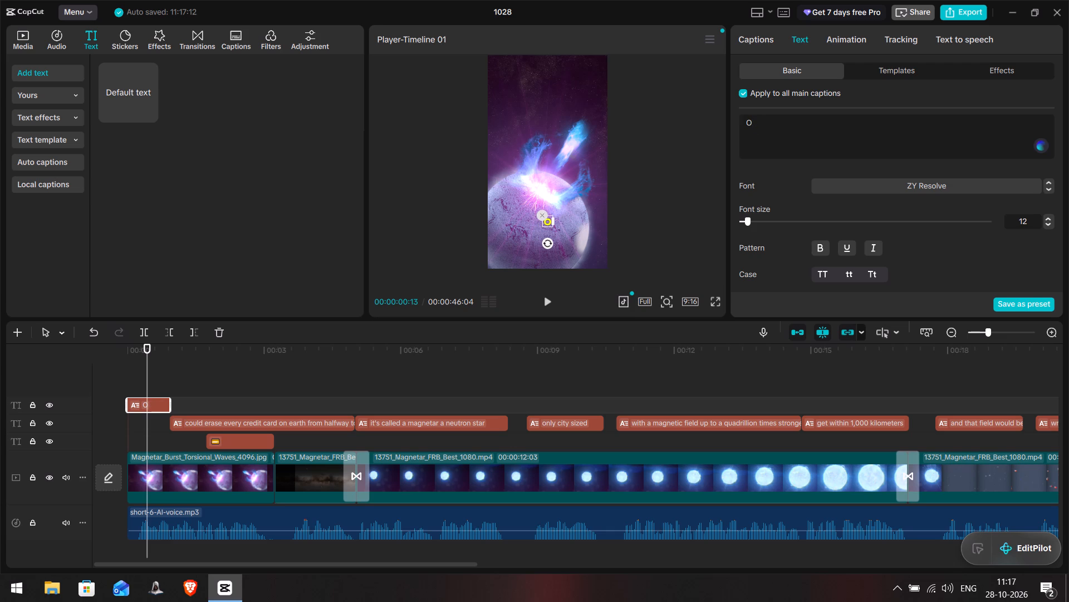
type("ne Star")
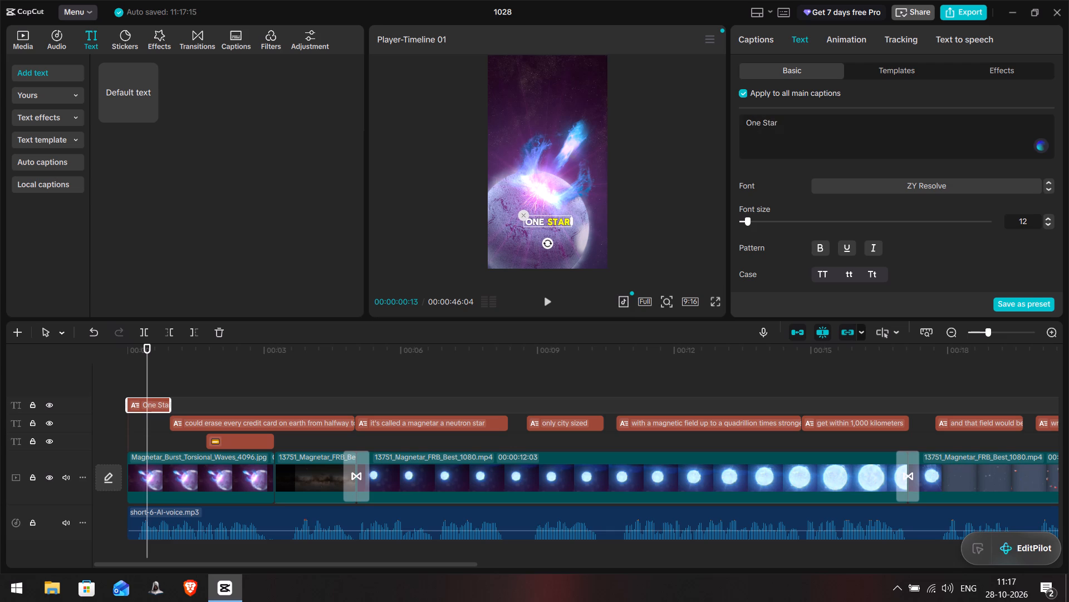
Play the video from the start to check the One Star caption and the captions that follow it.
left_click_drag(145, 356, 103, 365)
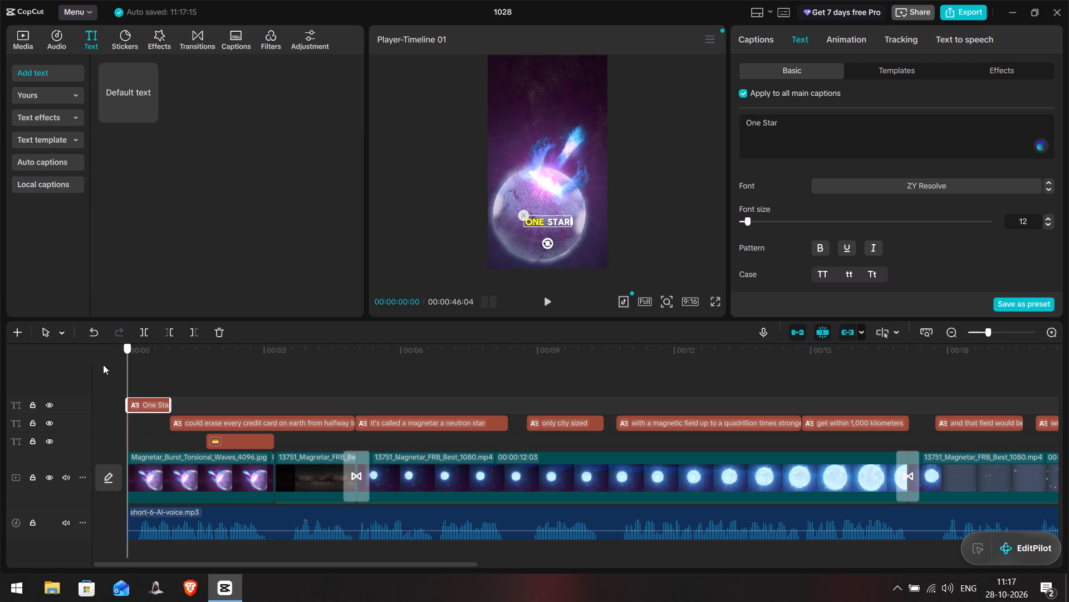
left_click_drag(103, 365, 95, 366)
left_click(86, 362)
left_click(111, 353)
left_click(125, 352)
key("space")
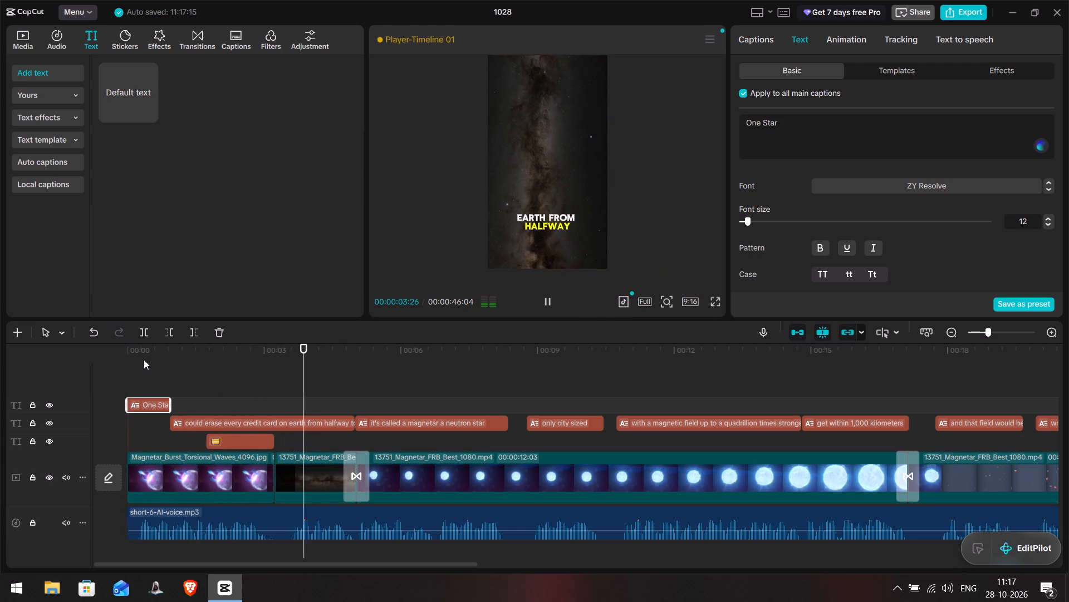
key("space")
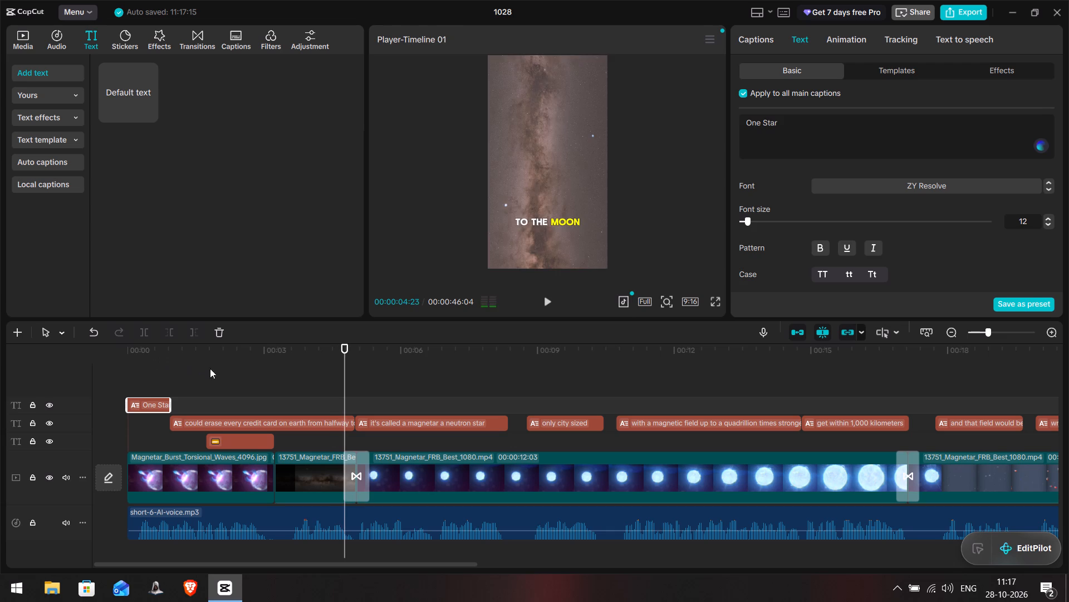
key("space")
key("space")
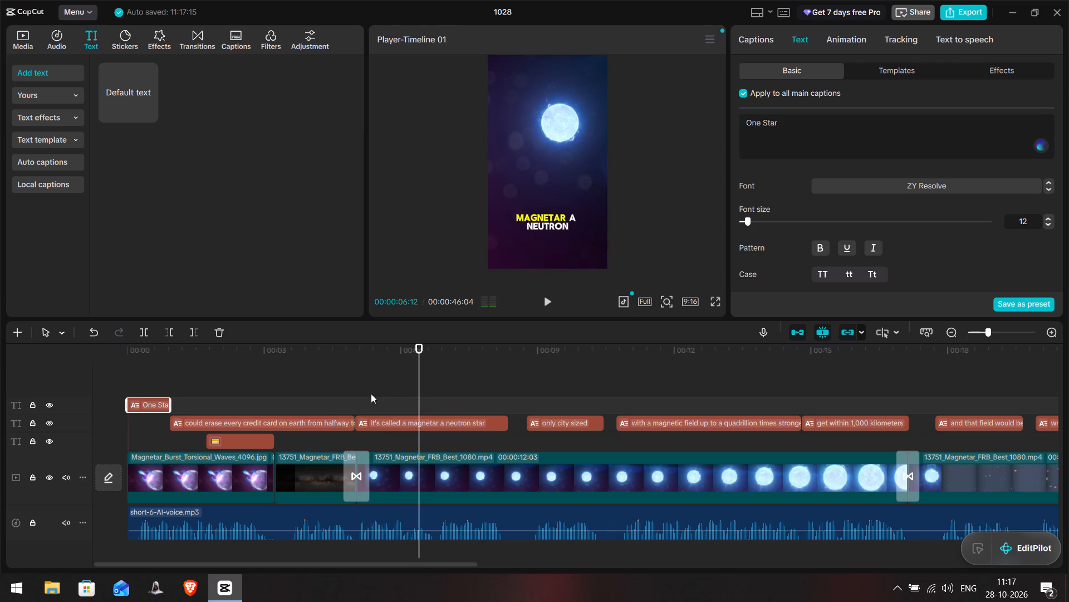
key("space")
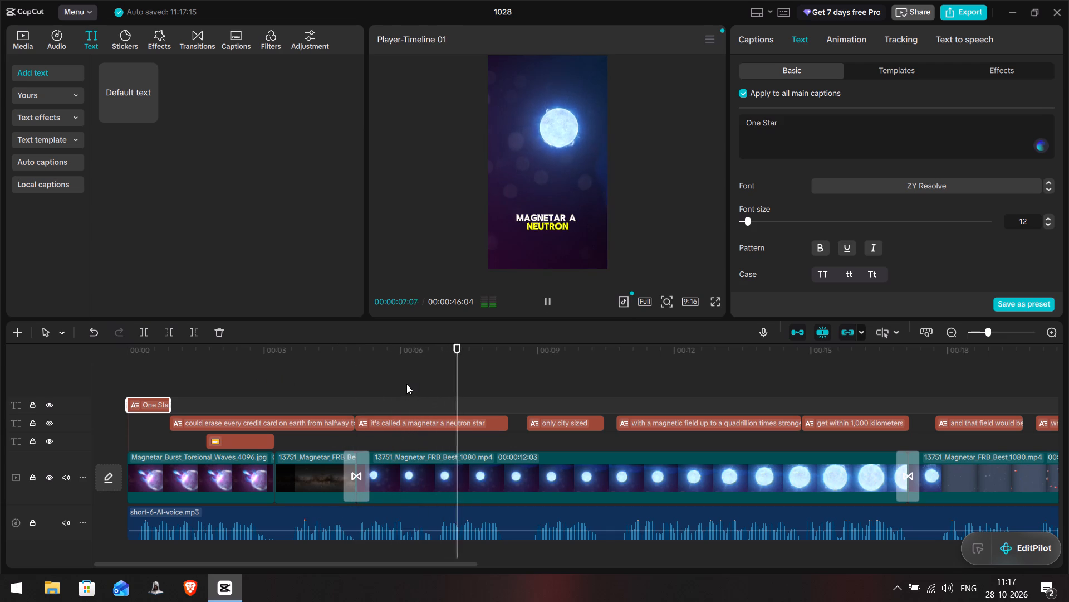
key("space")
left_click(435, 390)
key("space")
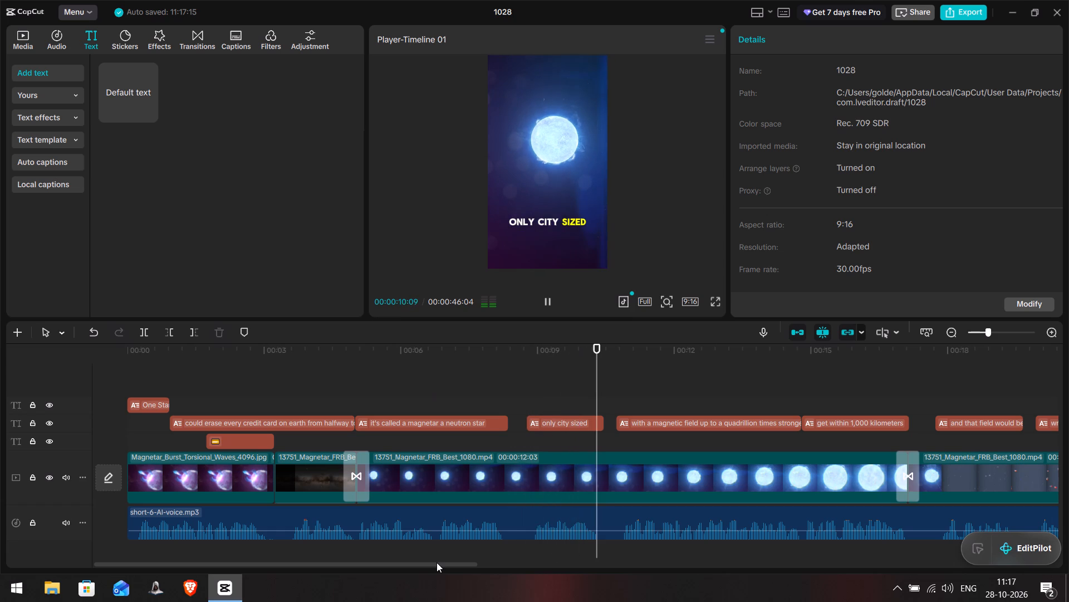
Look over the caption clips along the timeline through to the VOID end card, and check the "get within 1,000 kilometers" caption.
left_click_drag(431, 566, 662, 565)
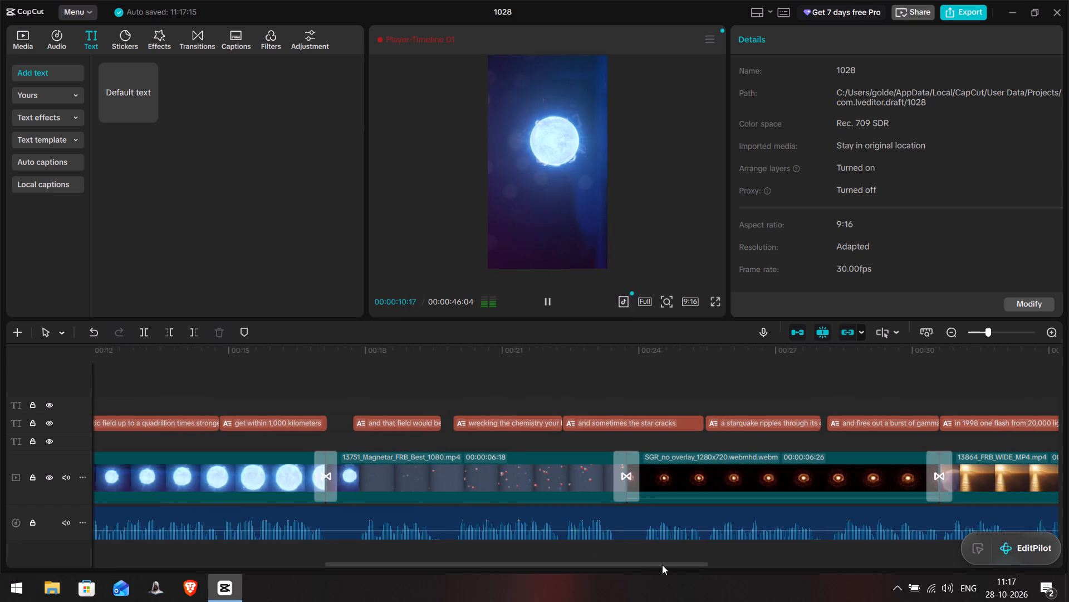
left_click_drag(662, 565, 830, 566)
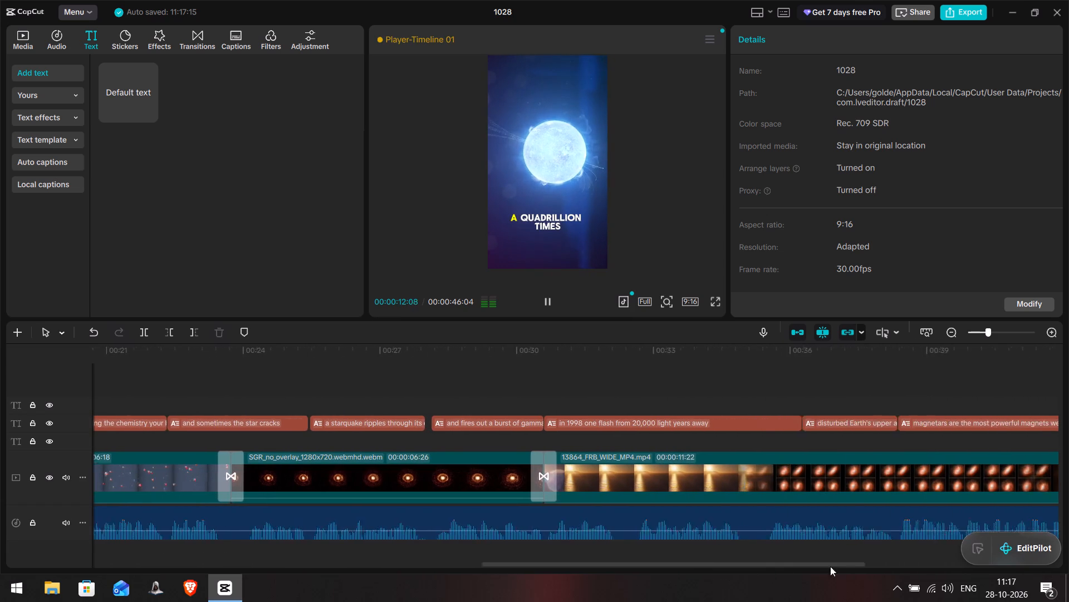
left_click_drag(830, 566, 943, 570)
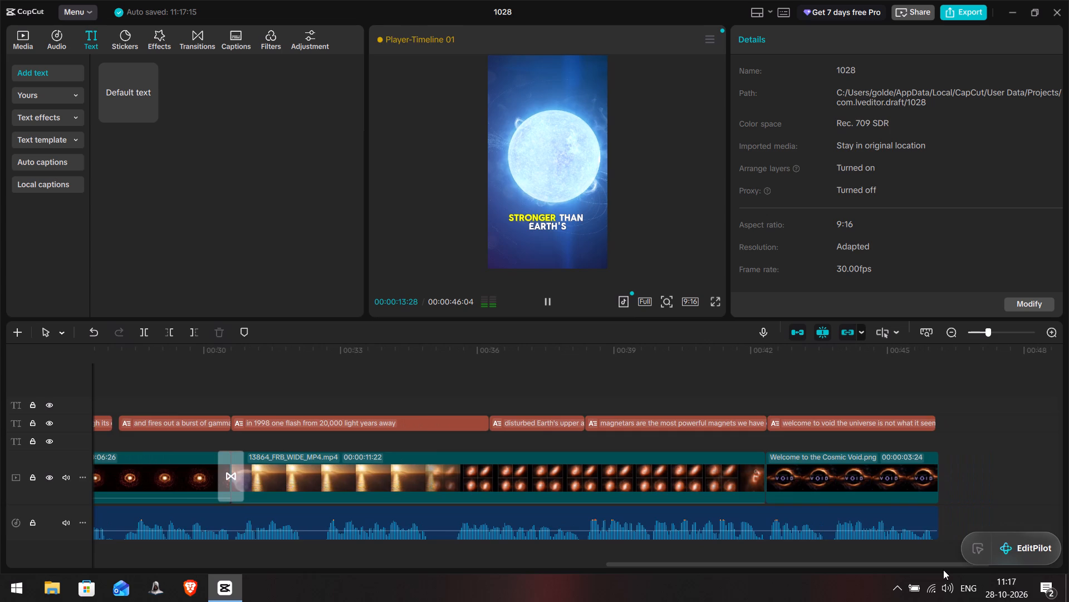
left_click_drag(943, 570, 899, 571)
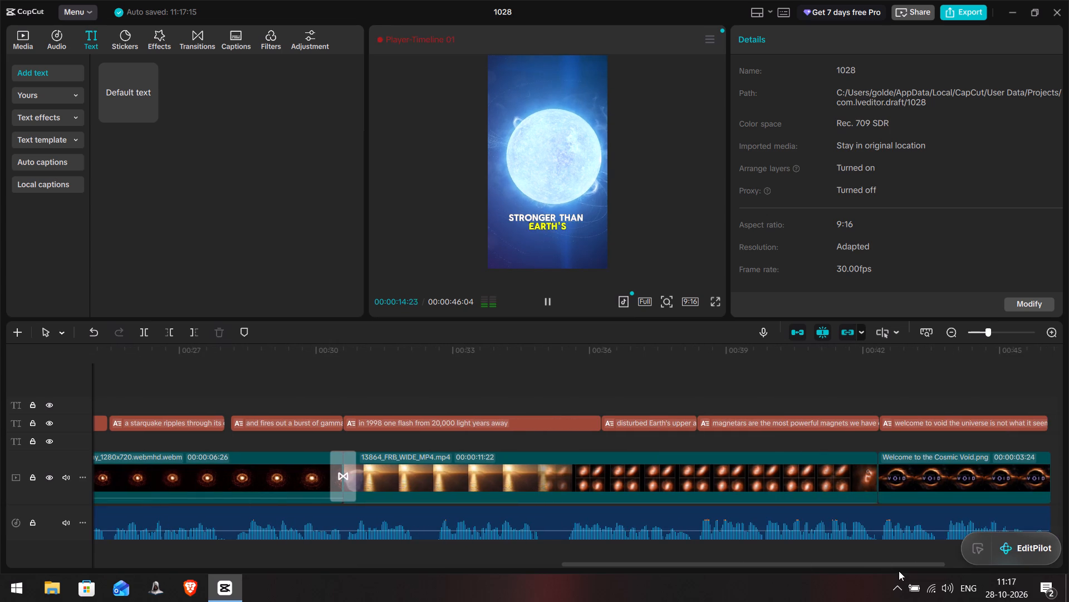
left_click_drag(899, 571, 316, 558)
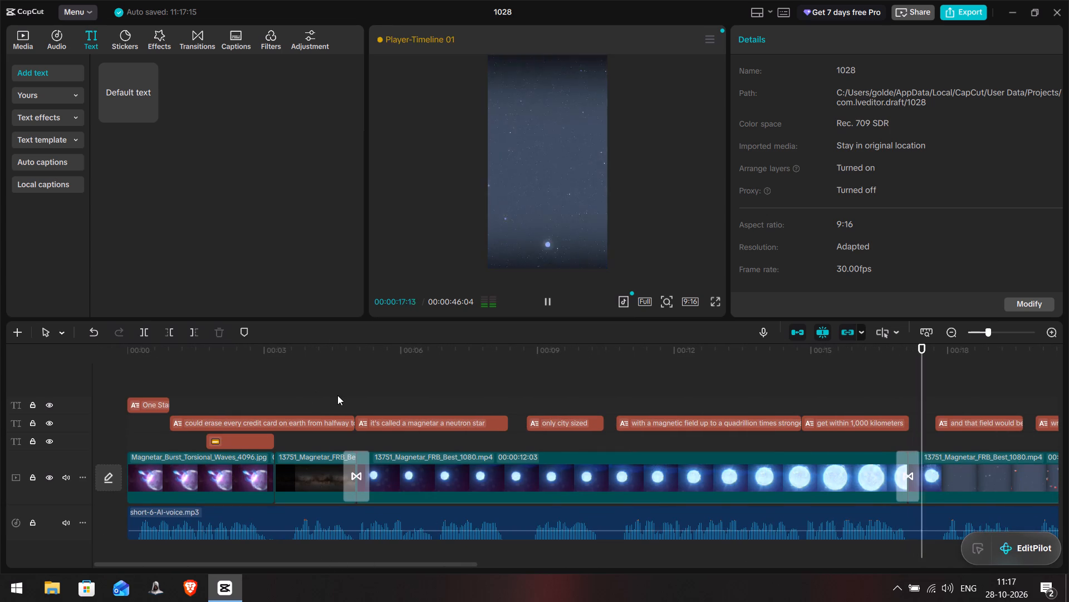
left_click(898, 385)
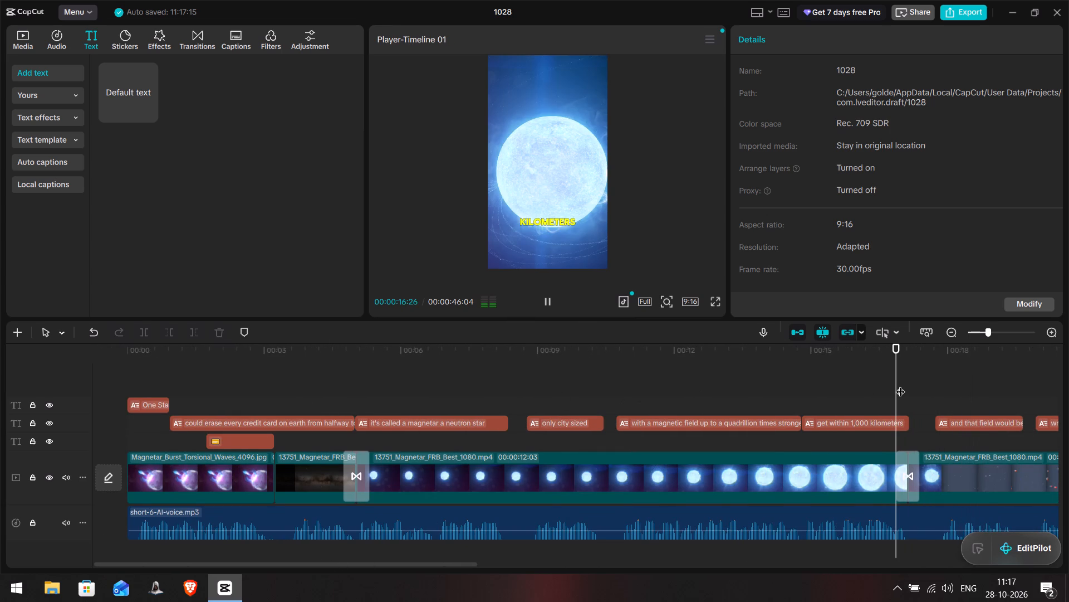
key("space")
key("space")
Return to the timeline start and set the font size of all main captions to 14.
left_click(278, 361)
left_click_drag(276, 360, 31, 372)
left_click(31, 372)
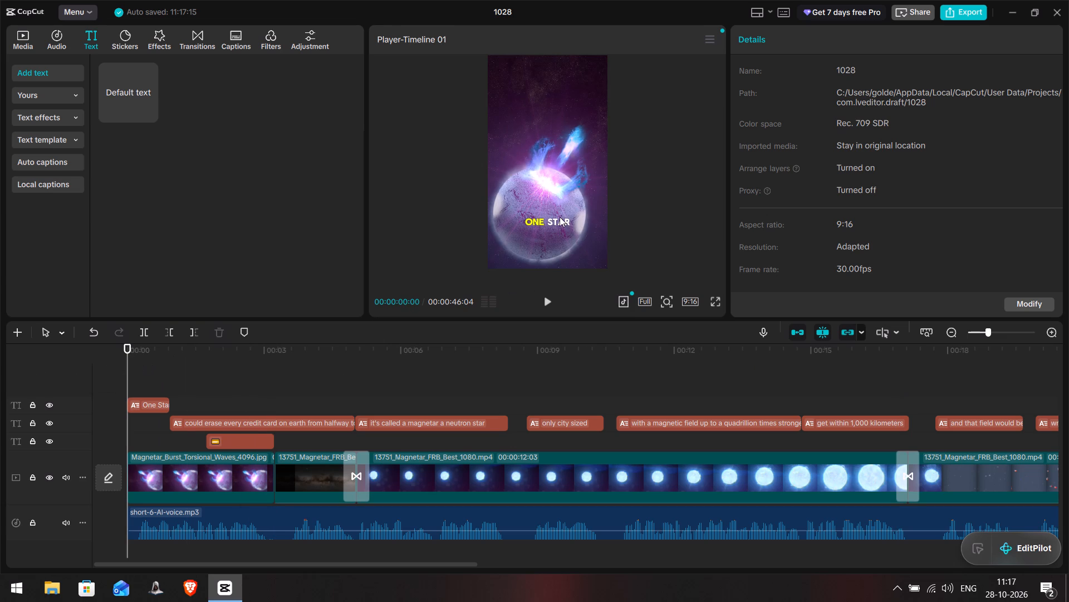
left_click(219, 422)
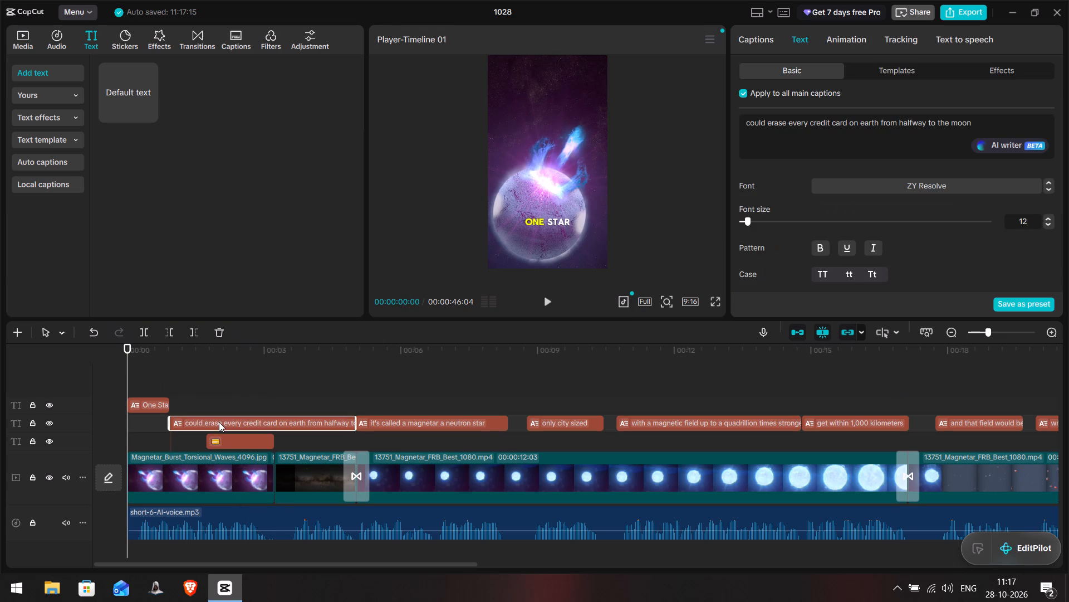
left_click(749, 225)
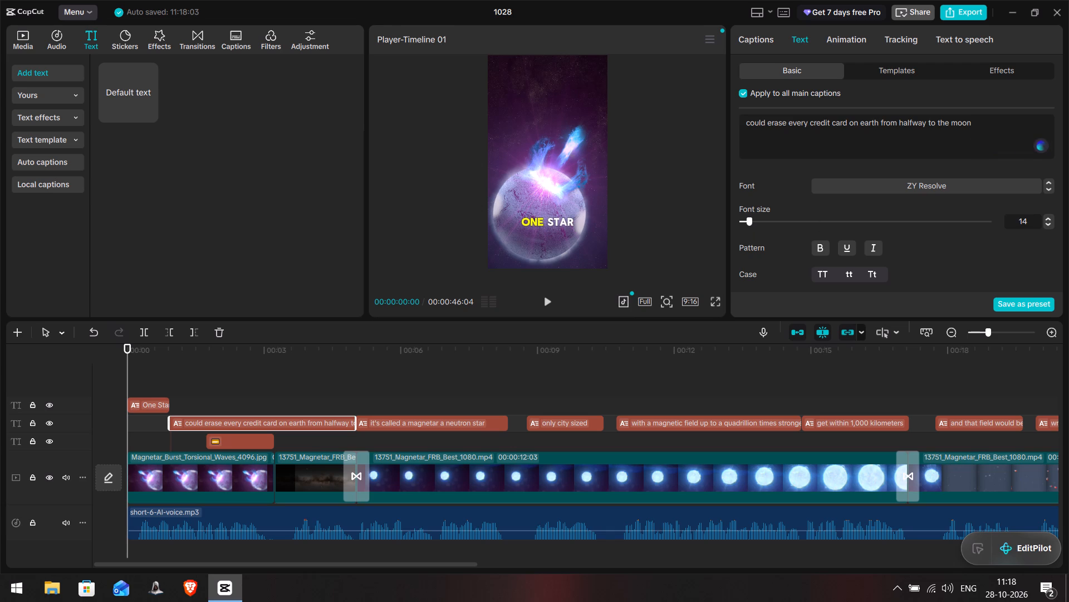
Set the font size of all main captions to 15.
left_click_drag(1033, 222, 1013, 224)
type("15")
Re-enter font size 15 on each caption from "it's called a magnetar a neutron star" through "get within 1,000 kilometers".
left_click(421, 426)
double_click(1027, 224)
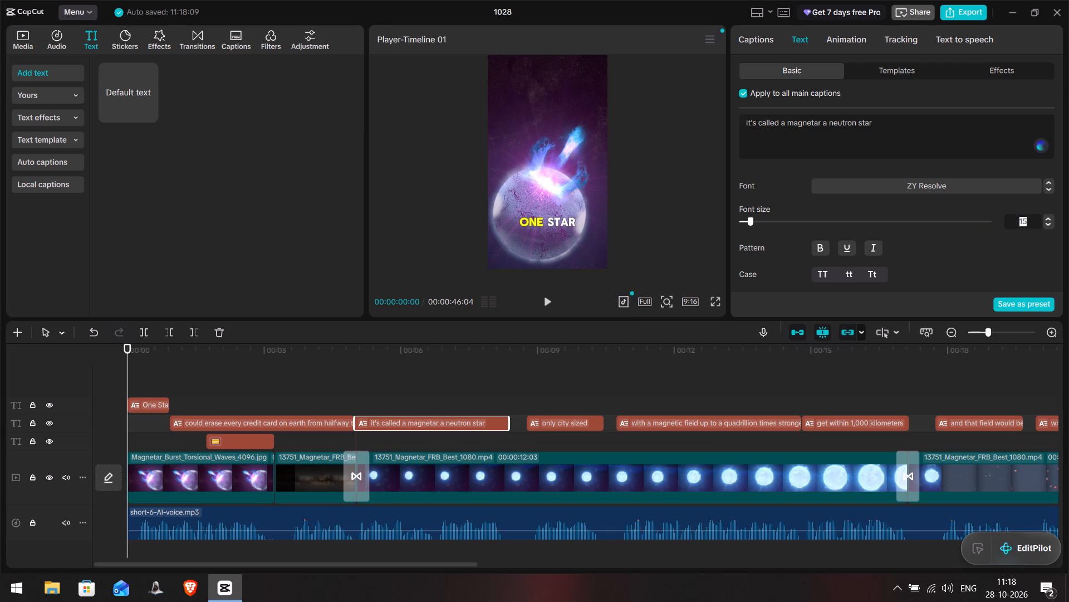
type("15")
double_click(560, 420)
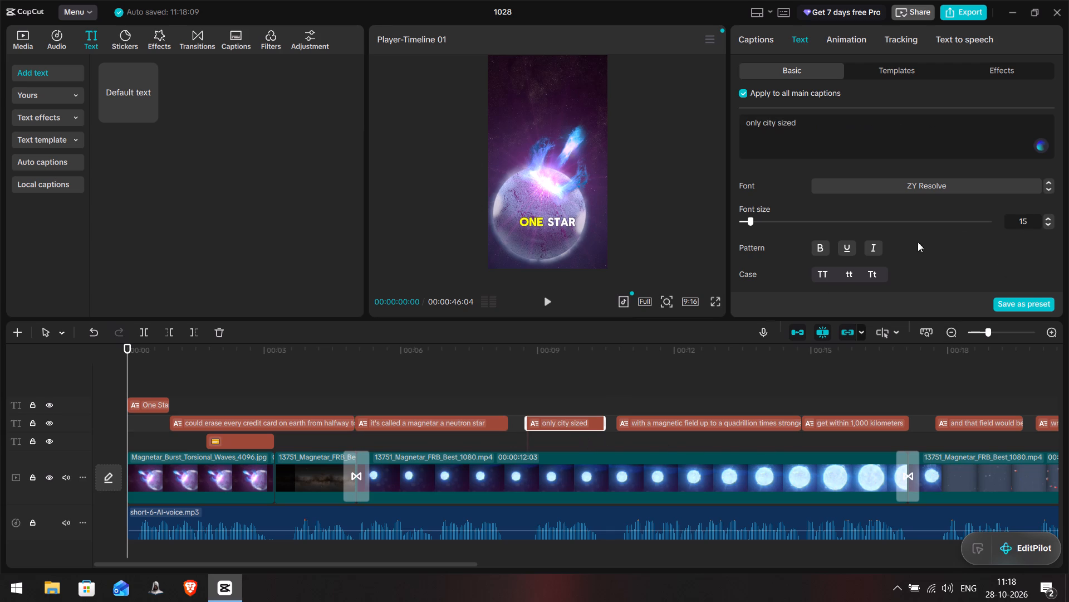
double_click(1022, 221)
key("1")
key("5")
double_click(685, 423)
double_click(1029, 221)
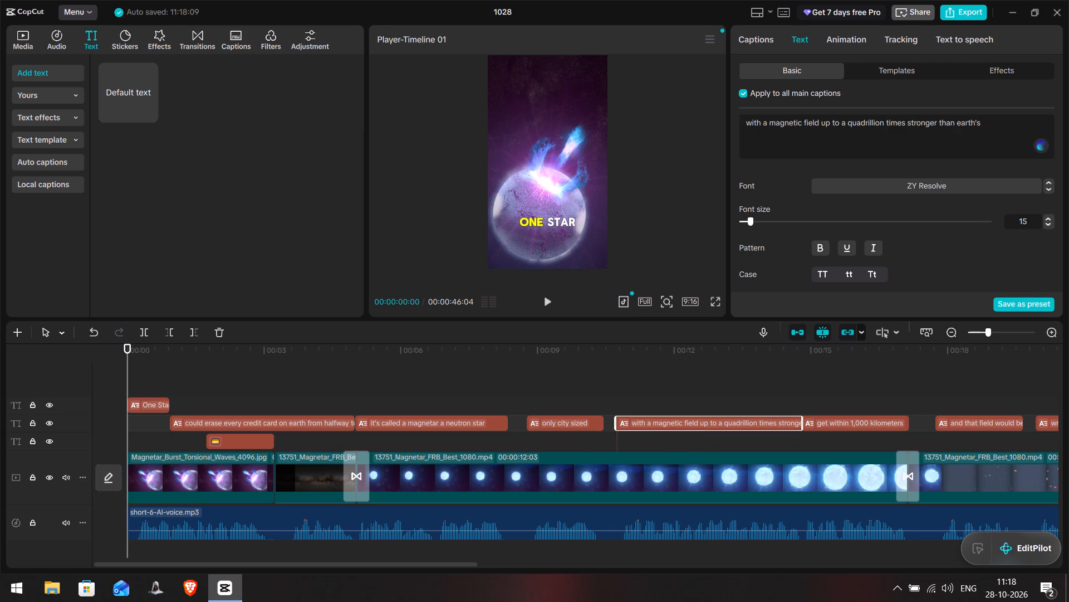
type("15")
left_click(848, 424)
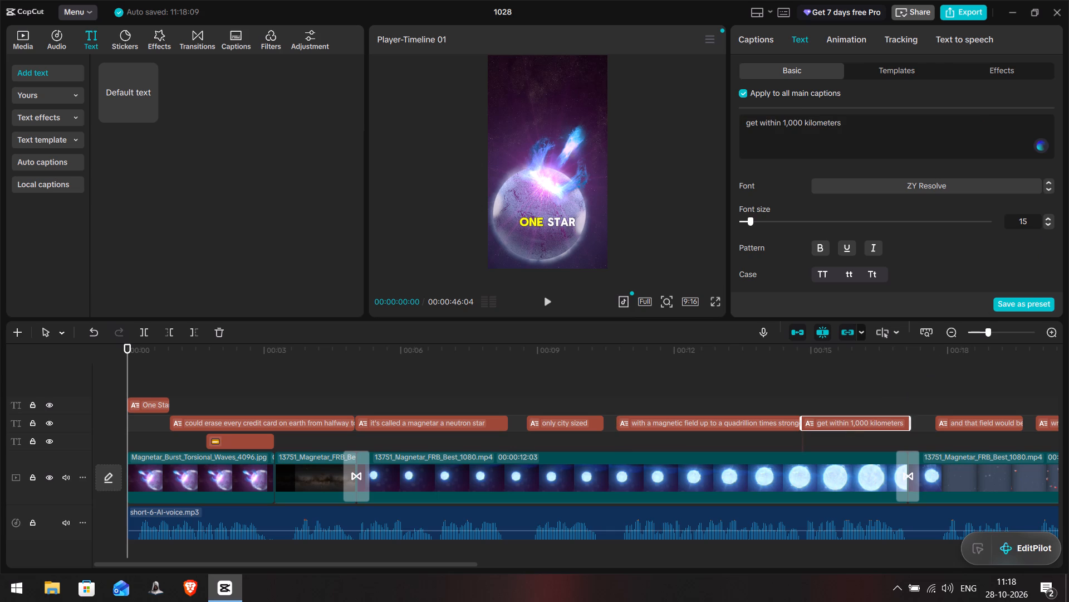
double_click(1032, 218)
type("15")
left_click(751, 381)
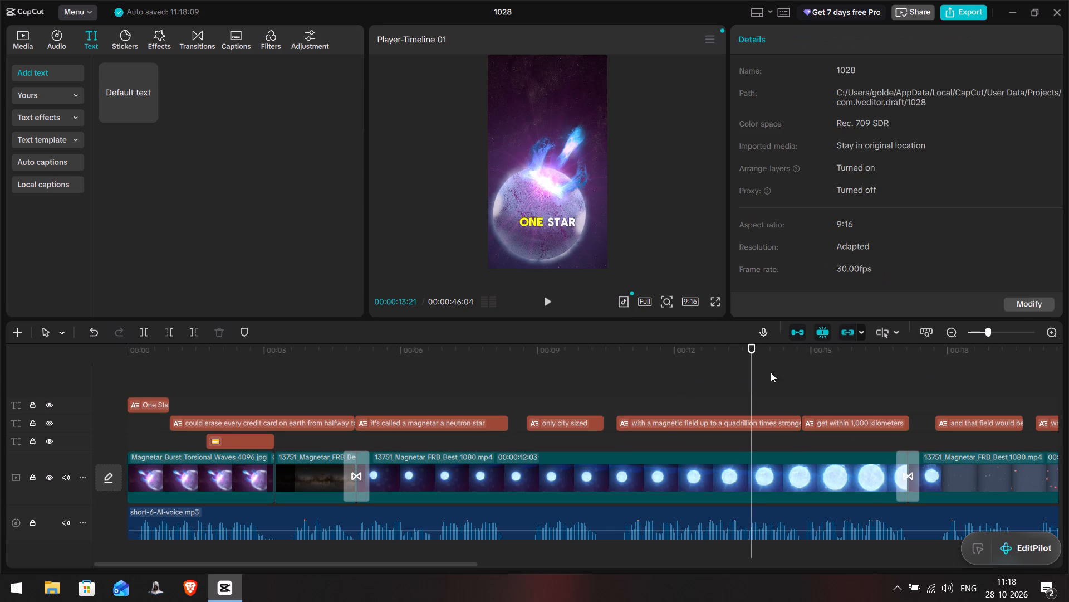
Check how the resized captions look at points along the timeline through to the VOID end card, ending back at the start.
left_click(833, 367)
left_click(970, 378)
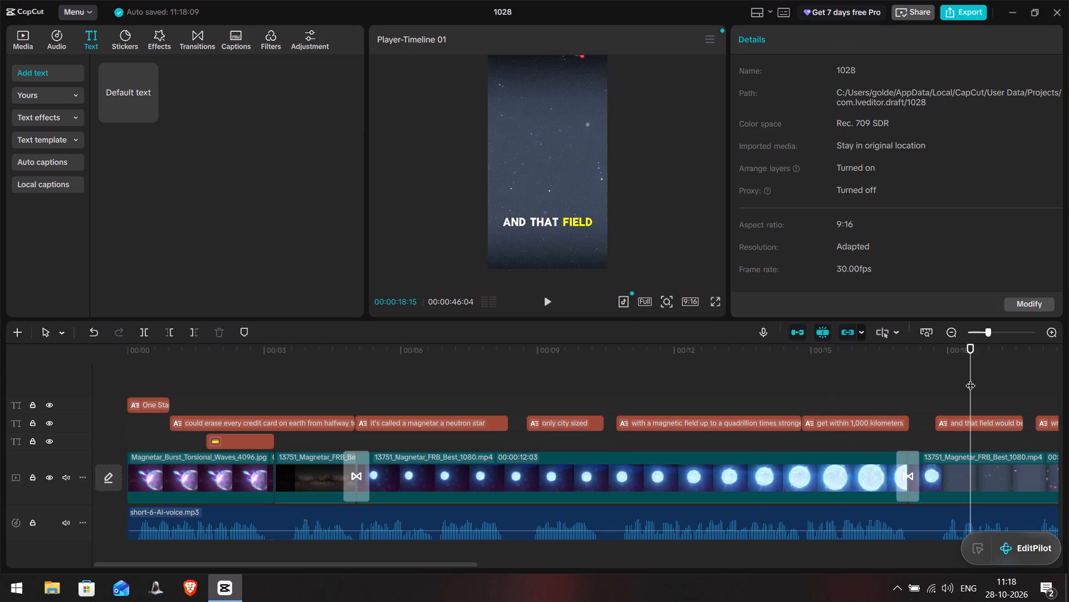
left_click_drag(318, 565, 533, 543)
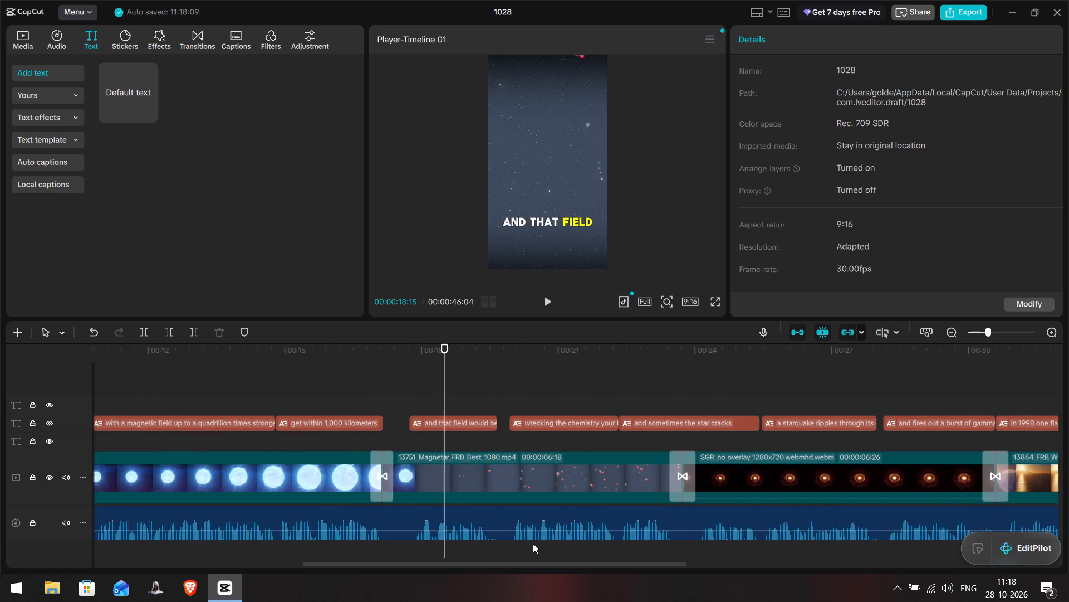
left_click_drag(533, 543, 533, 542)
key("space")
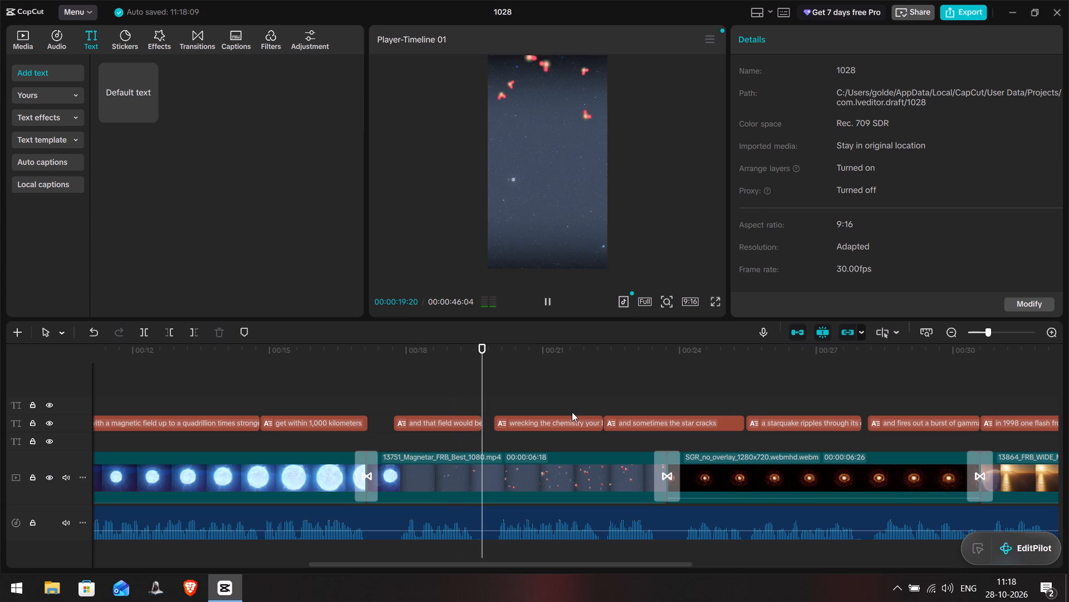
key("space")
left_click(561, 426)
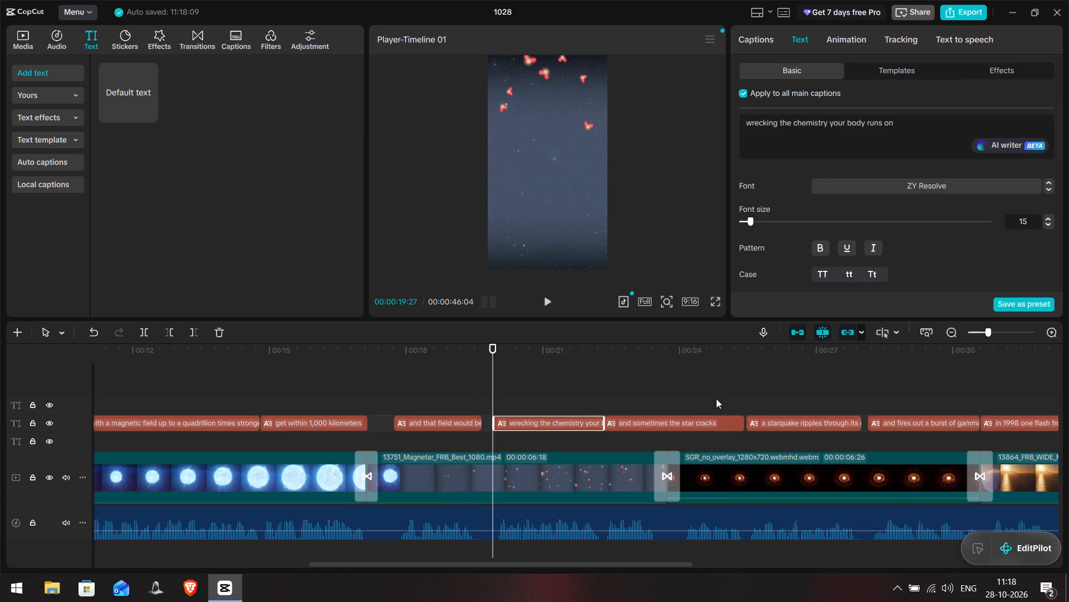
left_click(708, 382)
left_click_drag(708, 382, 1068, 356)
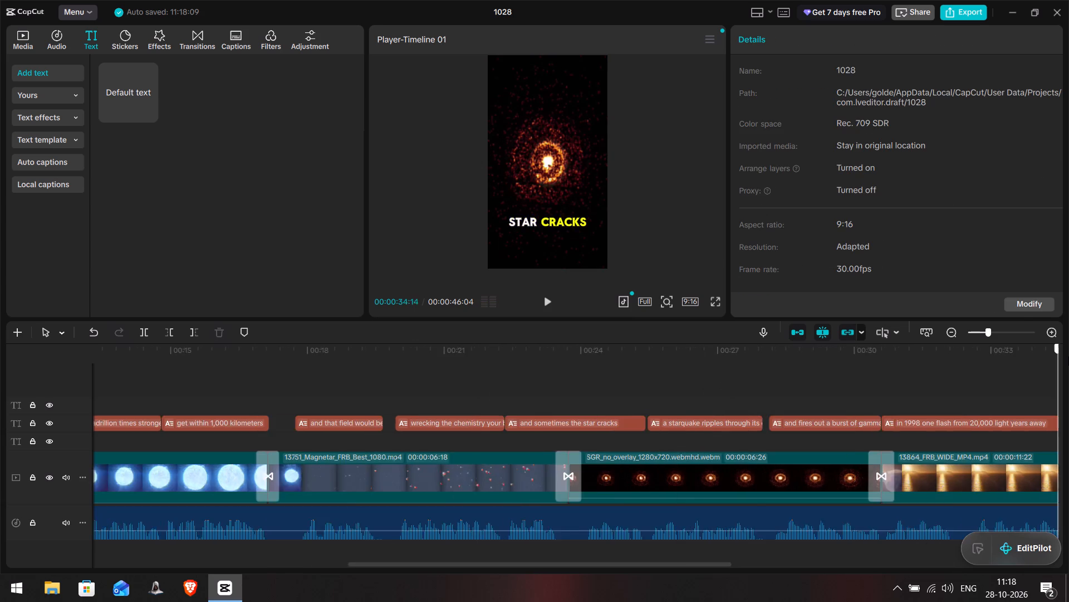
left_click_drag(1068, 356, 111, 402)
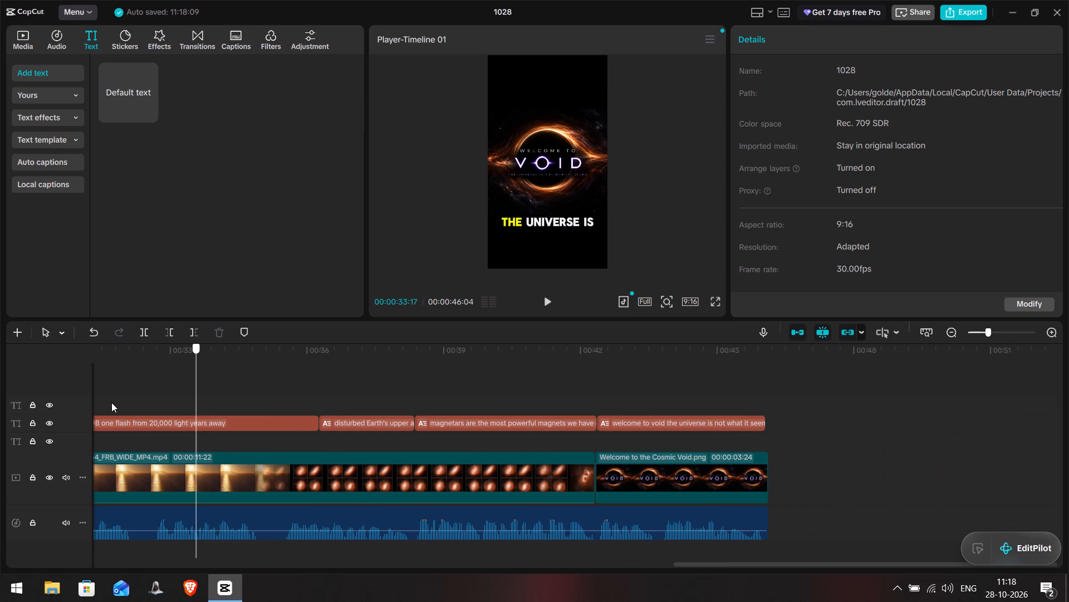
left_click_drag(111, 402, 0, 420)
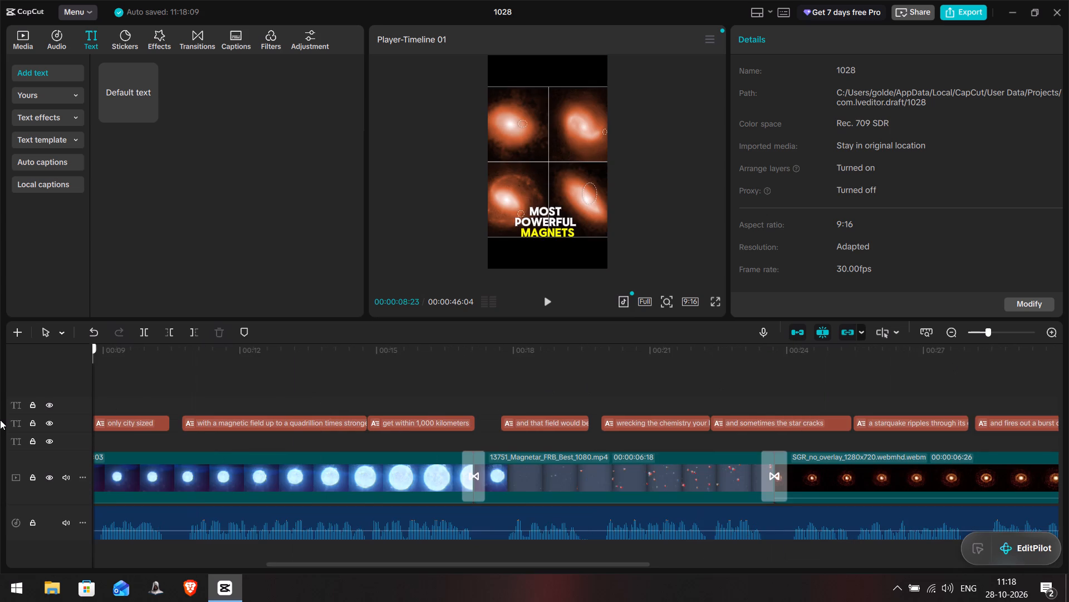
left_click_drag(0, 420, 0, 438)
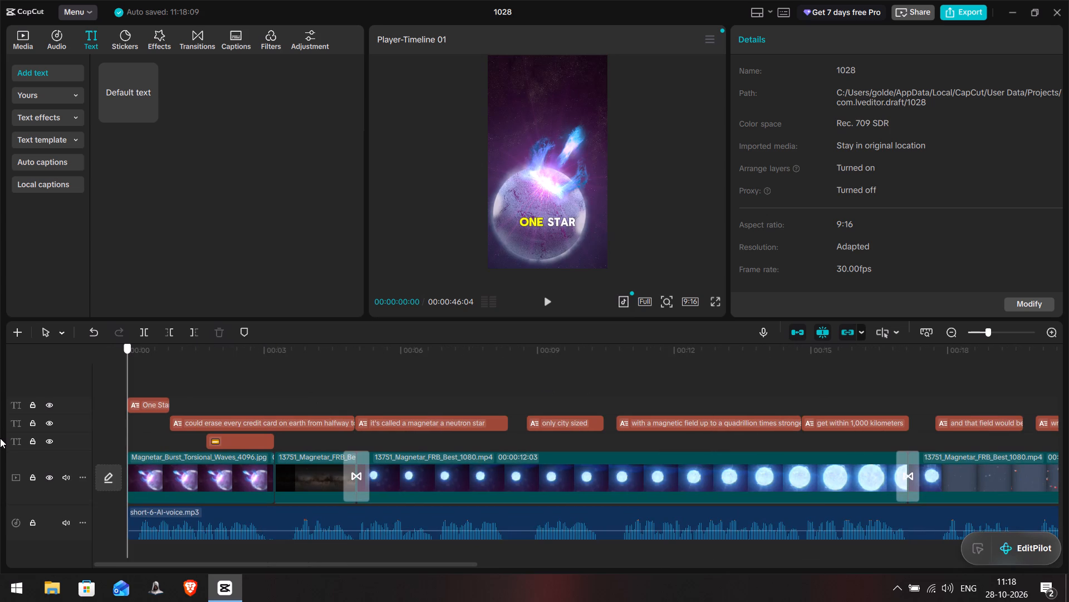
left_click_drag(0, 438, 0, 437)
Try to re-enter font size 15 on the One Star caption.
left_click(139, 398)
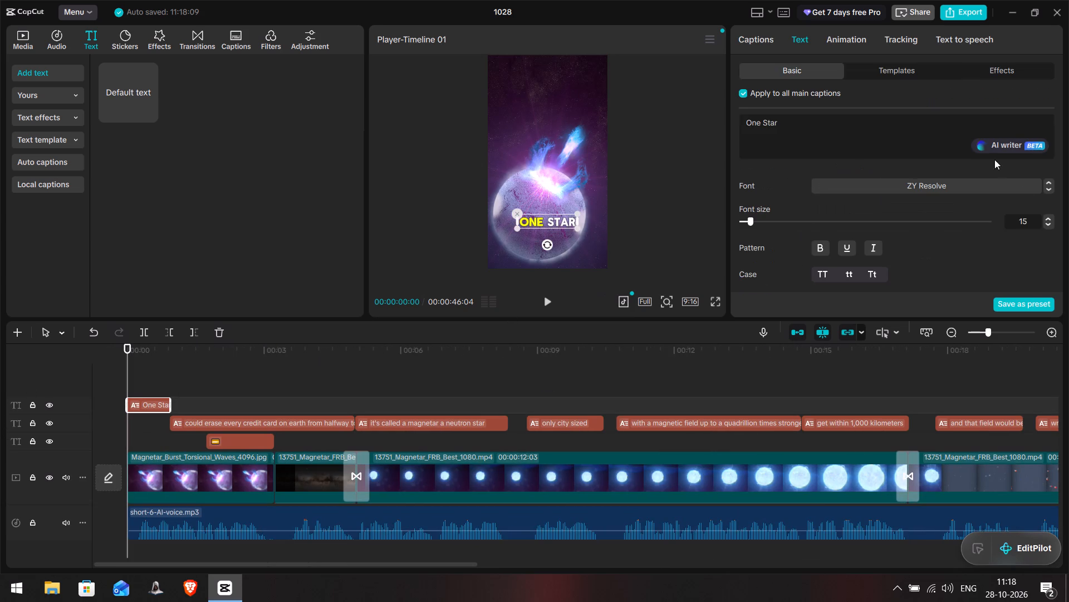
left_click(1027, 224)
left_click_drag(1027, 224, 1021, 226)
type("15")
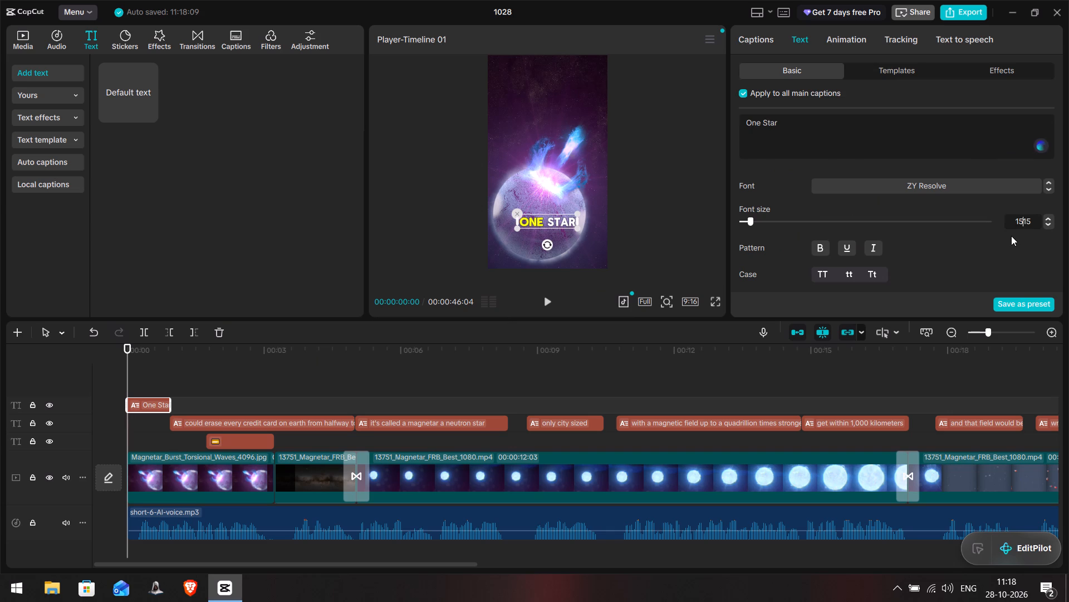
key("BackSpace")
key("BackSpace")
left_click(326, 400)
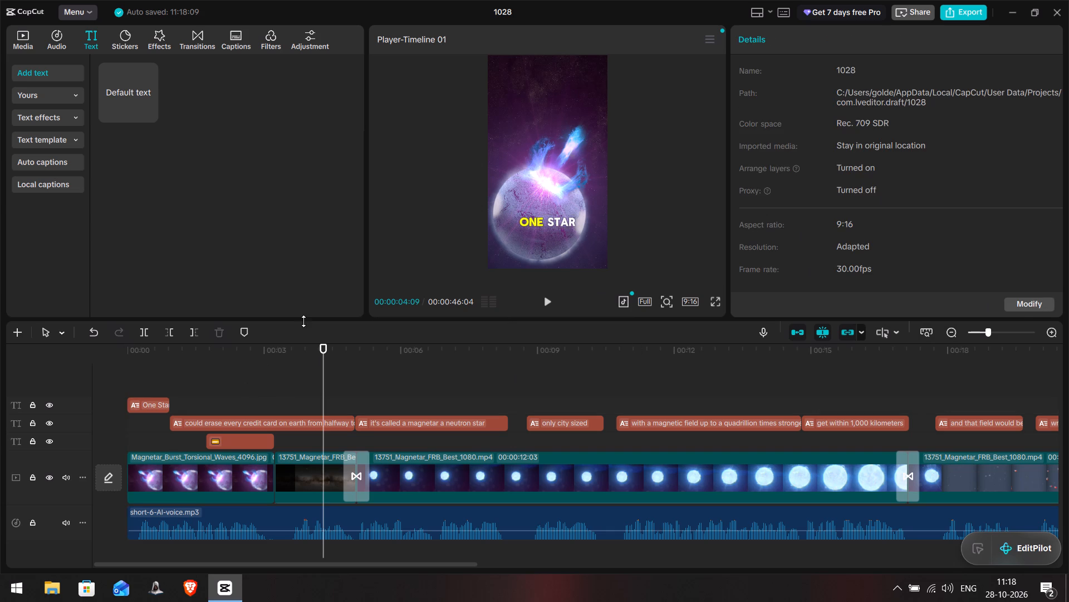
Play the opening seconds repeatedly from the start to check the One Star and credit card captions against the voice-over.
left_click(166, 364)
key("space")
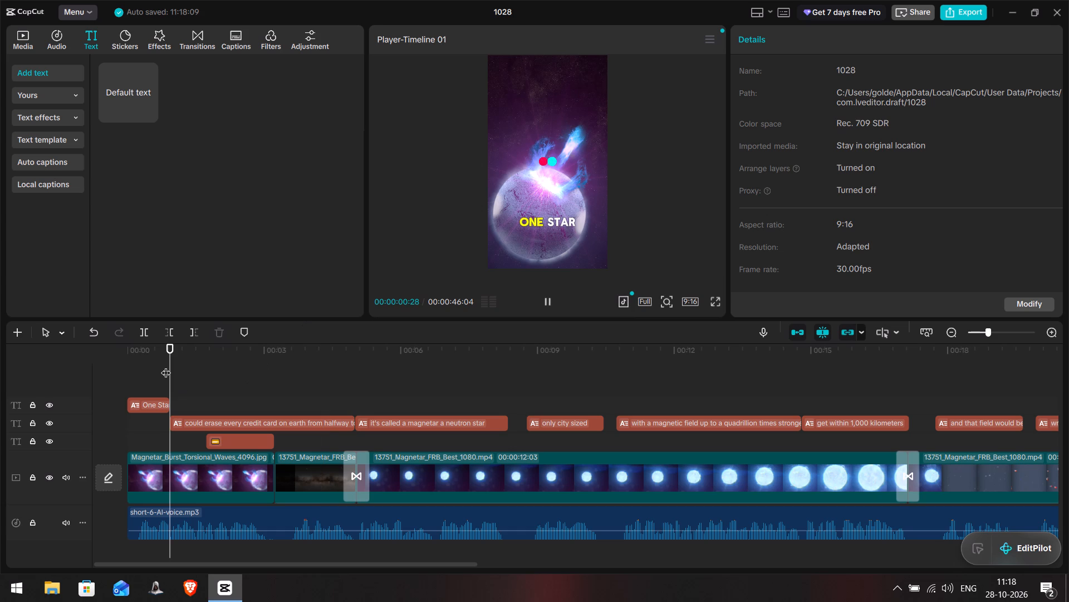
key("space")
left_click(151, 371)
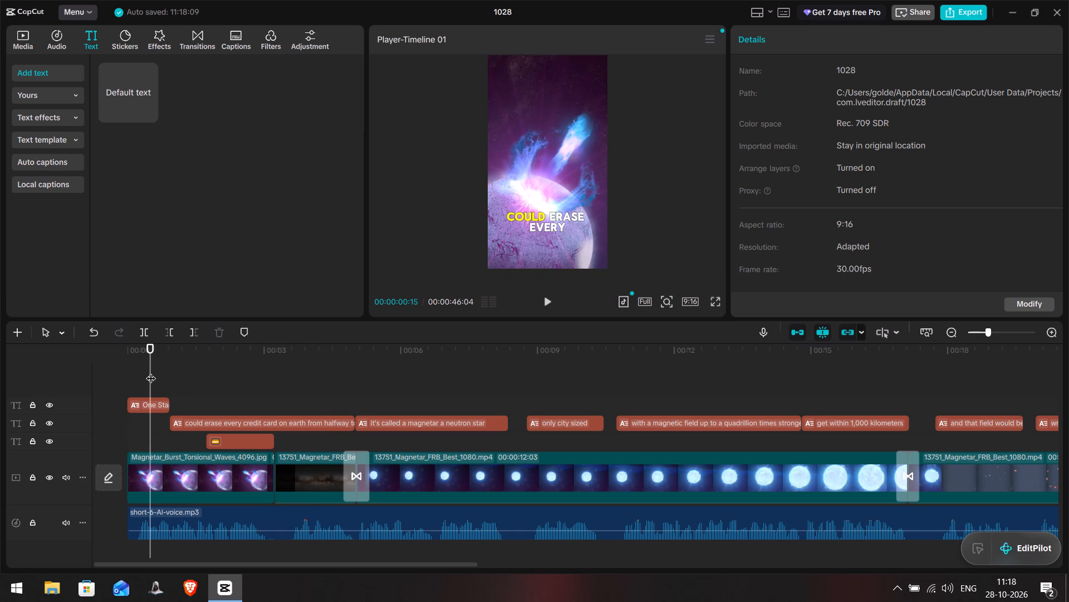
left_click_drag(151, 371, 94, 371)
key("space")
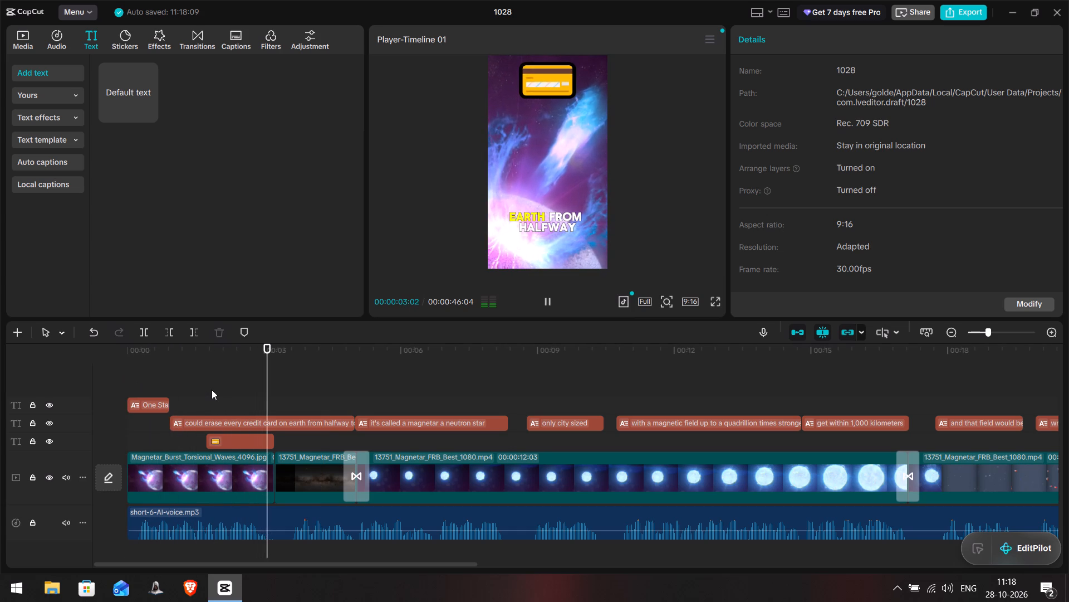
key("space")
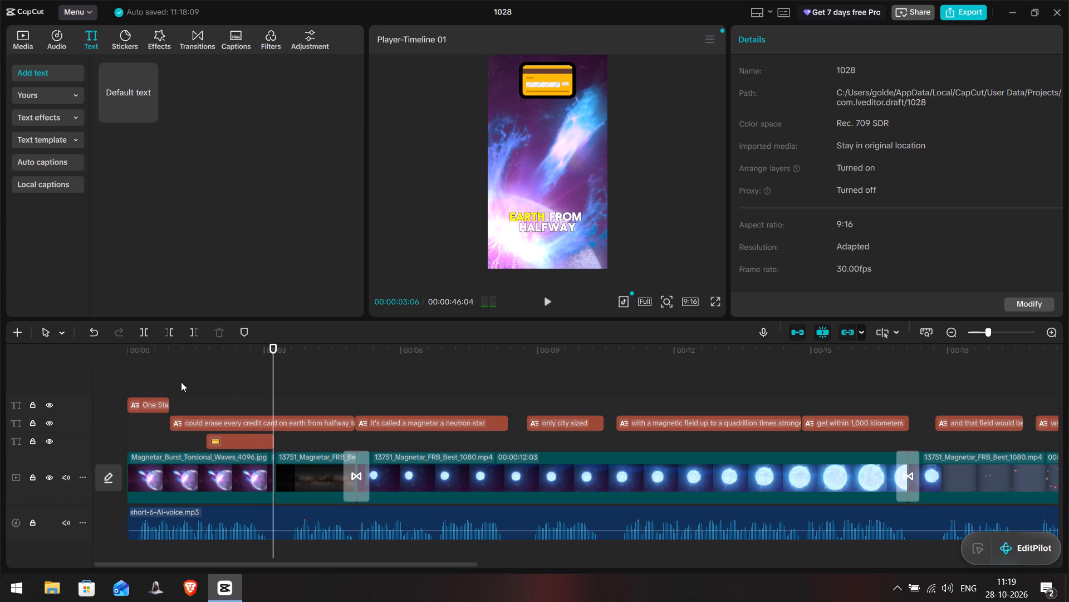
left_click(160, 370)
left_click_drag(160, 370, 48, 375)
key("space")
key("space")
left_click(133, 345)
left_click_drag(133, 345, 62, 353)
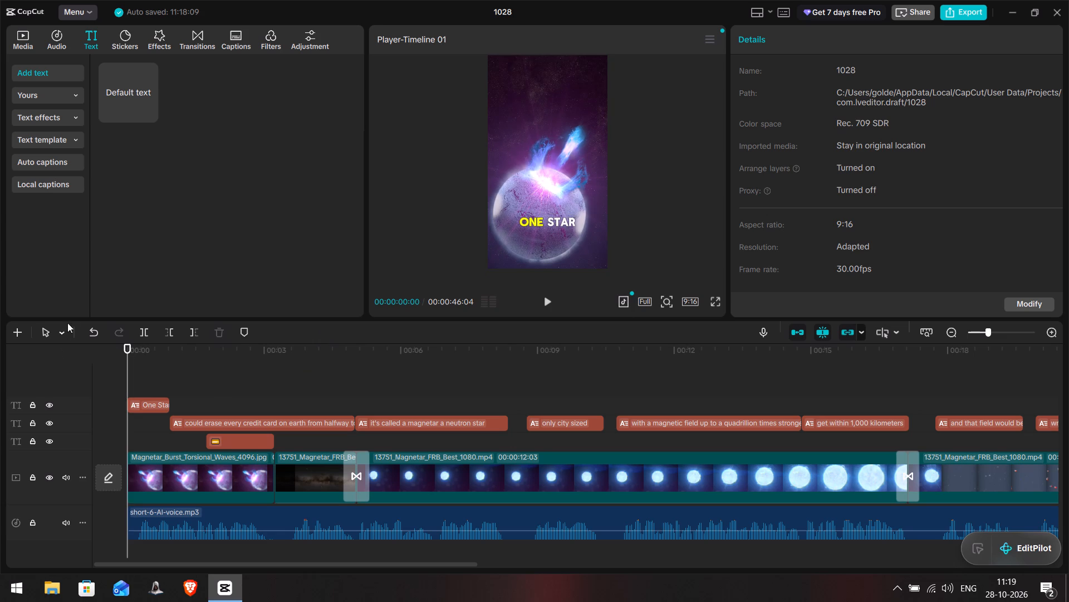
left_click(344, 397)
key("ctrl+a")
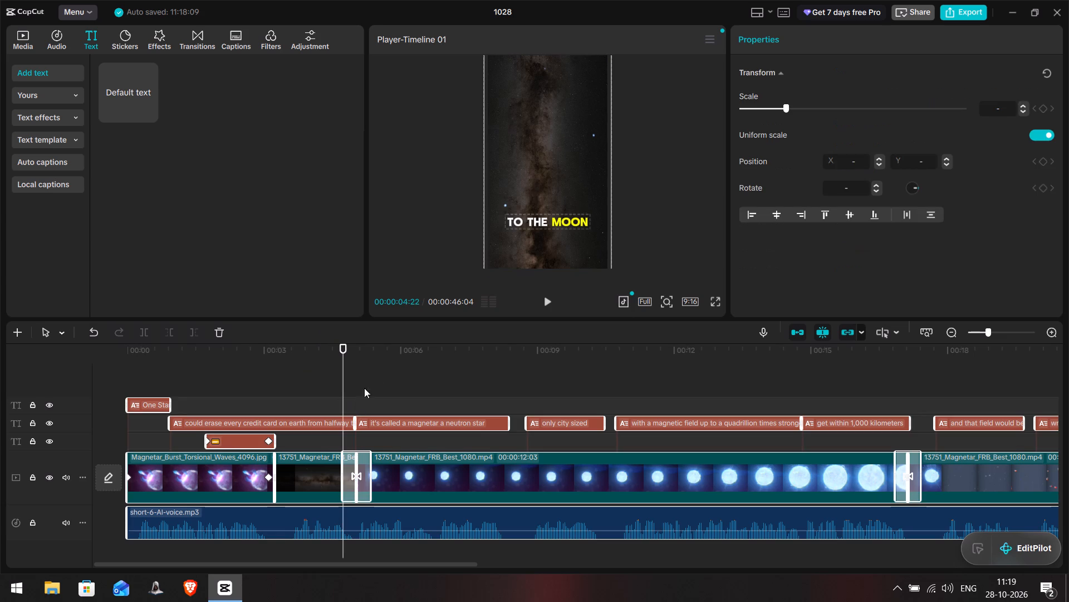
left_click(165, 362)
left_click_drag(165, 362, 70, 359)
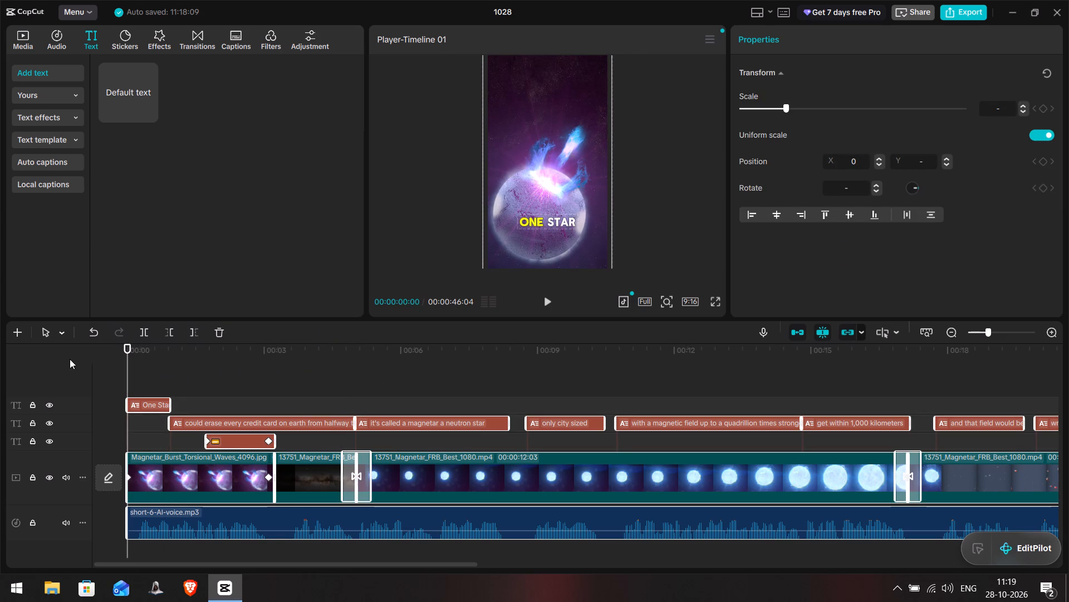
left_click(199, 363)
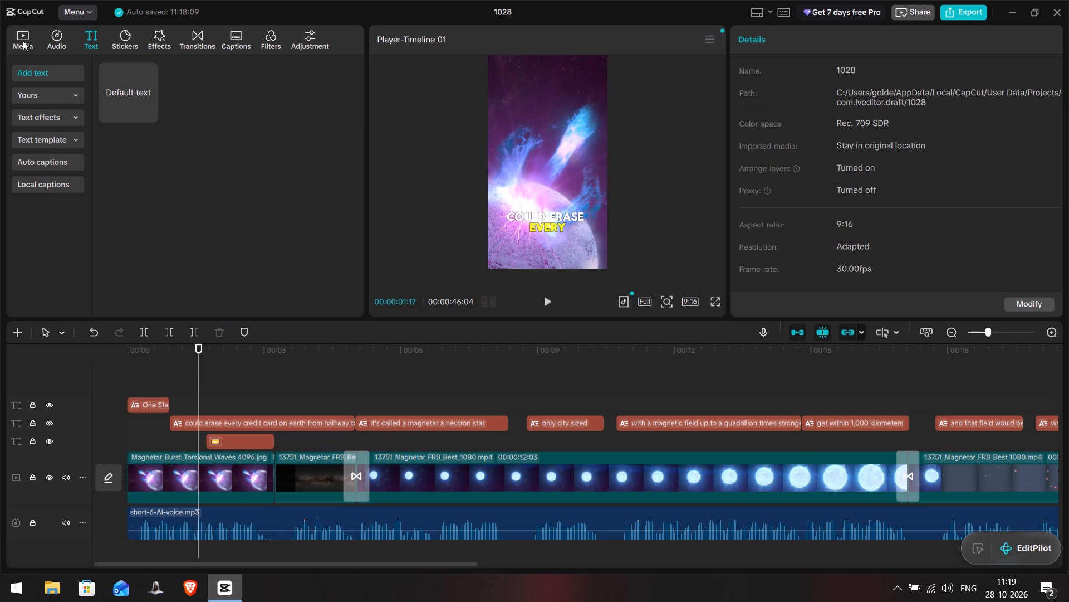
Set the volume of the short-6-AI-voice.mp3 voice-over clip to 1.5 dB.
left_click(19, 37)
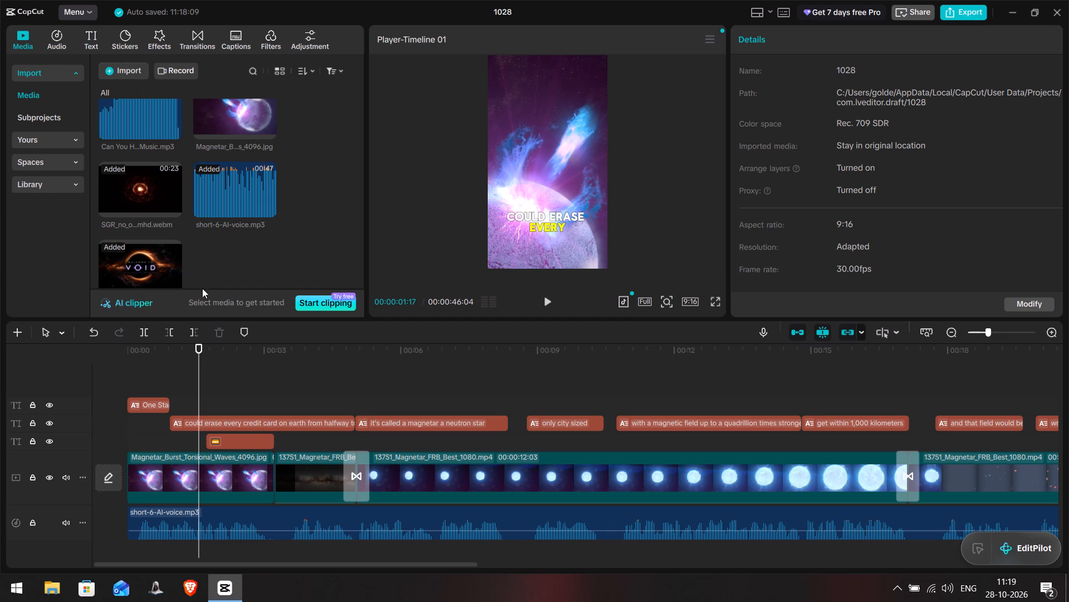
left_click_drag(200, 347, 85, 351)
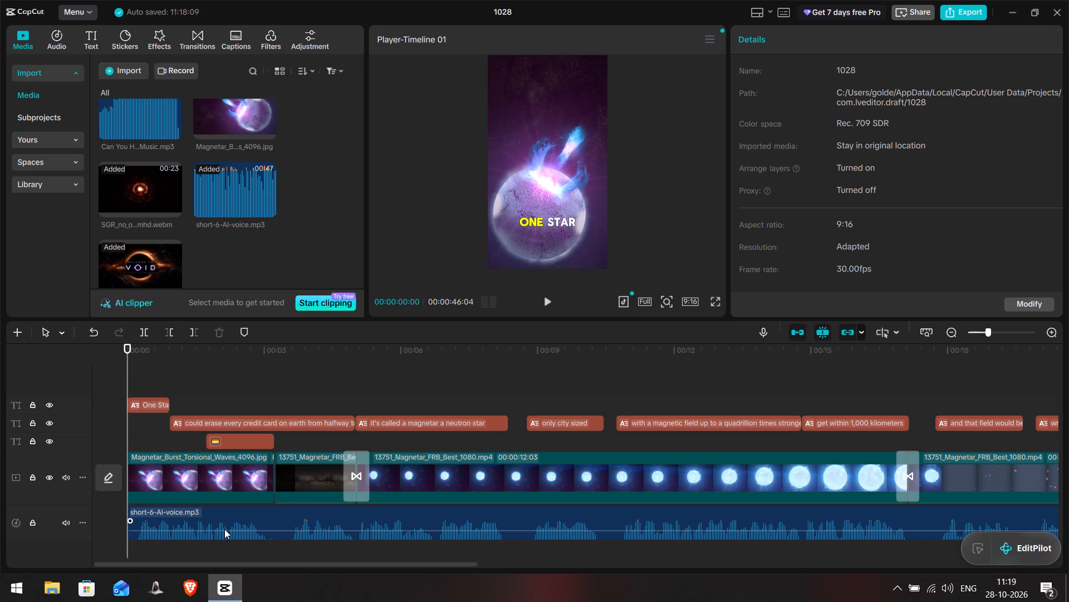
left_click(220, 529)
left_click(217, 531)
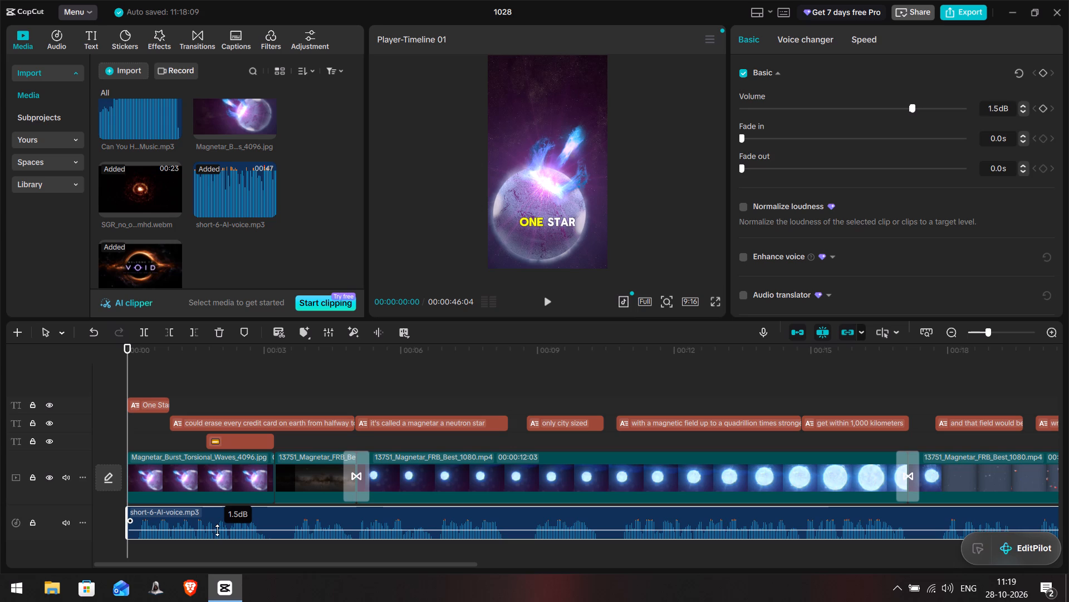
left_click_drag(262, 567, 709, 579)
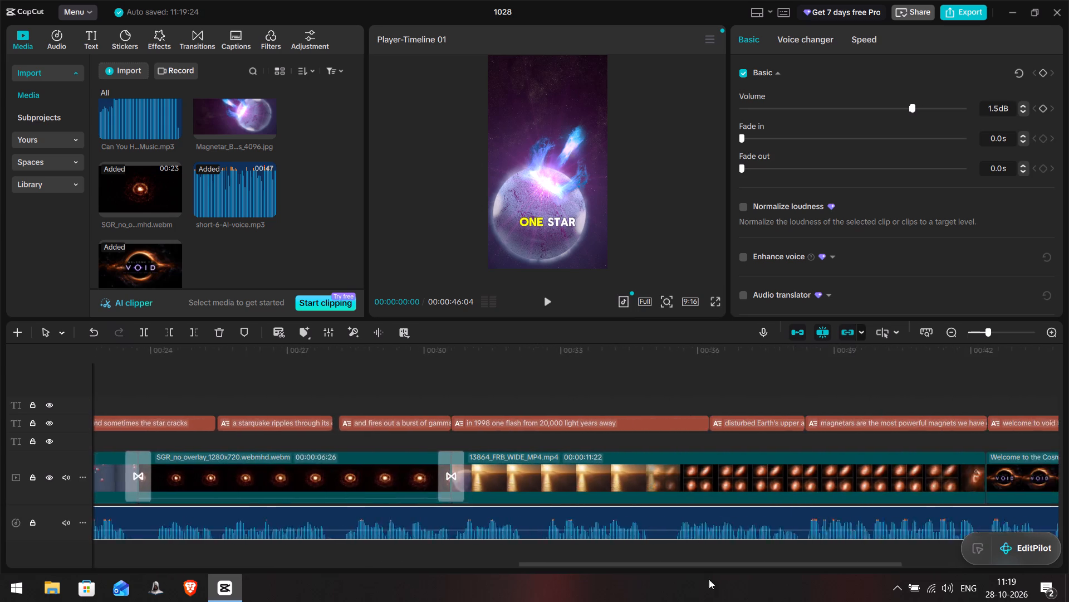
Add Can You Hear The Music.mp3 on its own audio track beneath the voice-over, starting at the beginning of the timeline.
left_click_drag(709, 579, 139, 537)
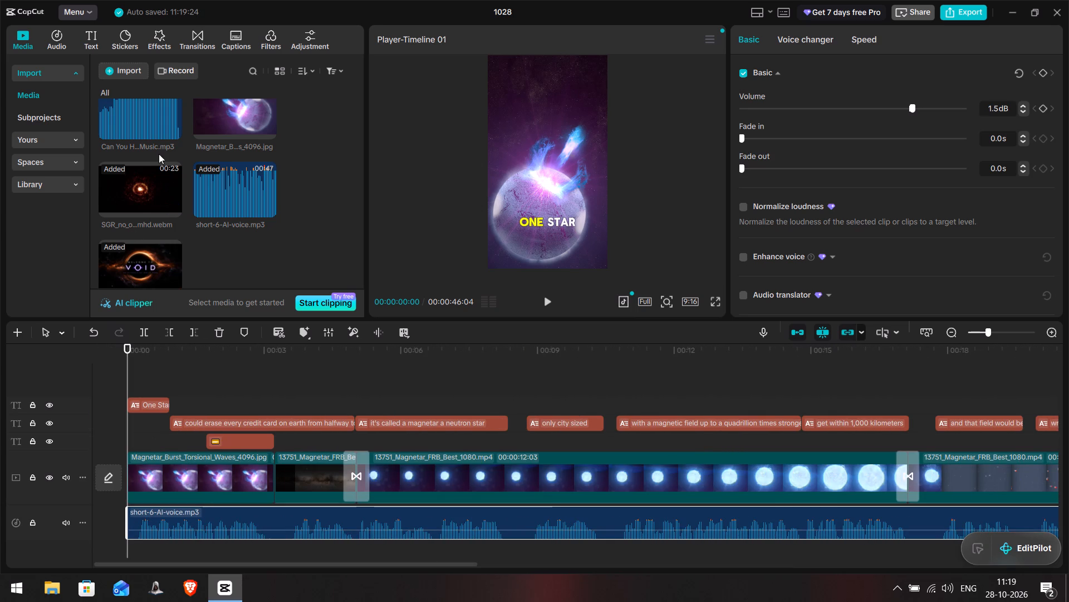
left_click_drag(139, 123, 129, 561)
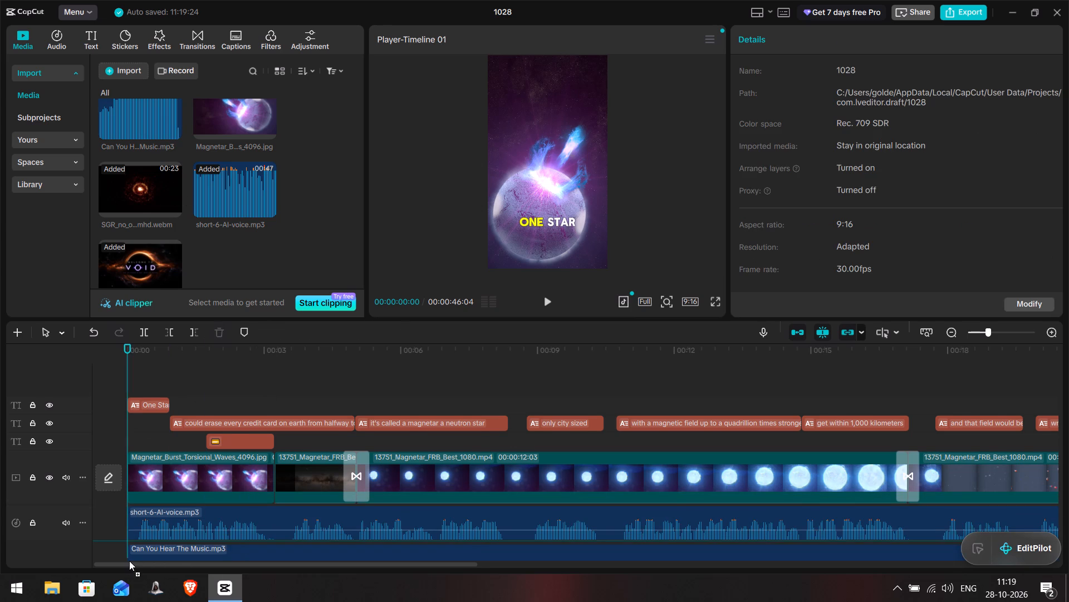
left_click_drag(129, 561, 129, 560)
scroll(190, 547, "down", 1)
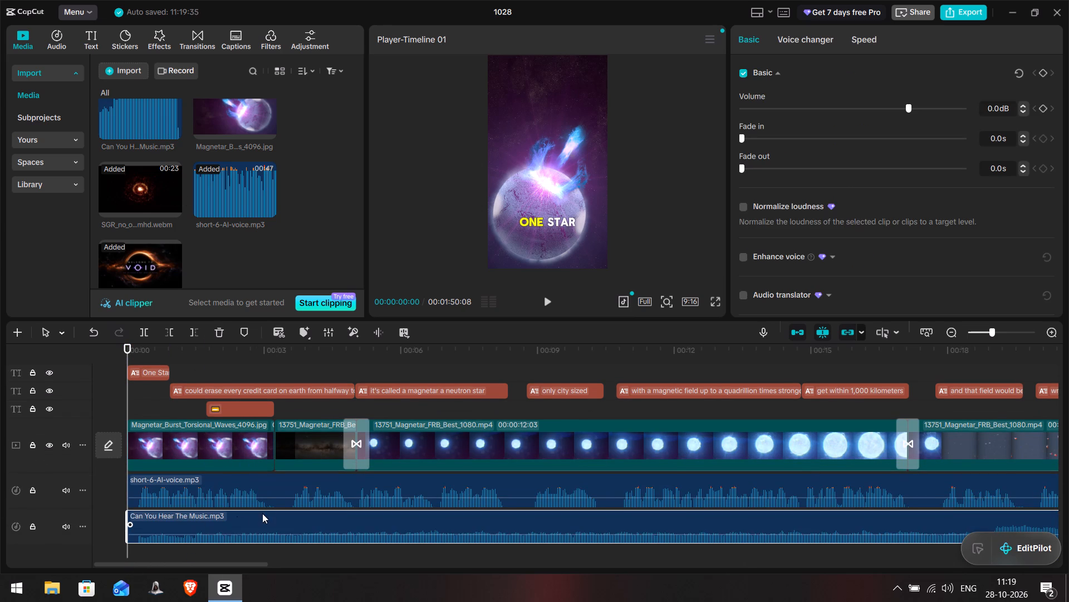
Split the music at 00:00:04:05, delete its opening part, and move the remaining music to the start of the timeline.
left_click(303, 343)
key("space")
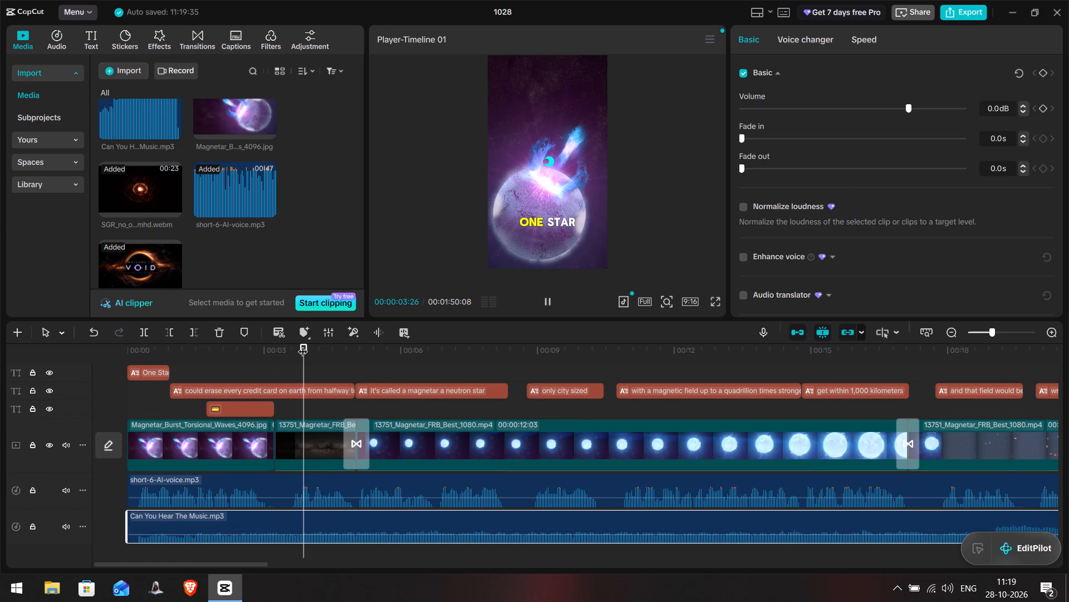
key("space")
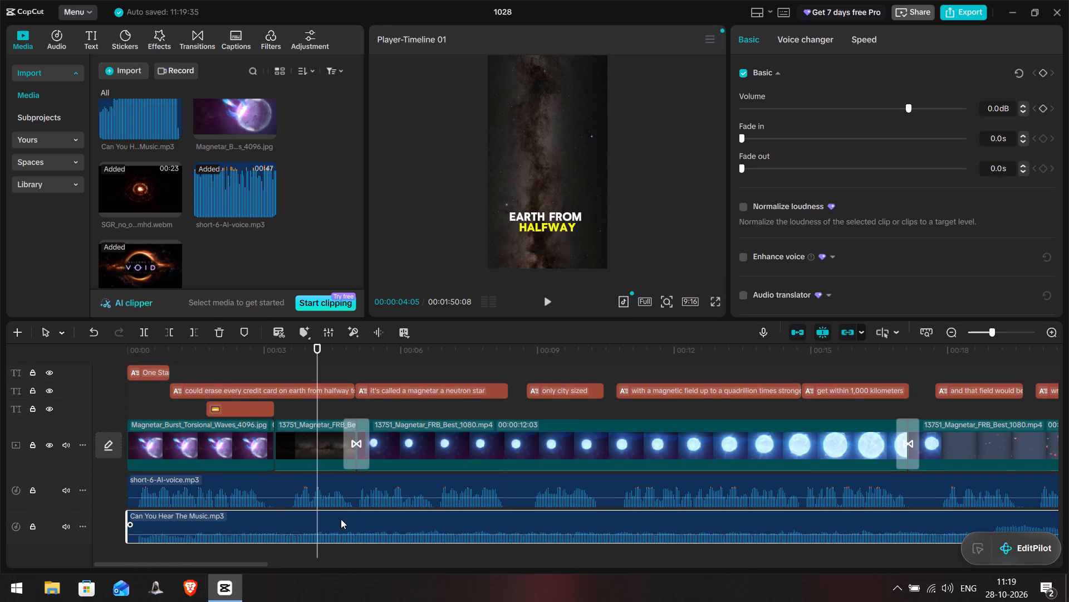
left_click(341, 519)
key("ctrl+b")
left_click(276, 526)
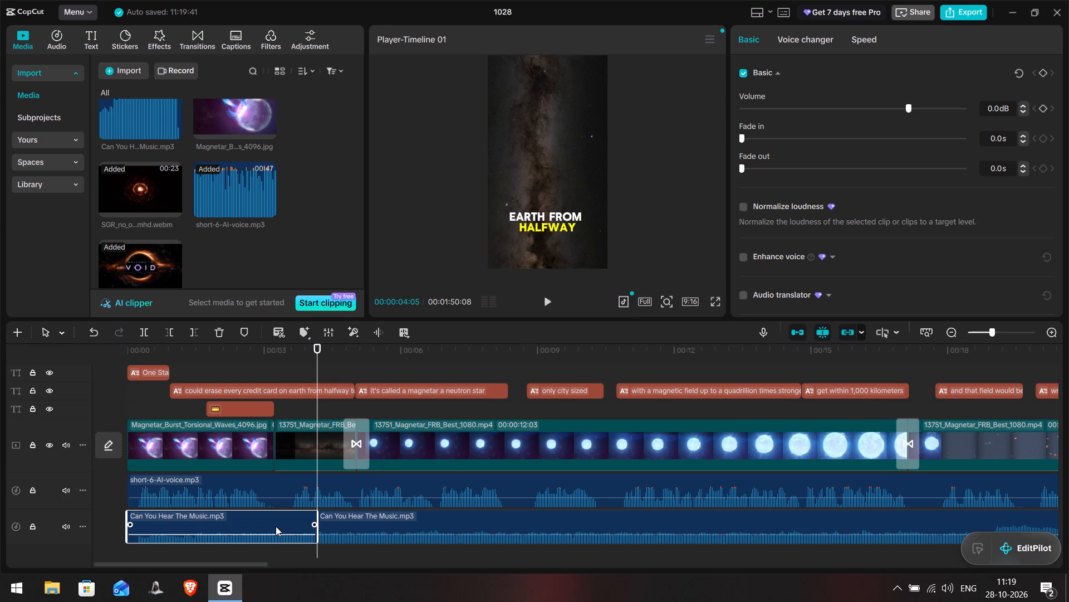
key("Delete")
left_click_drag(339, 516, 233, 525)
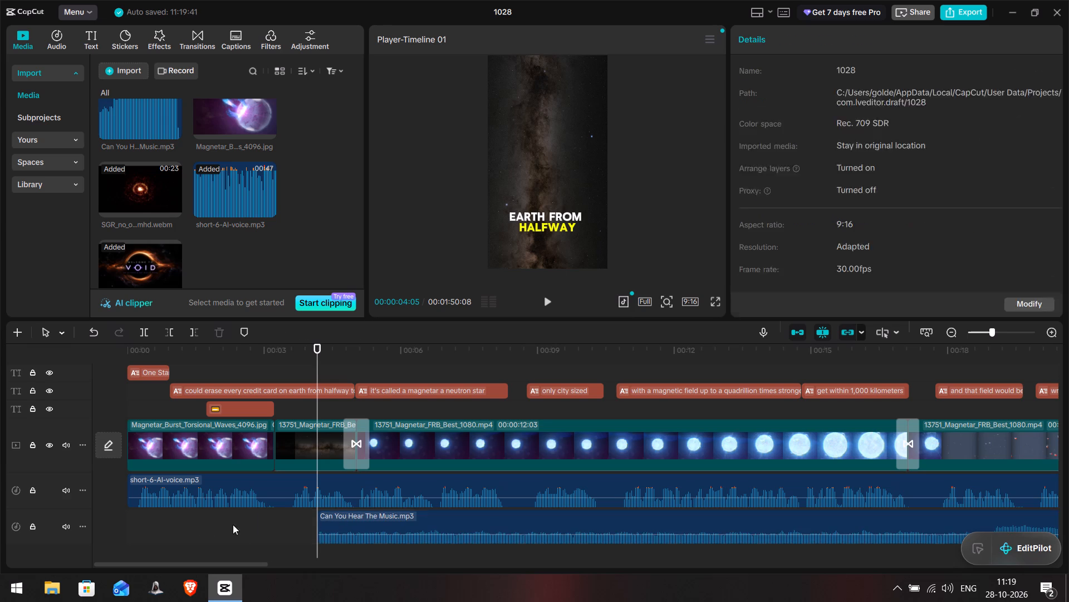
left_click_drag(233, 525, 145, 522)
Split the music at 00:00:46:04, where the VOID end card ends, and delete the part that runs past it.
left_click_drag(160, 567, 350, 562)
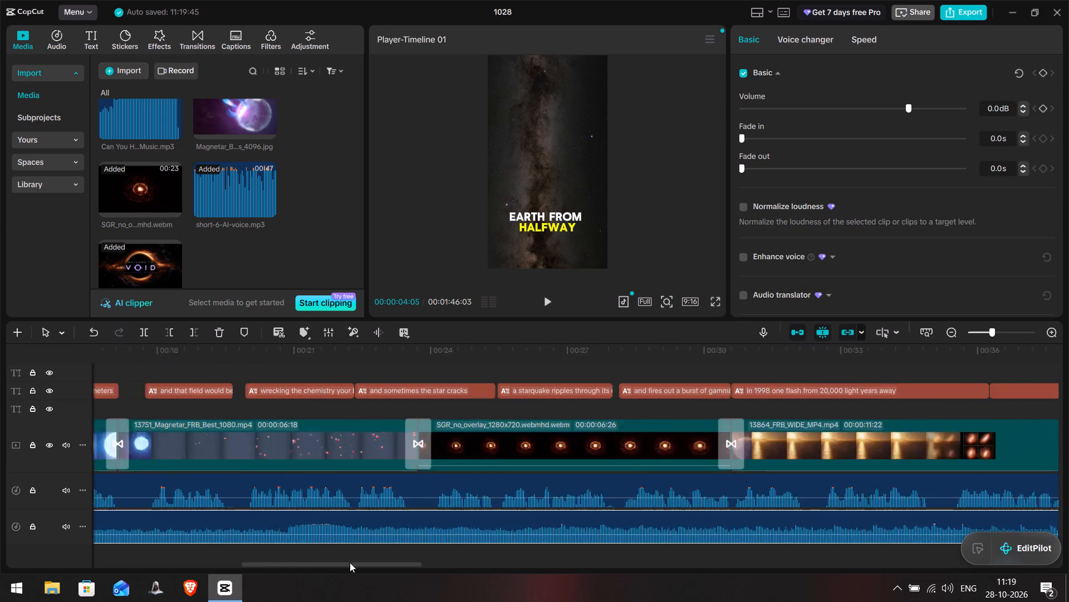
left_click_drag(350, 562, 465, 561)
left_click(587, 471)
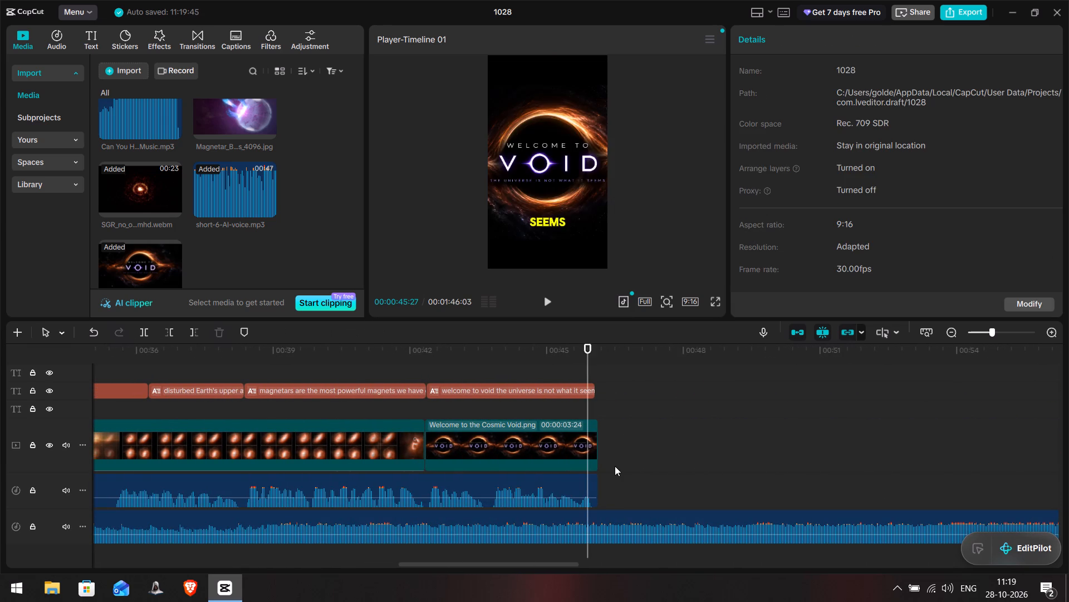
left_click(615, 466)
left_click_drag(615, 466, 602, 467)
left_click(614, 514)
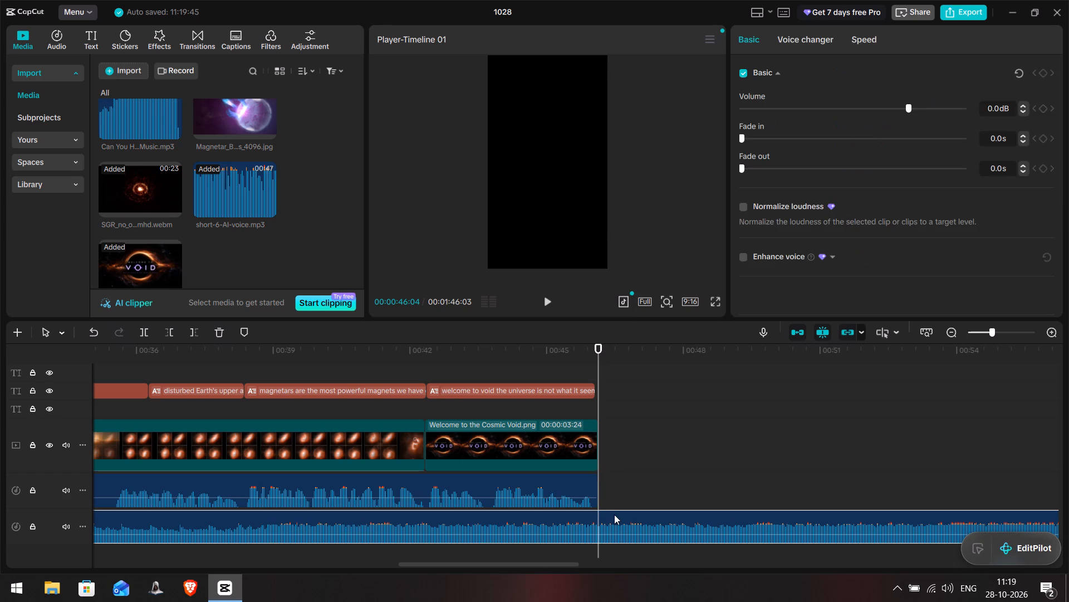
key("ctrl+b")
key("Delete")
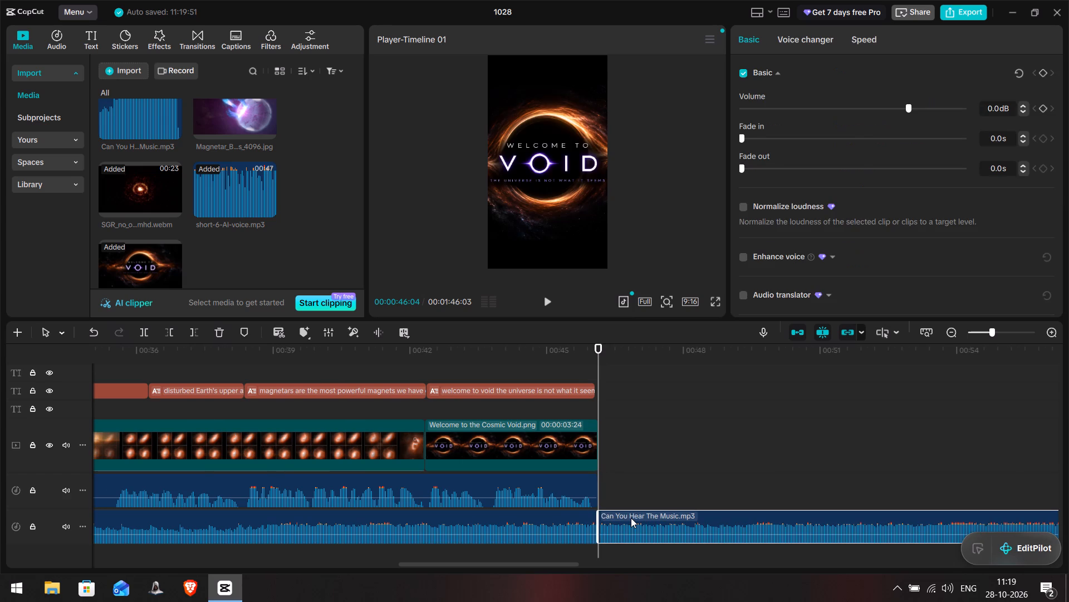
Set the Can You Hear The Music.mp3 clip's volume to -14.2 dB and play the opening to check it against the voice-over.
left_click(657, 536)
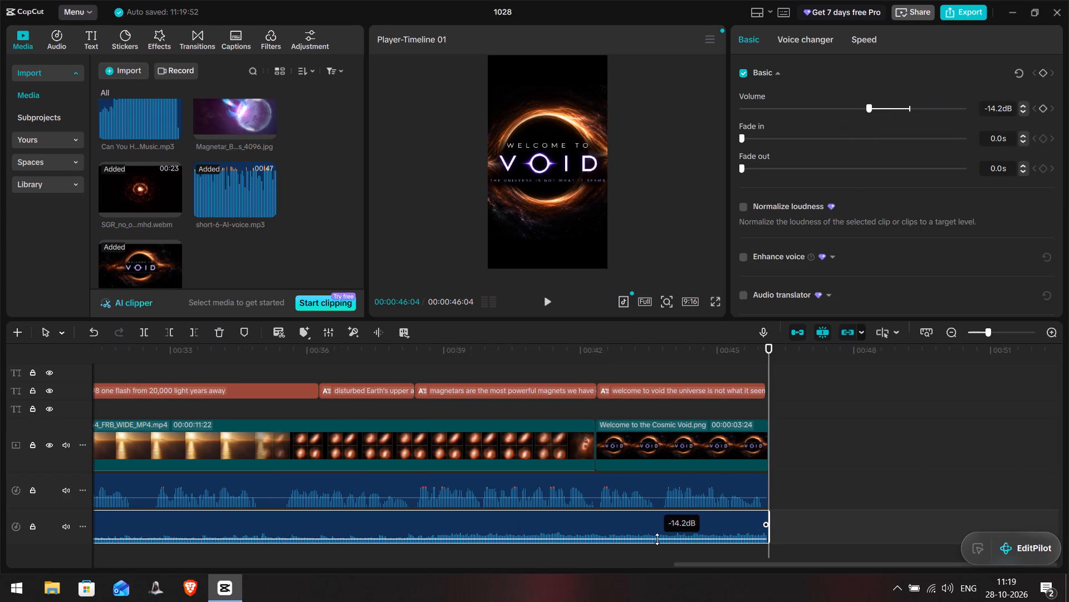
key("space")
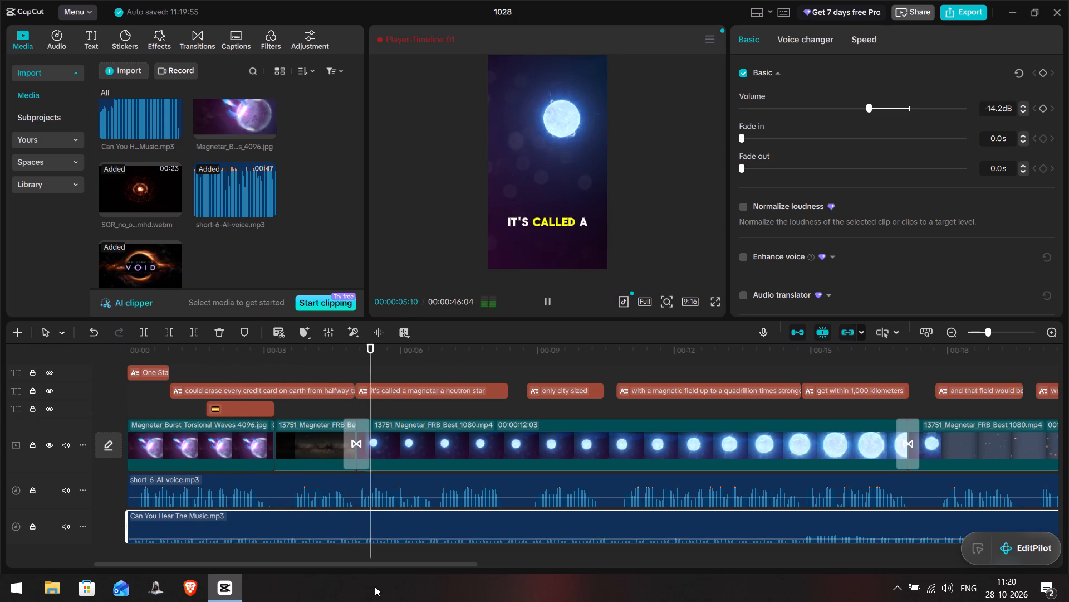
left_click_drag(360, 566, 403, 565)
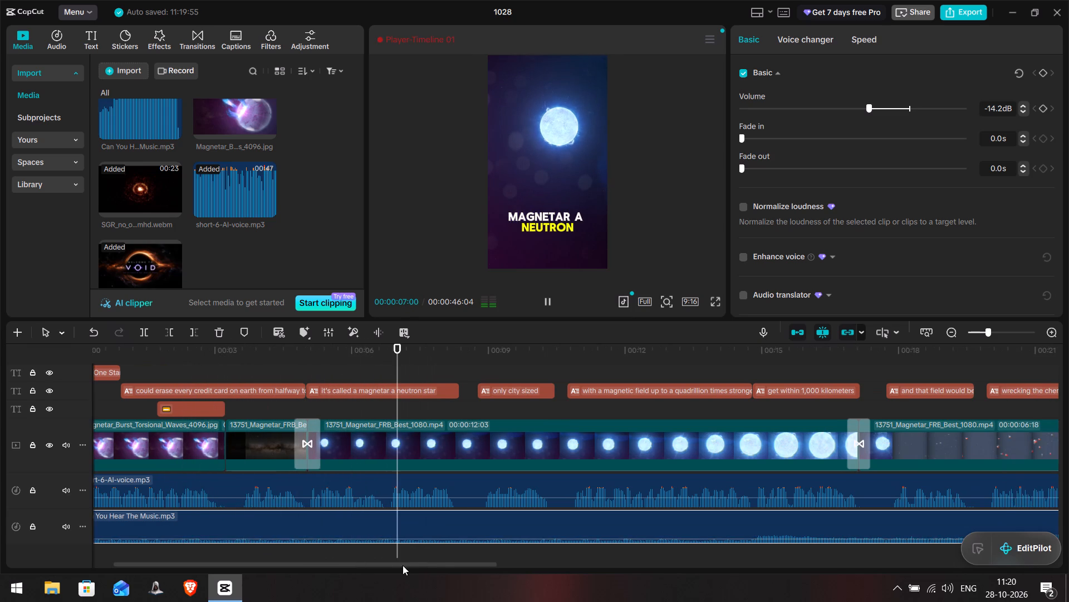
left_click_drag(403, 565, 463, 565)
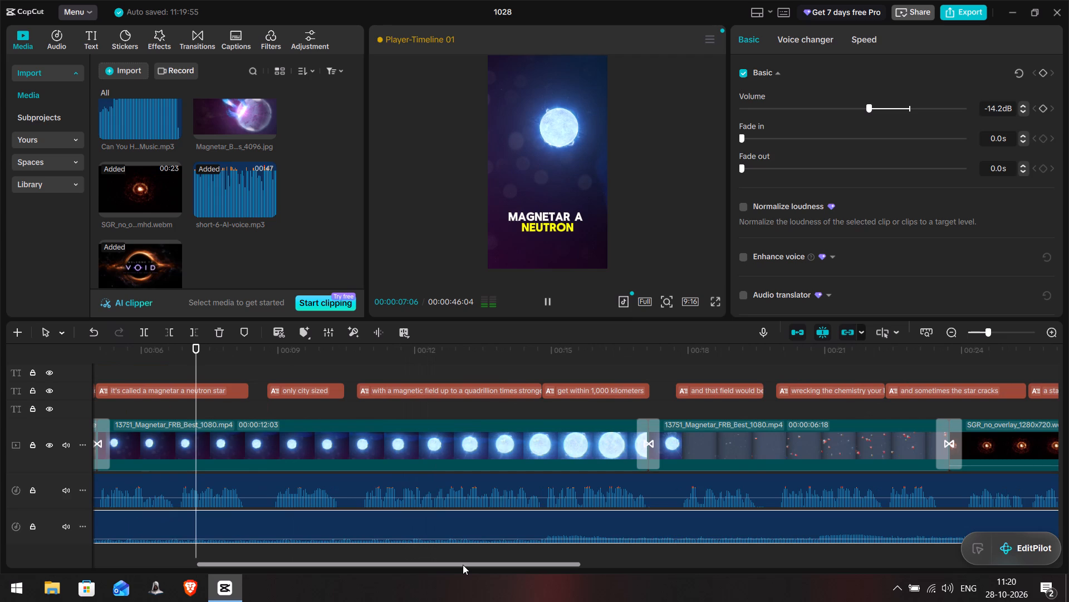
key("space")
Combine all captions, video clips, transitions and audio on the timeline into one compound clip.
left_click(445, 406)
key("ctrl+a")
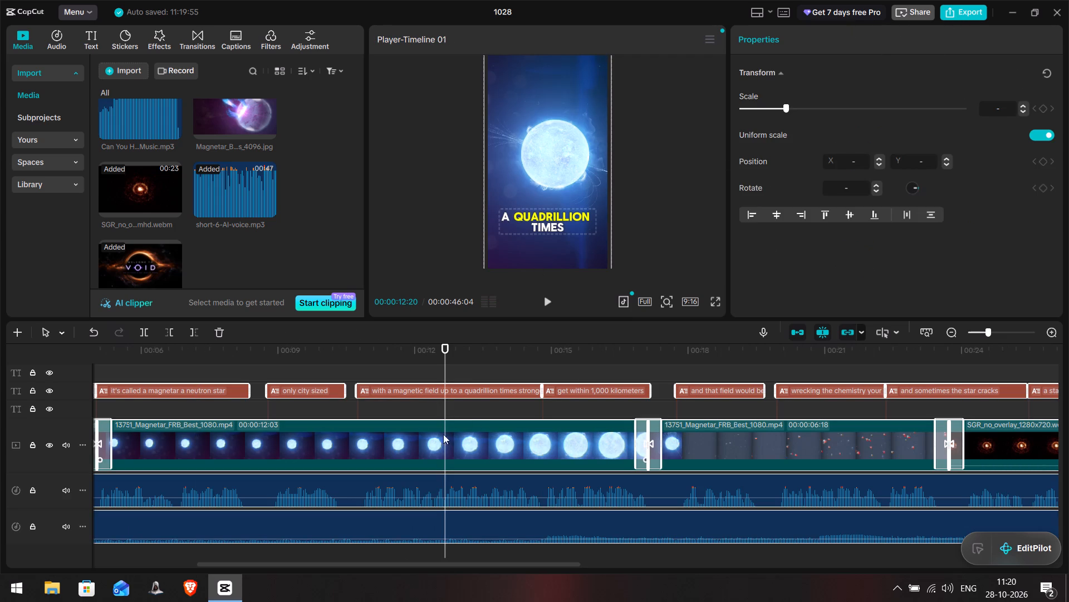
right_click(429, 445)
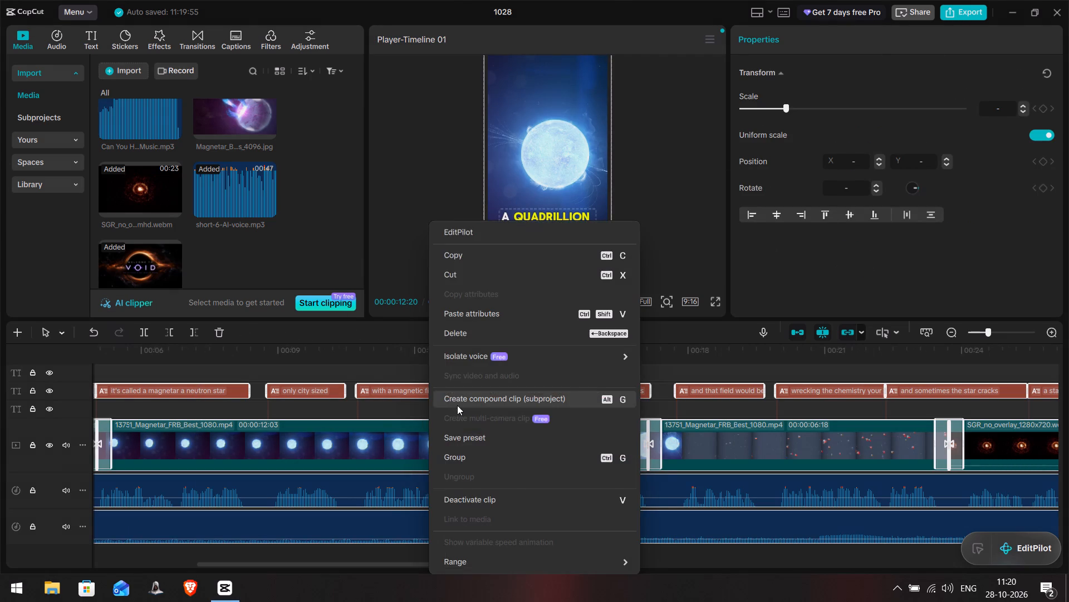
left_click(464, 401)
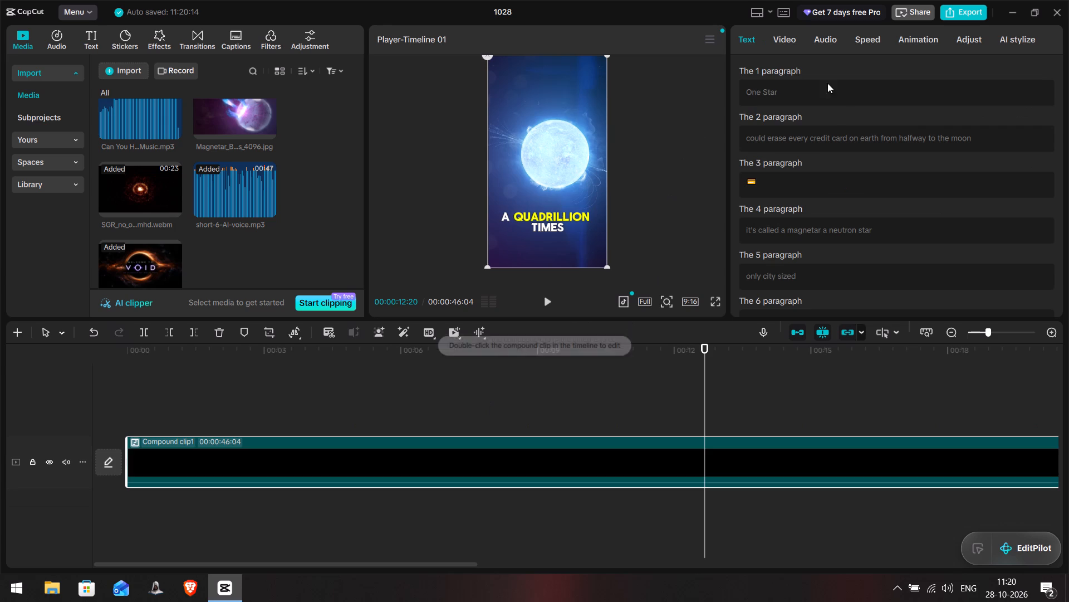
Enable motion blur on the compound clip with the blur amount set to 0.
left_click(786, 43)
scroll(784, 172, "down", 1)
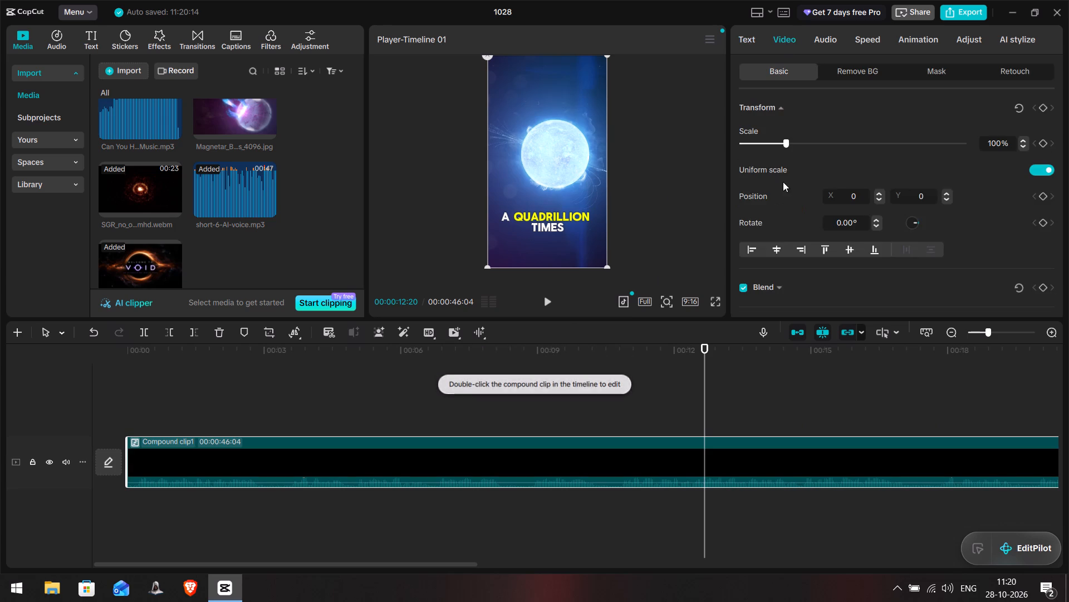
scroll(783, 182, "down", 3)
scroll(738, 297, "down", 5)
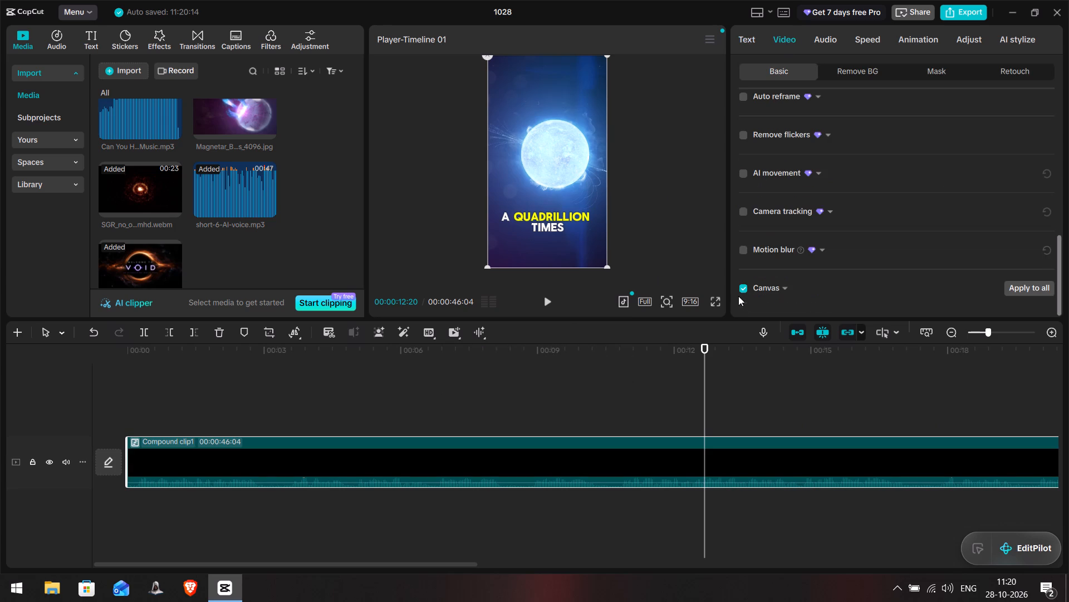
left_click(736, 246)
left_click(743, 249)
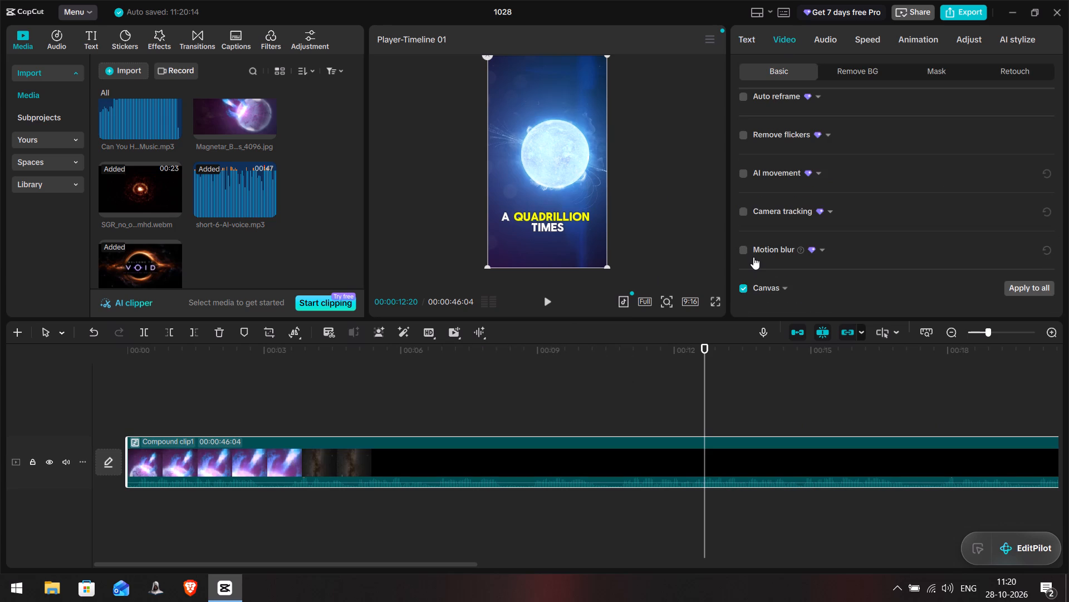
left_click_drag(798, 296, 770, 294)
left_click_drag(774, 284, 675, 286)
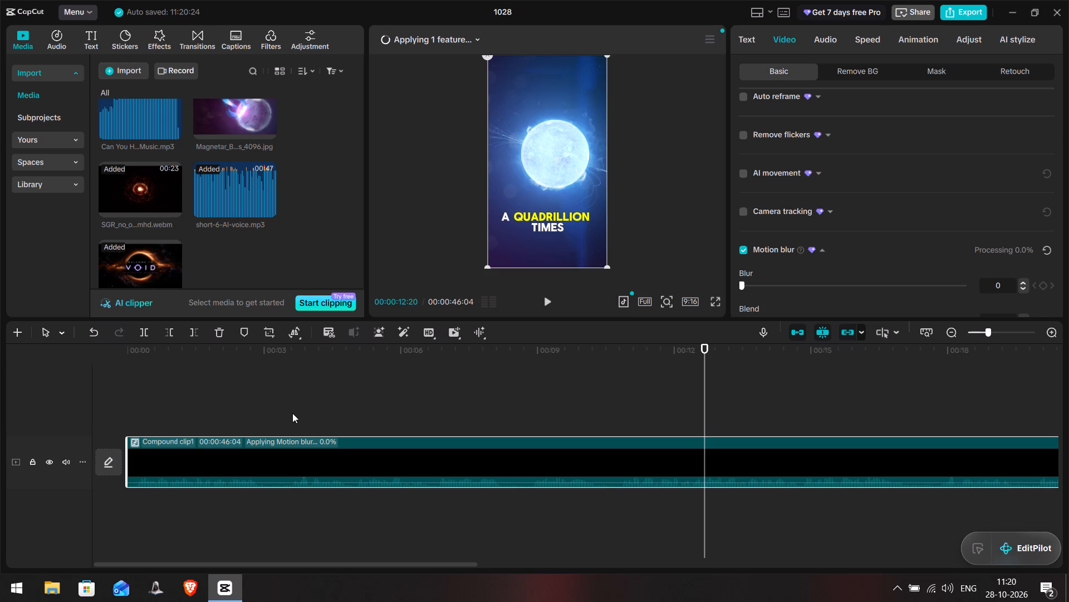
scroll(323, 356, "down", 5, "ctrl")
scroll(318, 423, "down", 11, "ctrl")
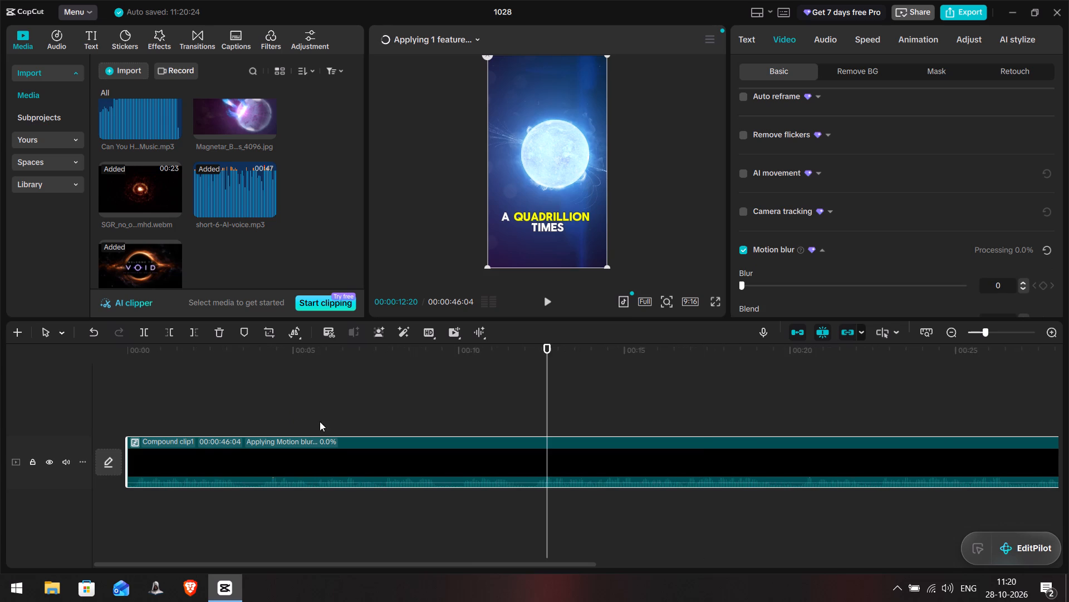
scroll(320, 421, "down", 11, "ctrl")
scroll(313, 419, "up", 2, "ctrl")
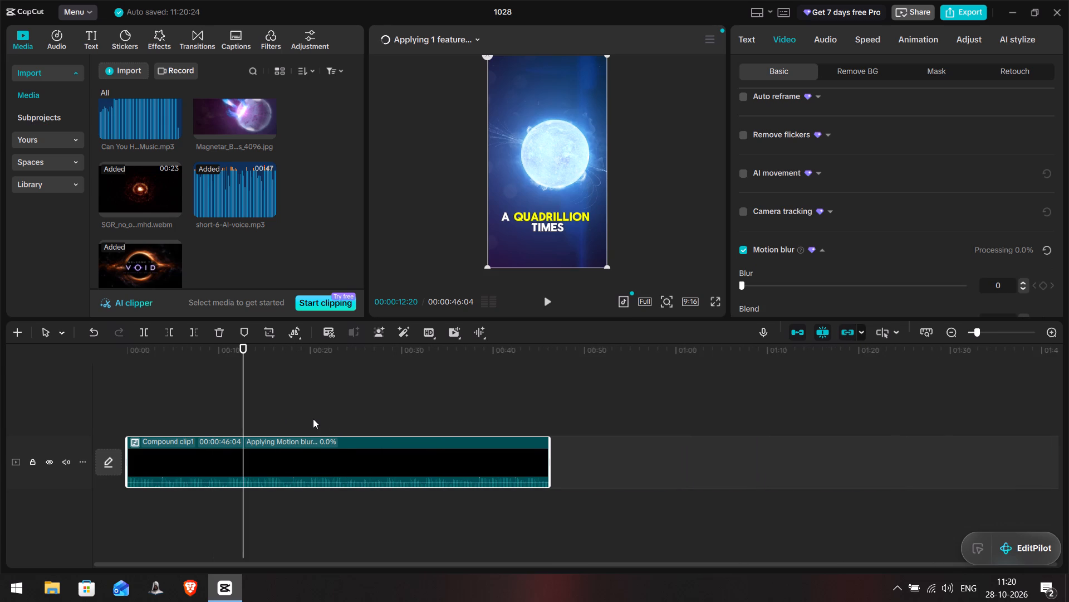
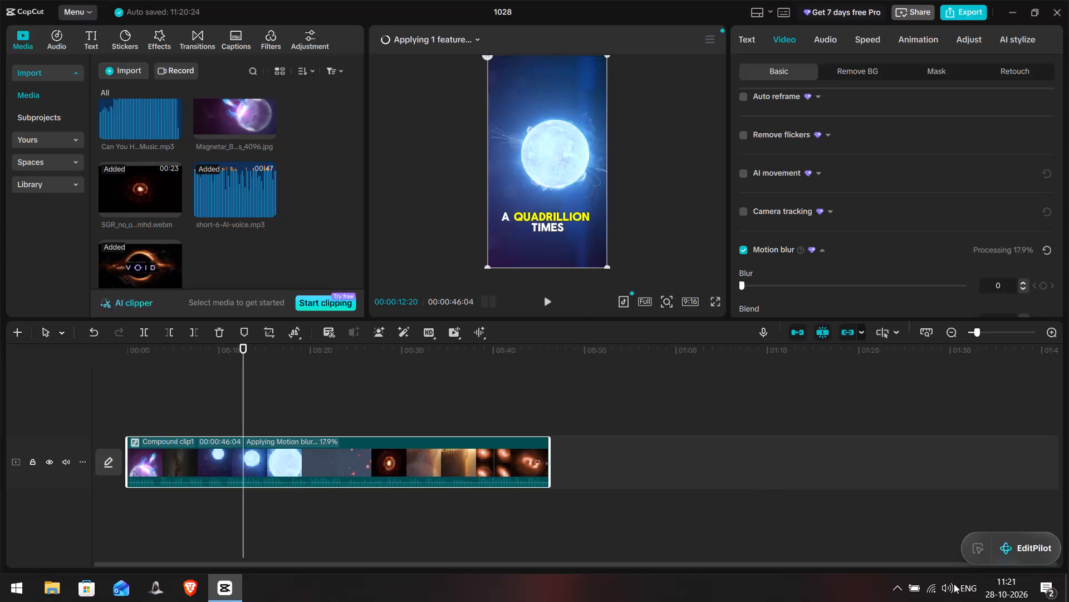
Show the hidden system tray icons in the Windows taskbar.
left_click(883, 587)
left_click(900, 589)
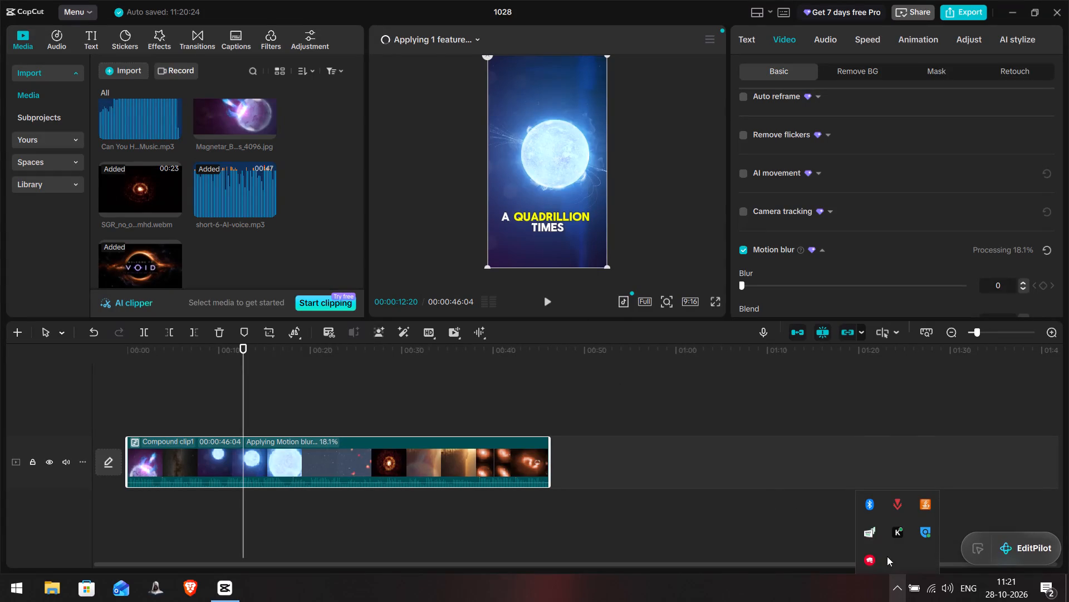
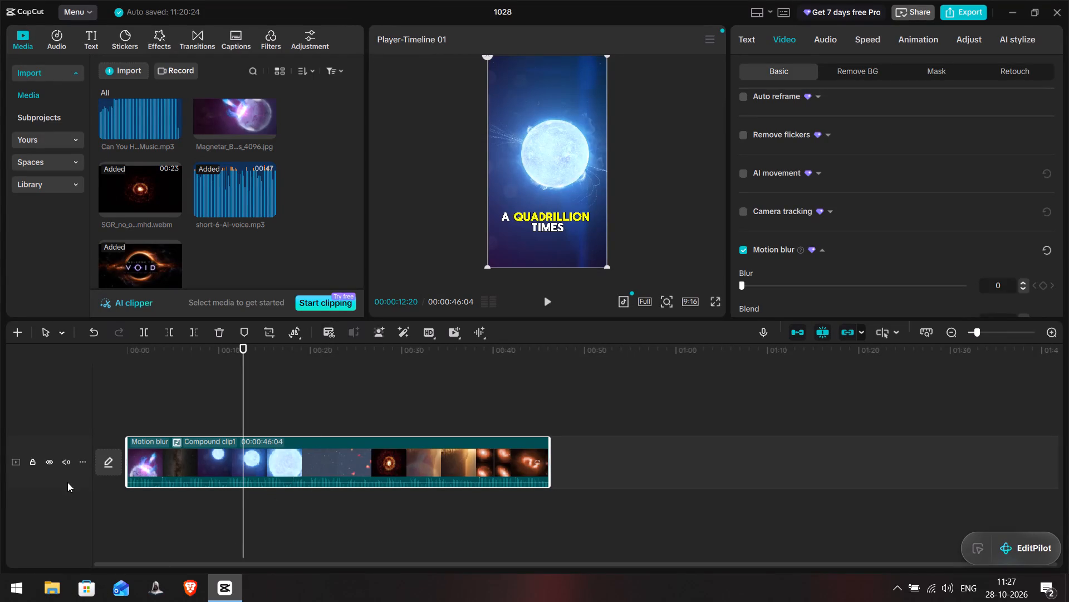
In File Explorer, open the videoAlg folder in project 1028's Resources and bring its rendered MP4 into the CapCut project media.
left_click(57, 601)
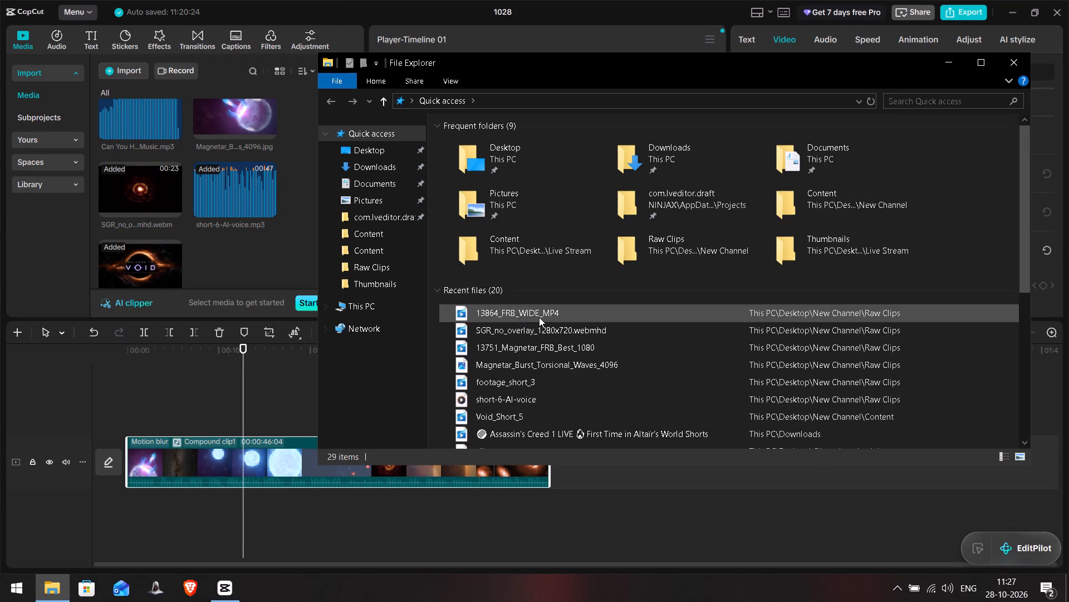
left_click(386, 220)
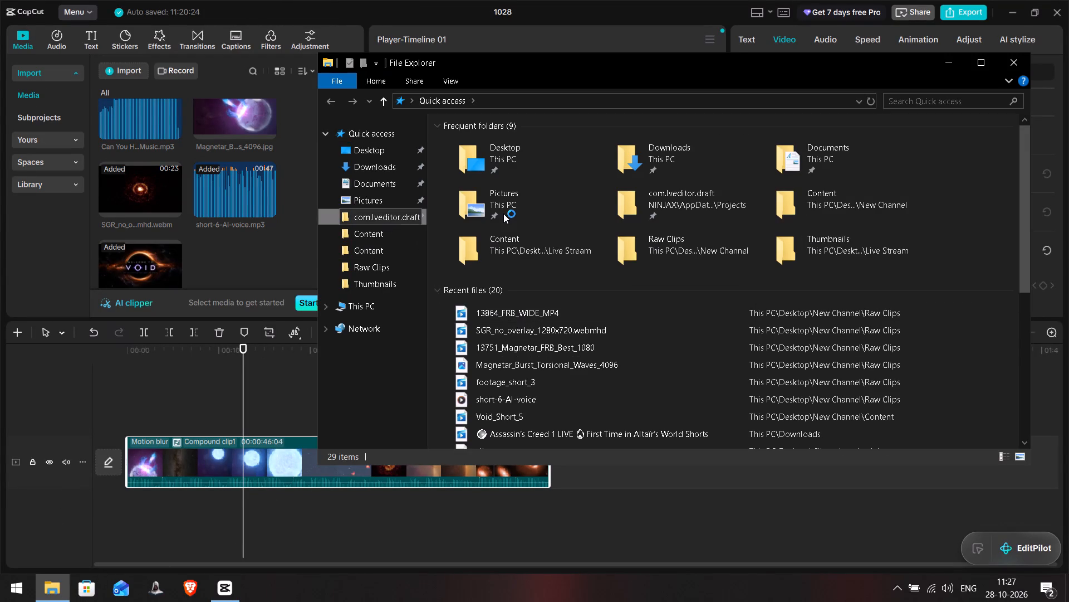
double_click(471, 144)
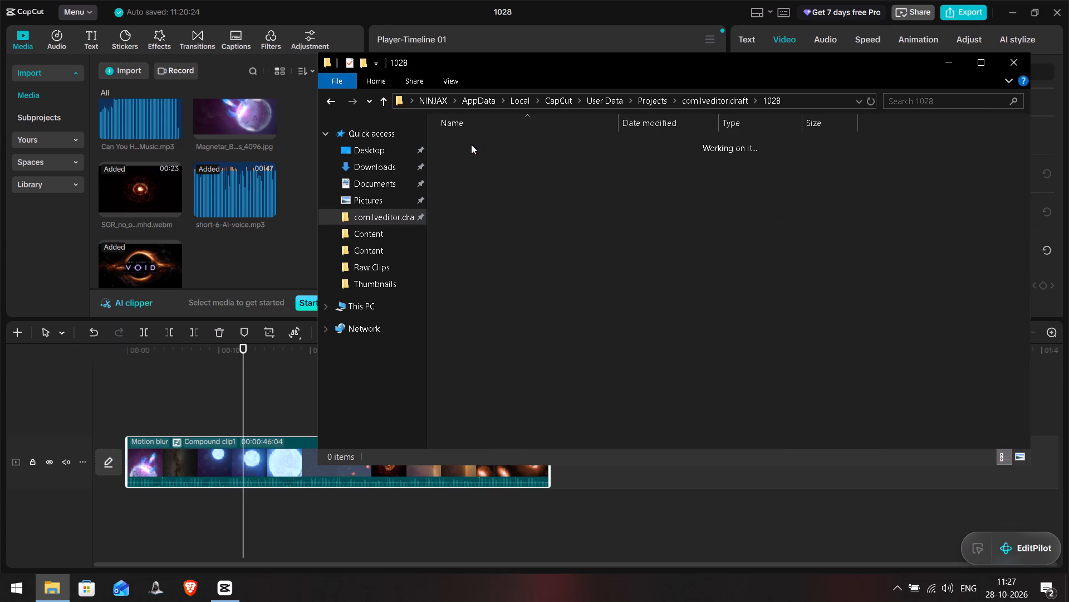
double_click(477, 202)
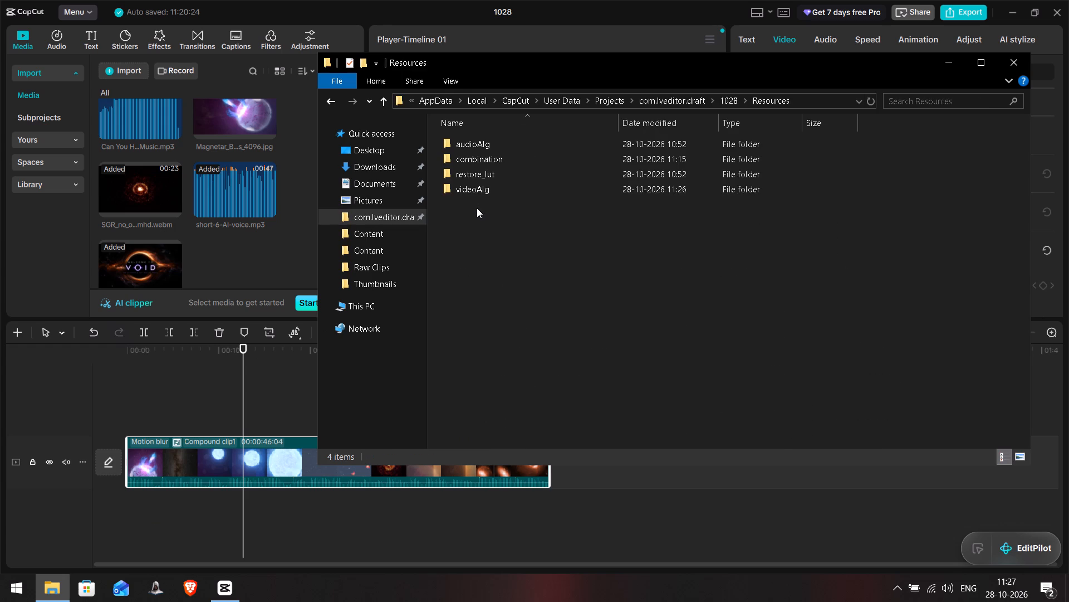
double_click(477, 195)
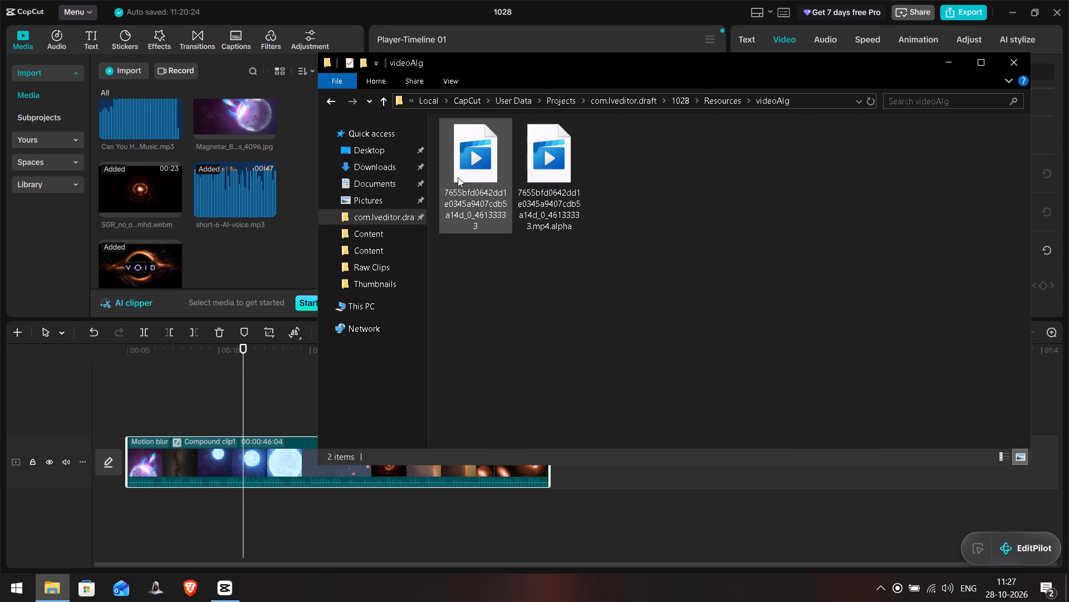
left_click_drag(458, 177, 237, 264)
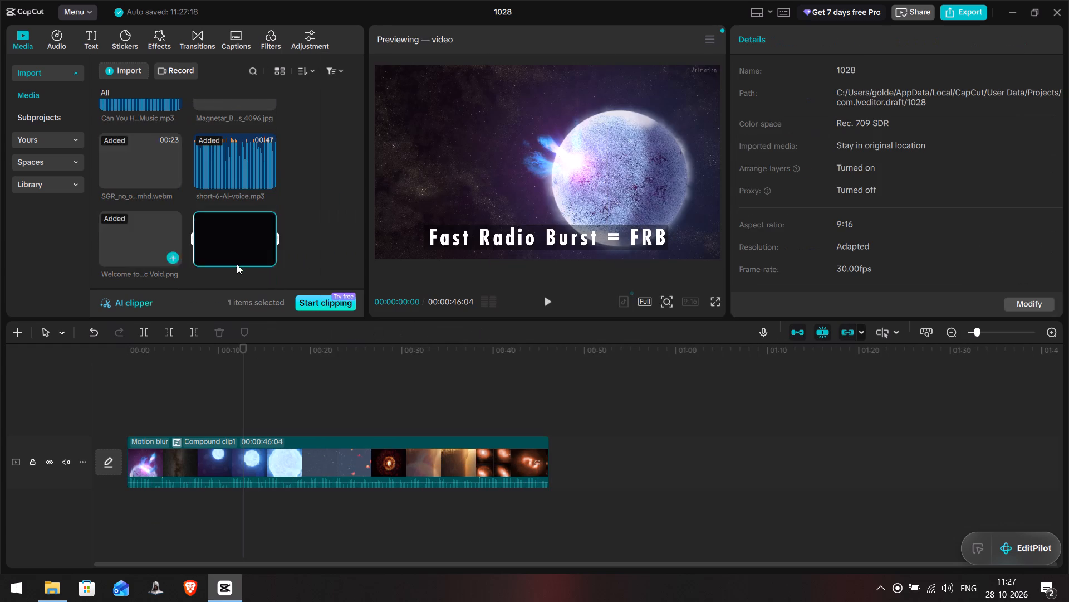
Replace the compound clip on the timeline with the imported rendered MP4, using the original video effect.
scroll(239, 250, "down", 1)
left_click_drag(226, 240, 197, 448)
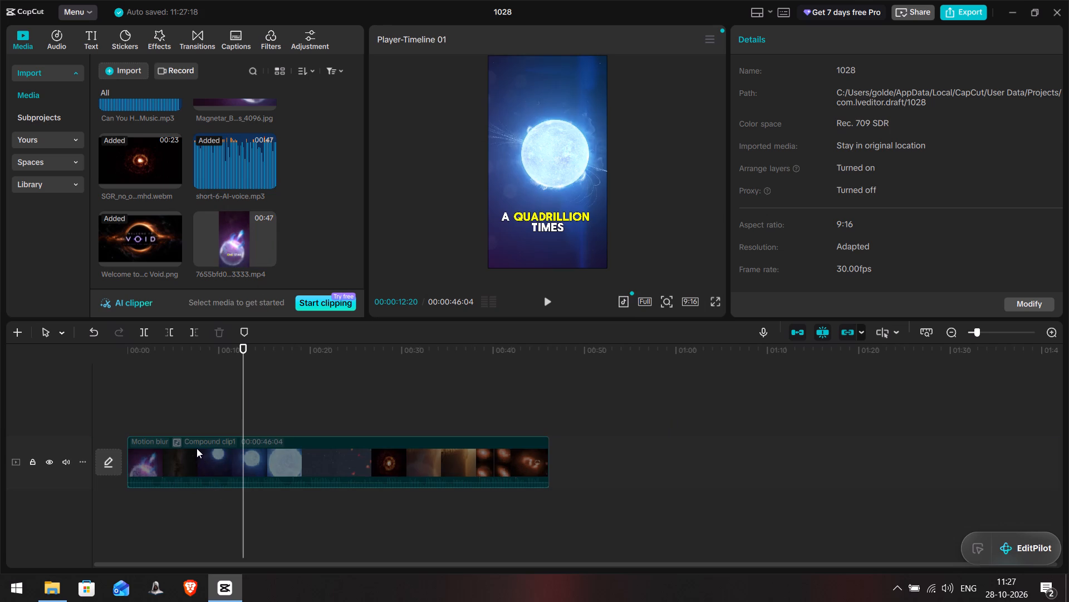
left_click(568, 437)
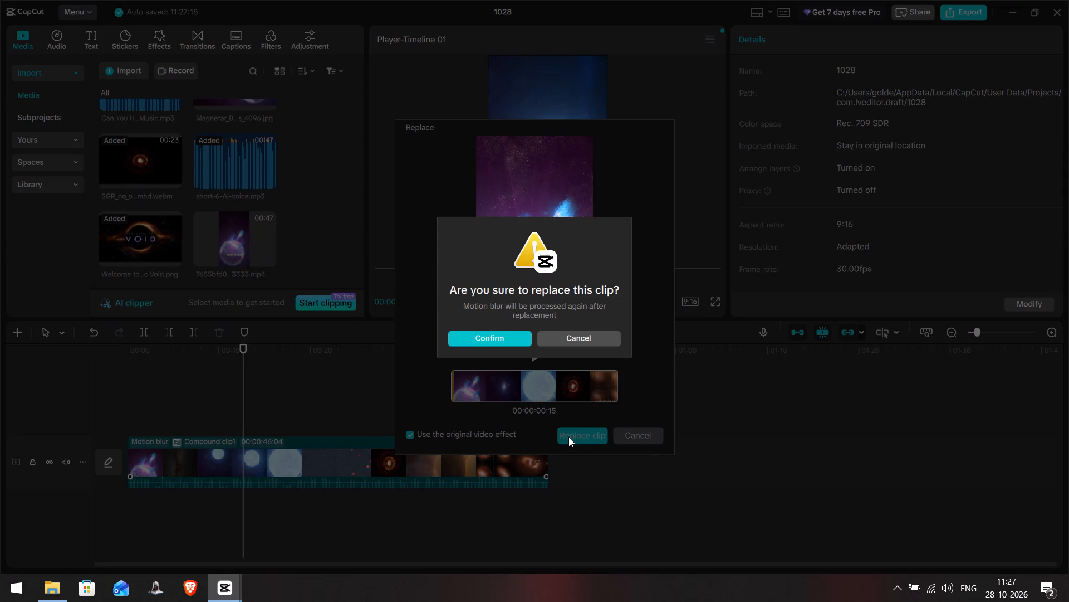
left_click(483, 336)
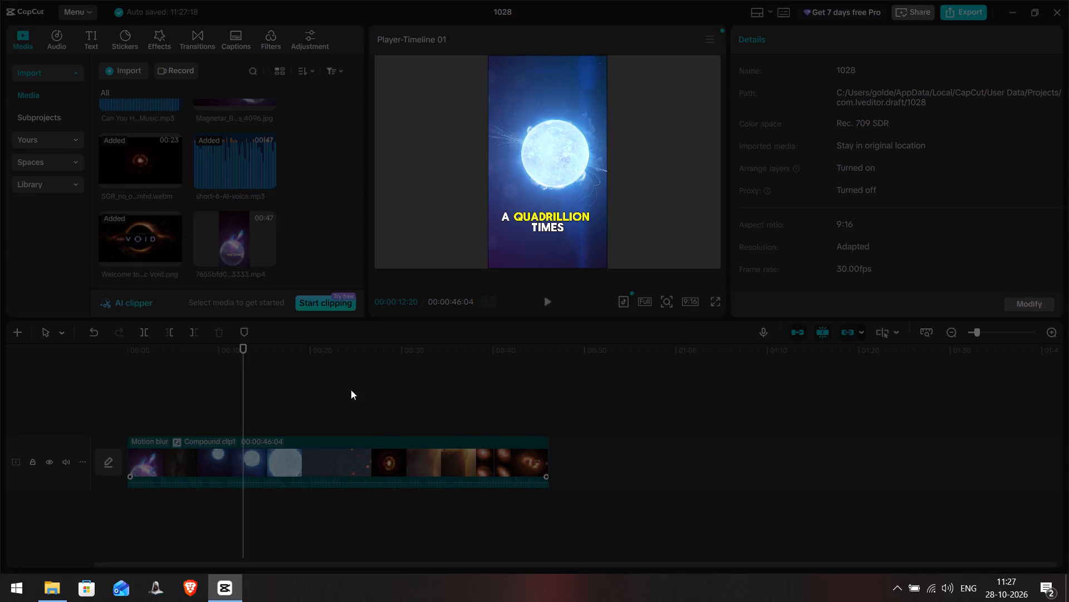
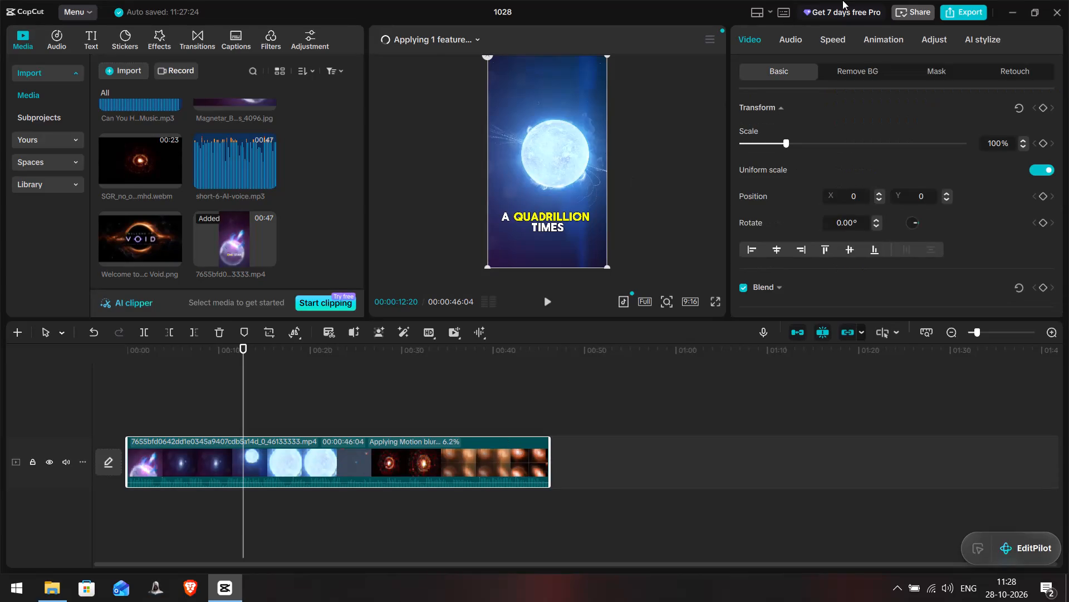
Turn off Motion blur on the rendered MP4 clip in the timeline.
scroll(870, 135, "down", 10)
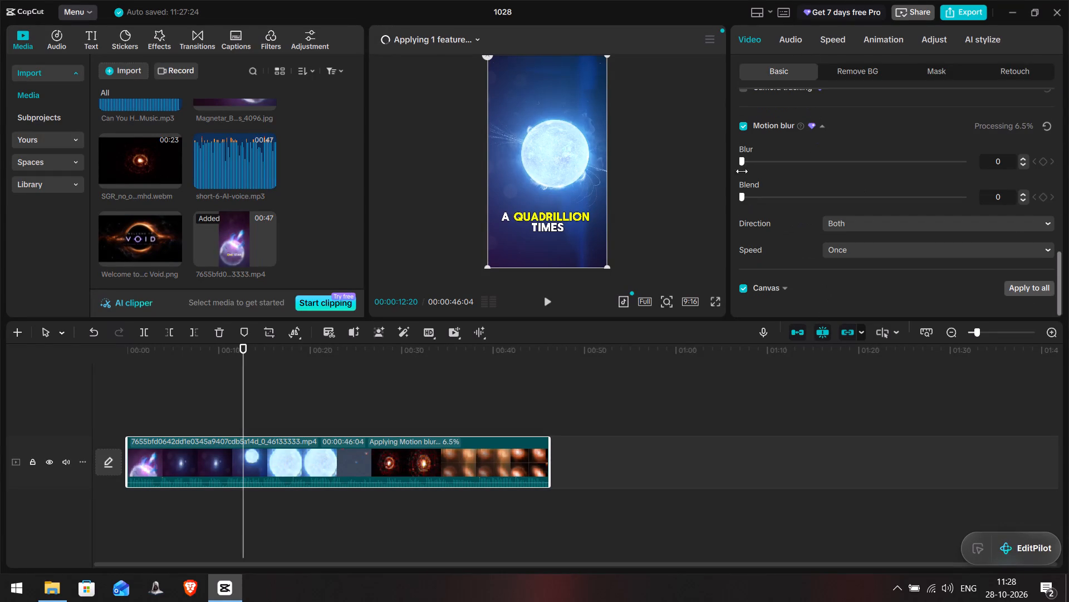
left_click(739, 125)
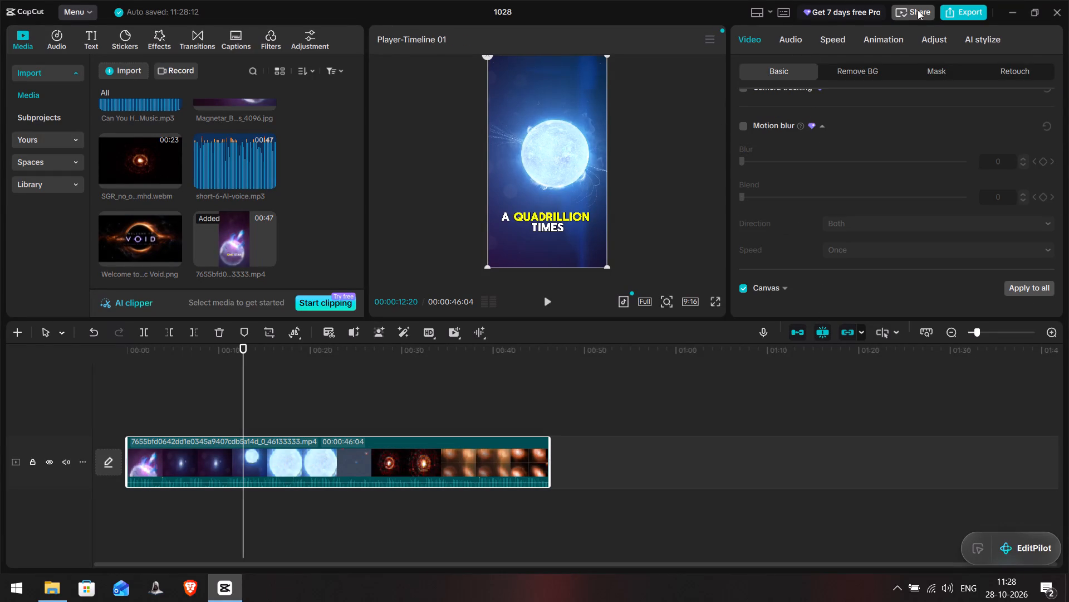
Export the timeline as a 1080P, 30fps mp4 video named Void_Short_6.
left_click(944, 16)
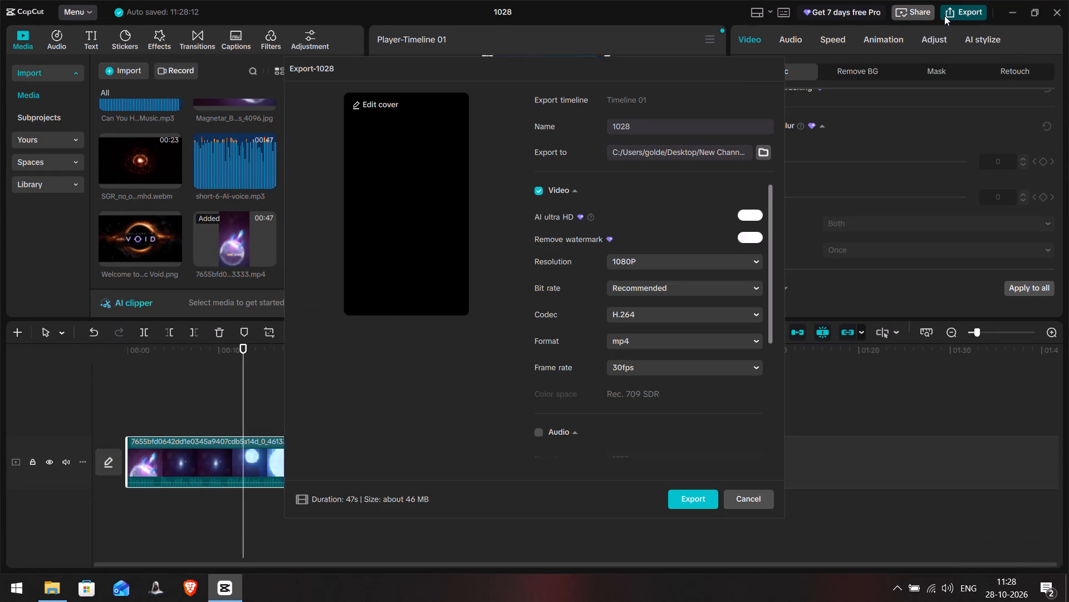
left_click_drag(645, 127, 554, 134)
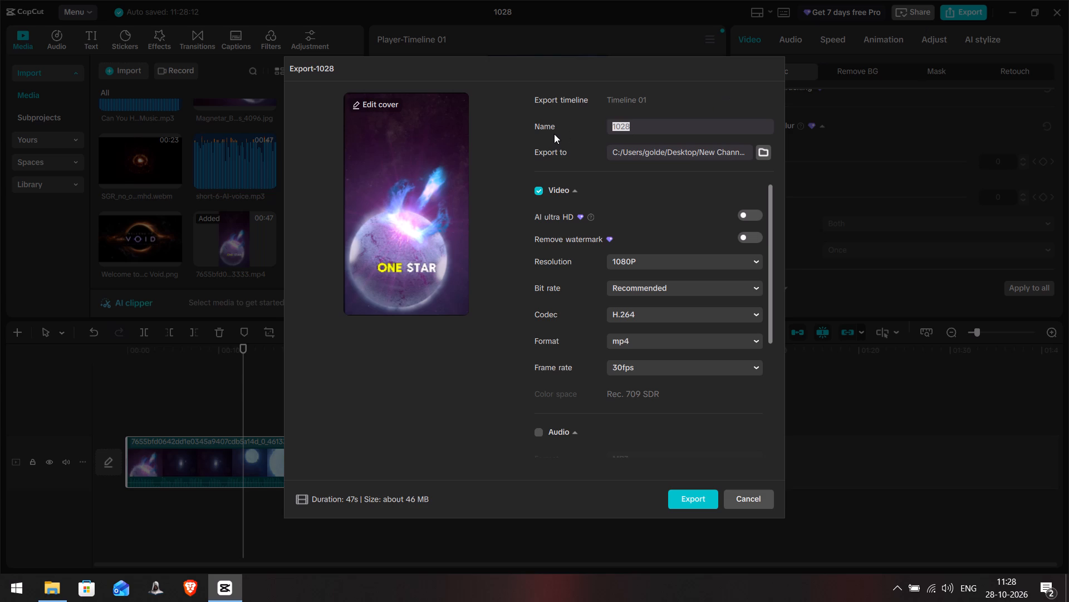
type("Void_Sh")
type("ort_6")
scroll(660, 425, "down", 7)
left_click(675, 502)
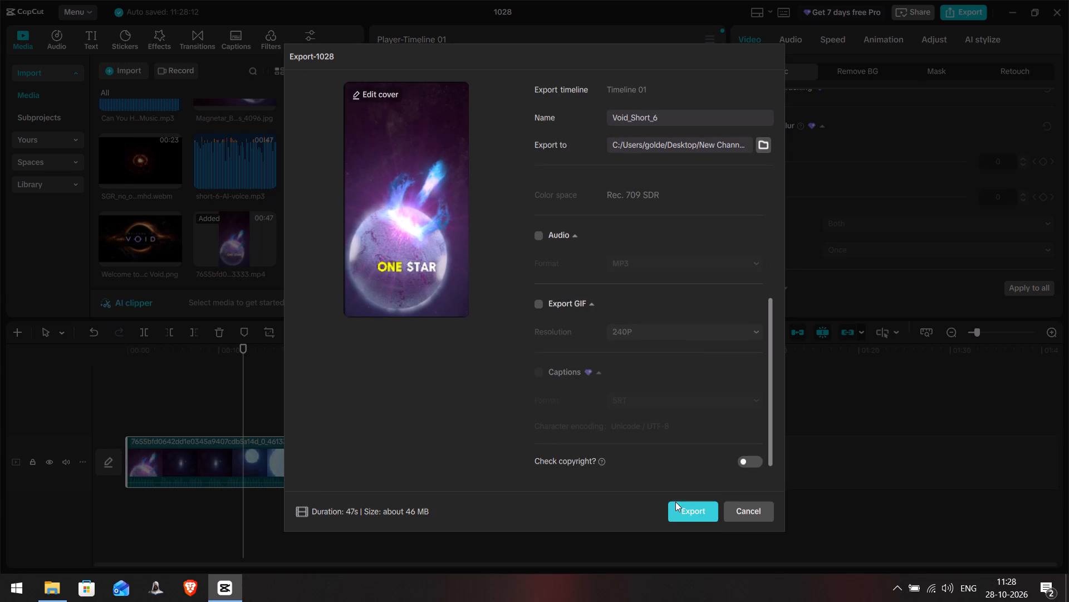
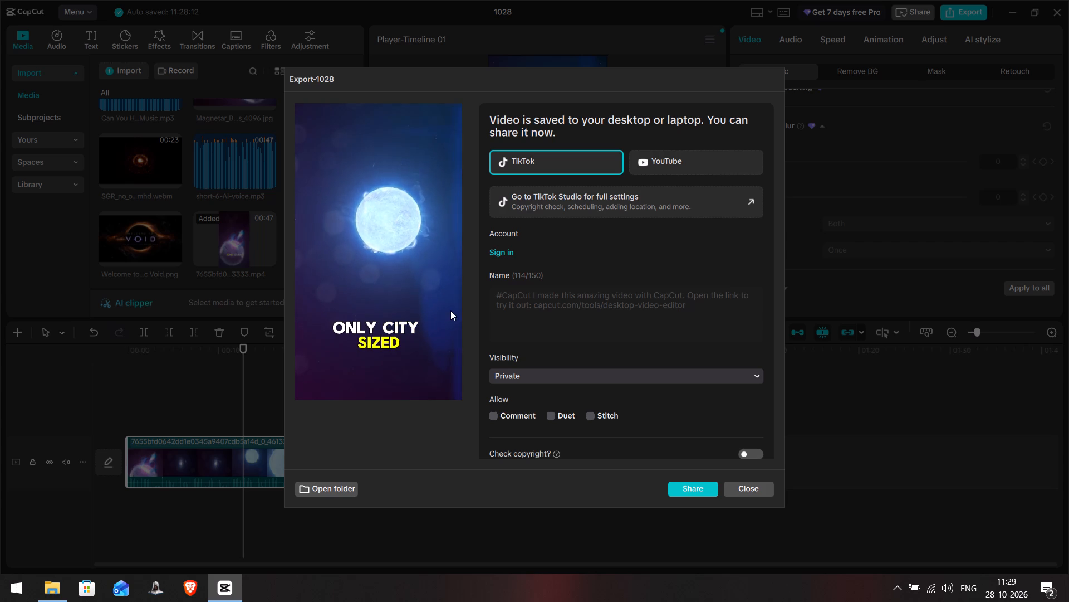
Play the exported video in the export preview to check its picture and captions, pause it, and dismiss the export window.
left_click(382, 298)
left_click(382, 298)
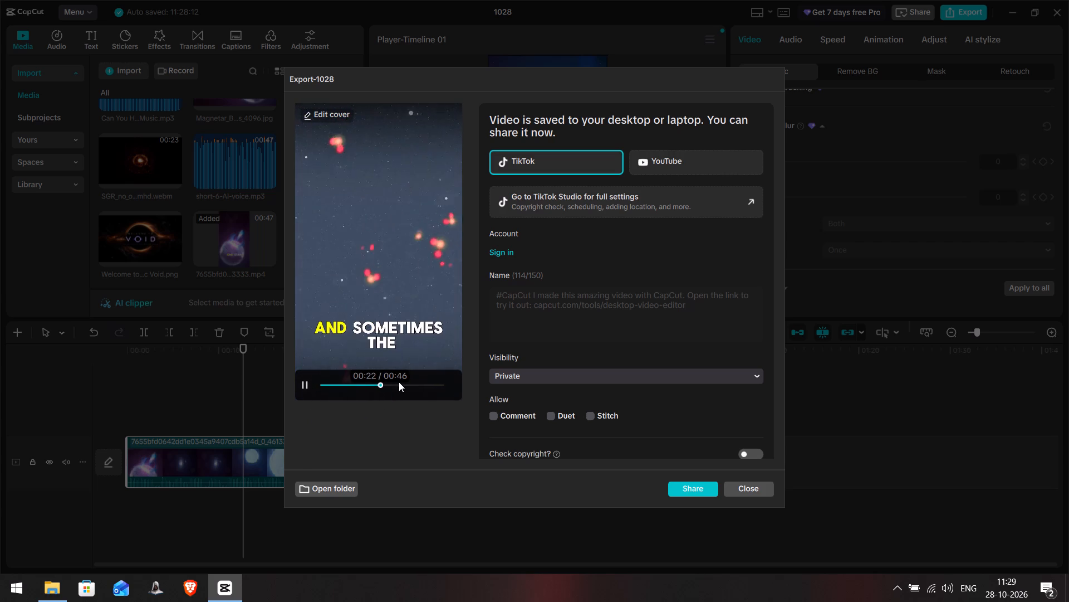
left_click(306, 382)
left_click(306, 382)
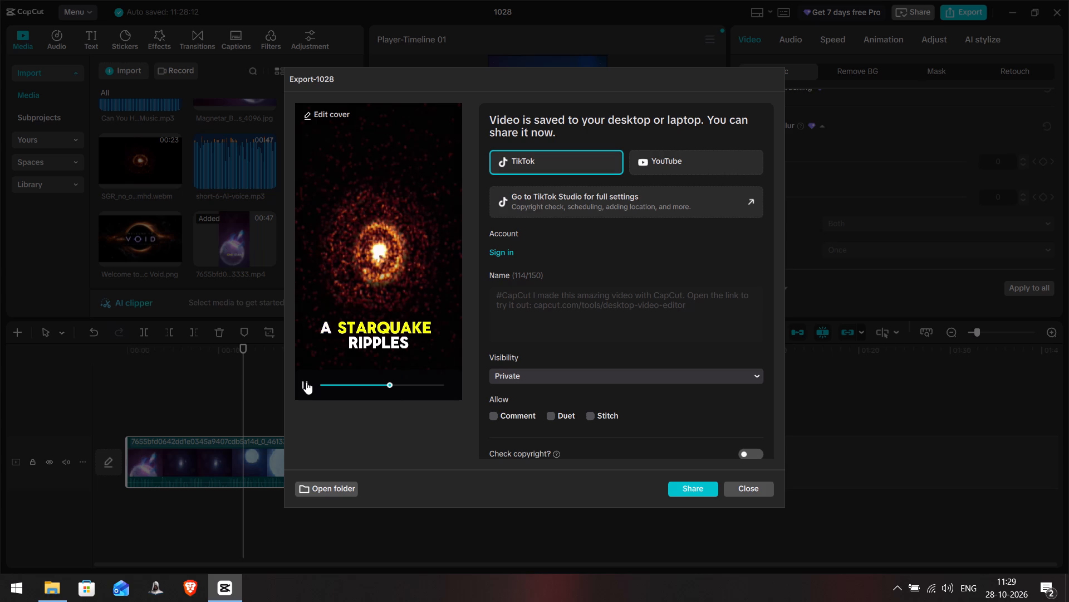
left_click(314, 323)
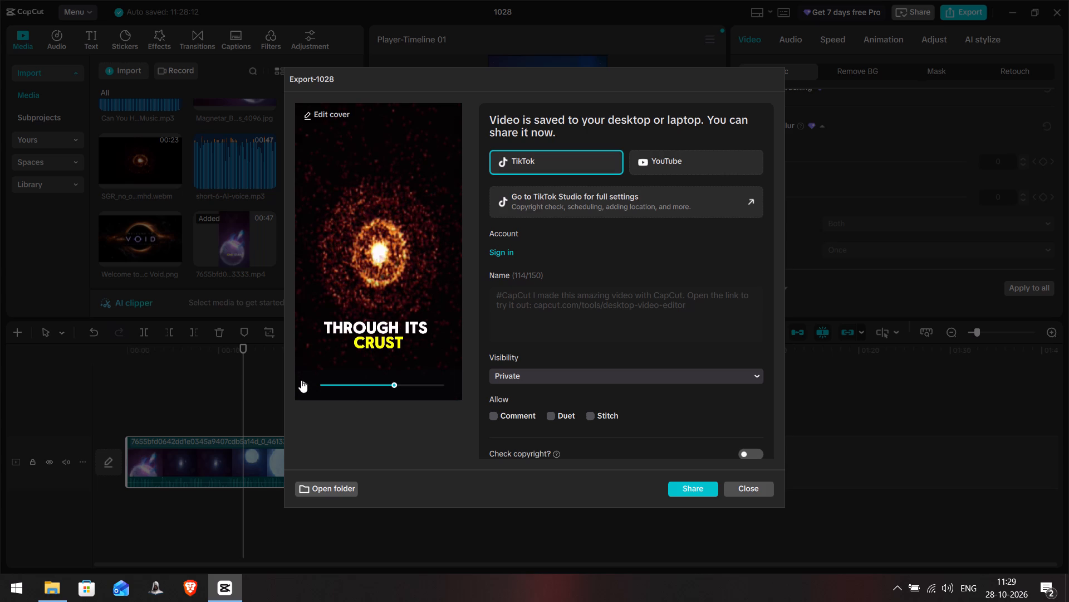
left_click(320, 360)
left_click(320, 360)
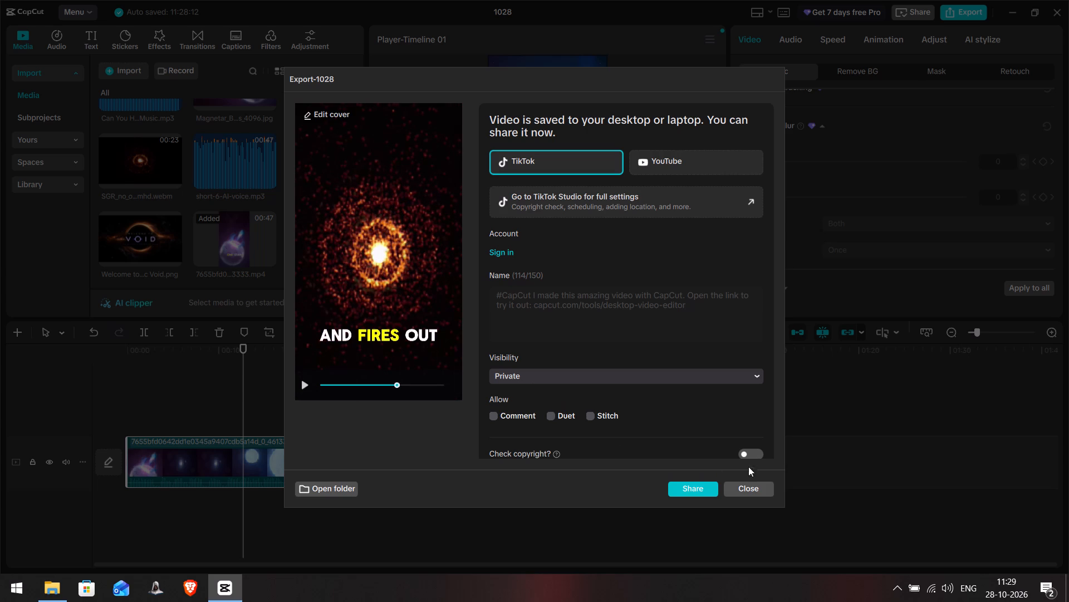
left_click(738, 494)
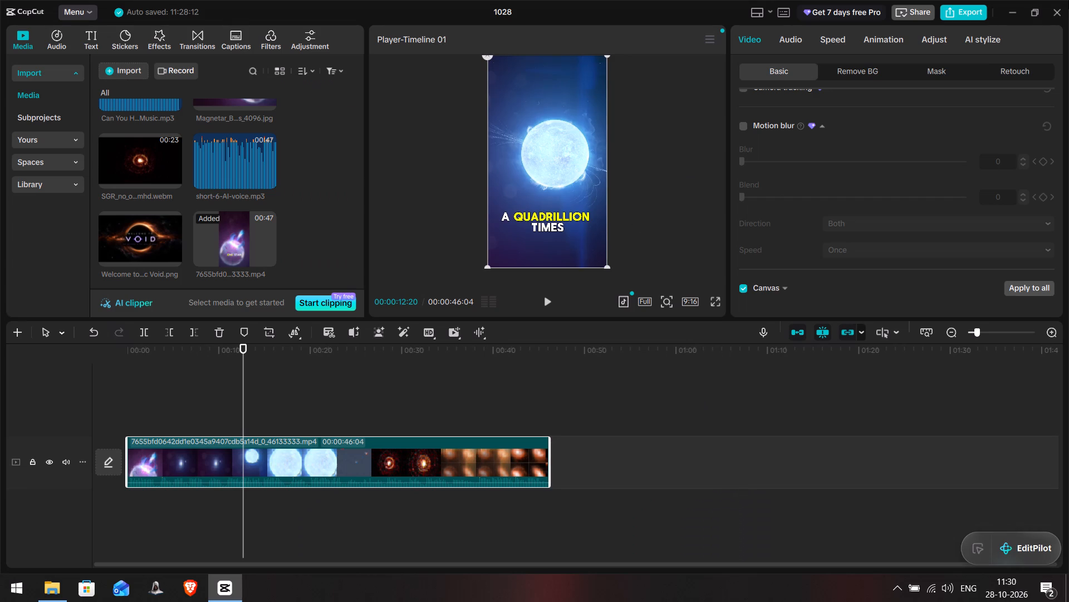
Close the 1028 project's editing window.
left_click(1062, 17)
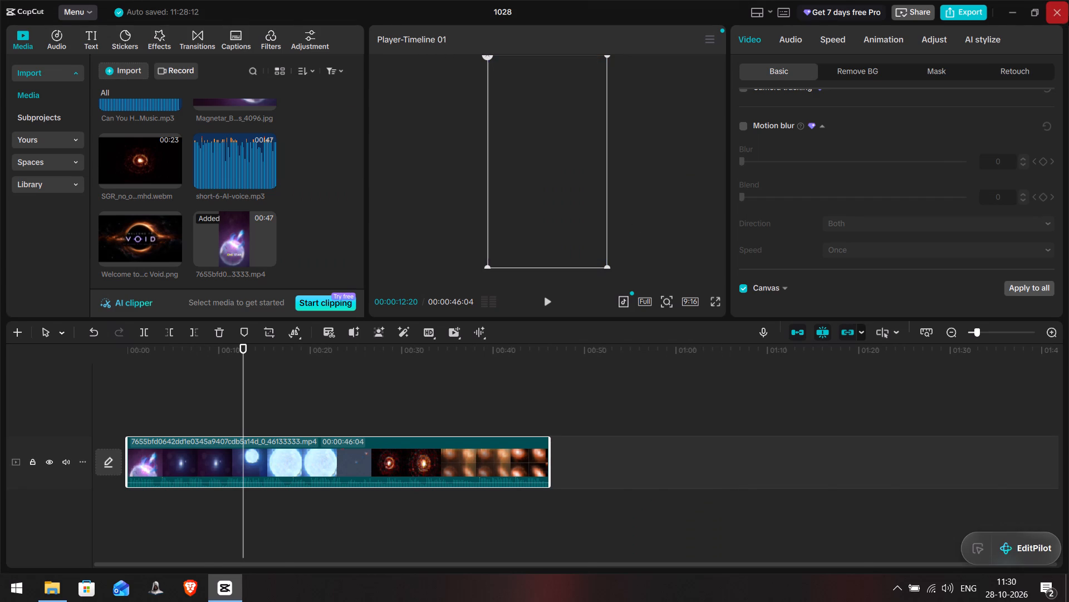
Close the CapCut home window to return to the desktop.
left_click(1006, 57)
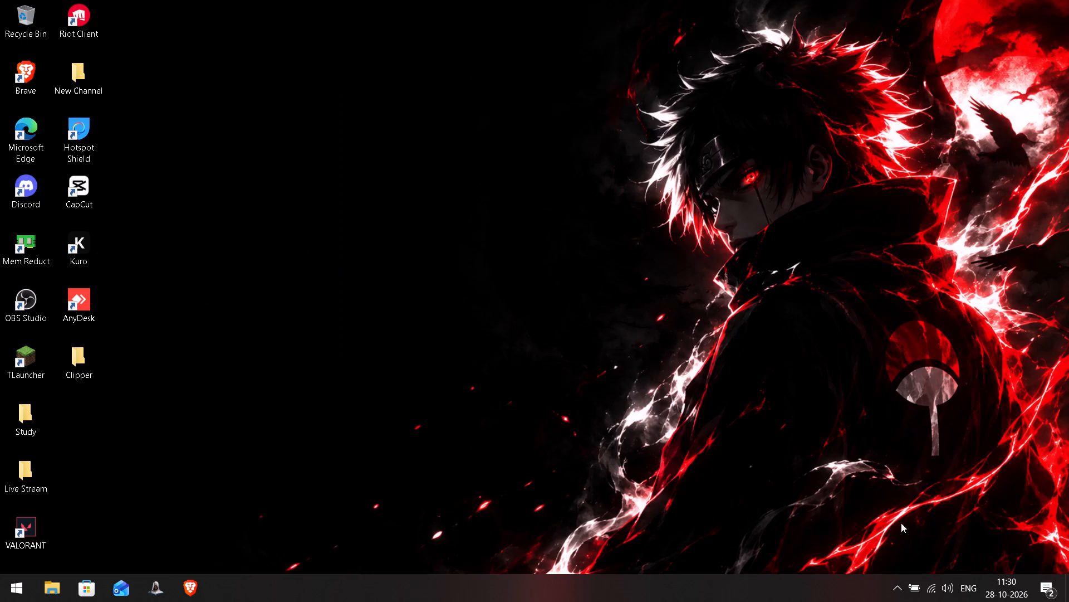
left_click(890, 589)
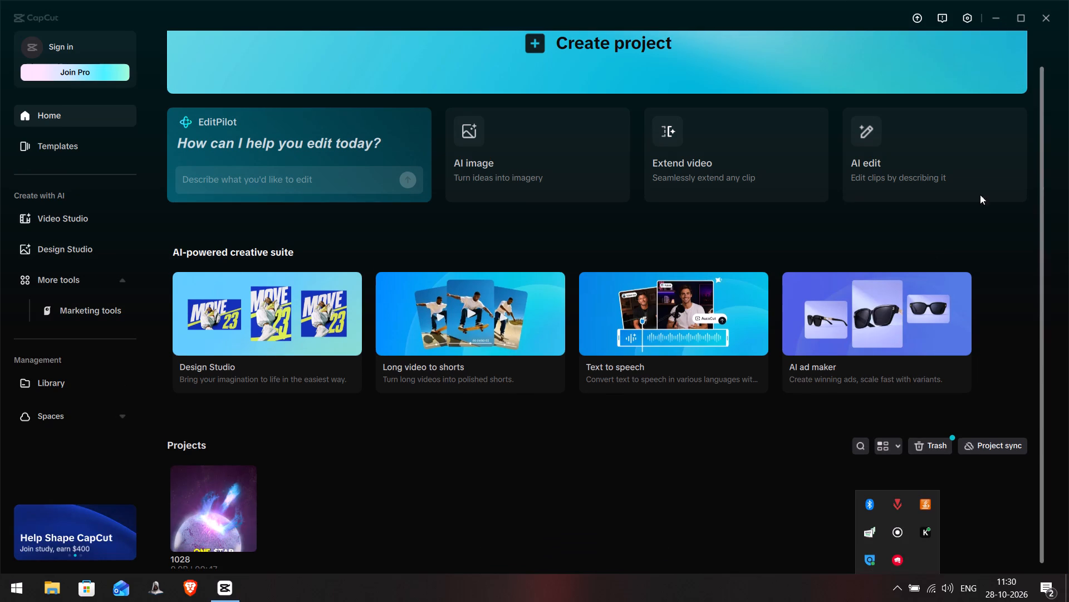
left_click(1048, 22)
left_click(1043, 19)
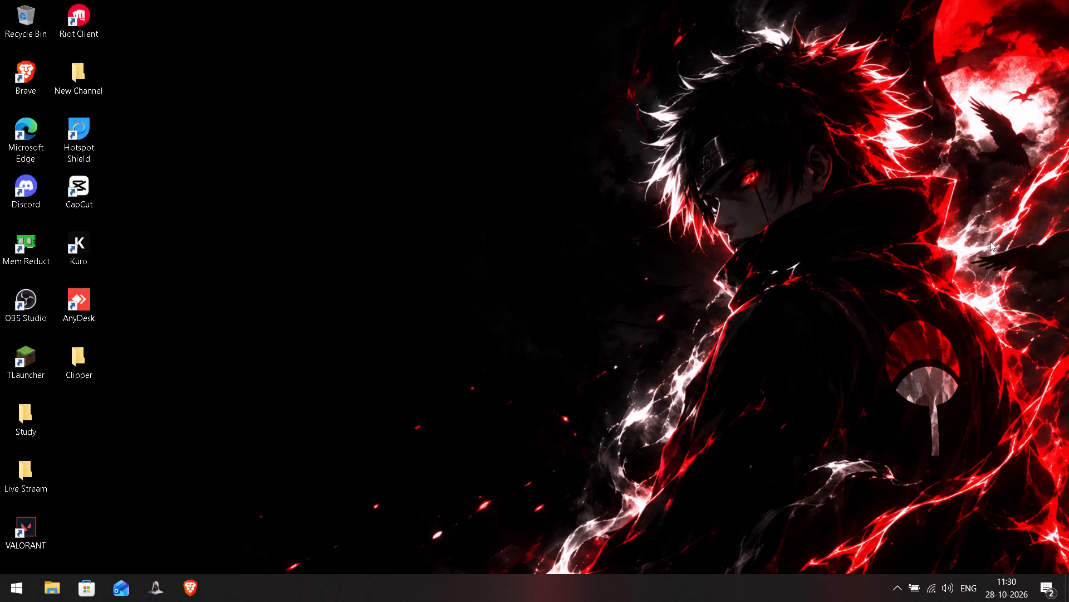
Show the hidden background apps in the system tray.
left_click(890, 591)
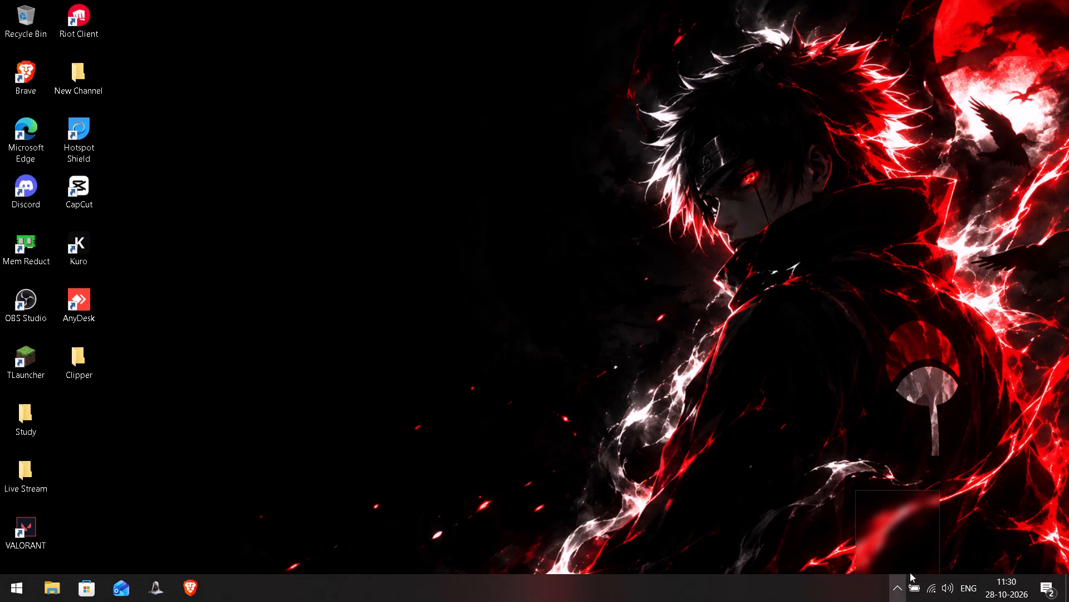
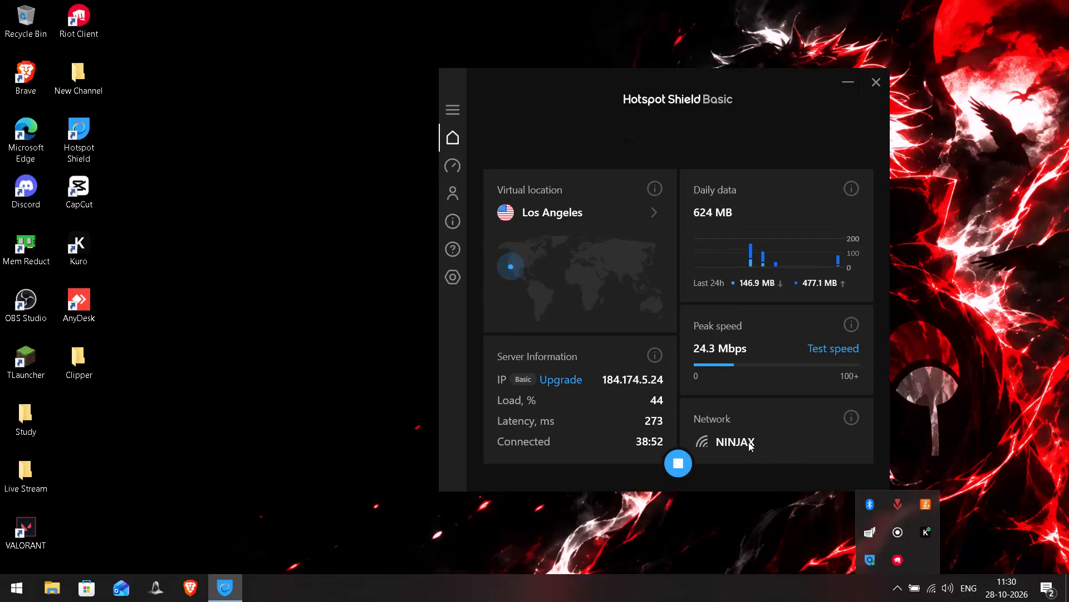
Disconnect the Hotspot Shield VPN from Los Angeles and quit the app completely, including its background process in the system tray.
left_click(674, 464)
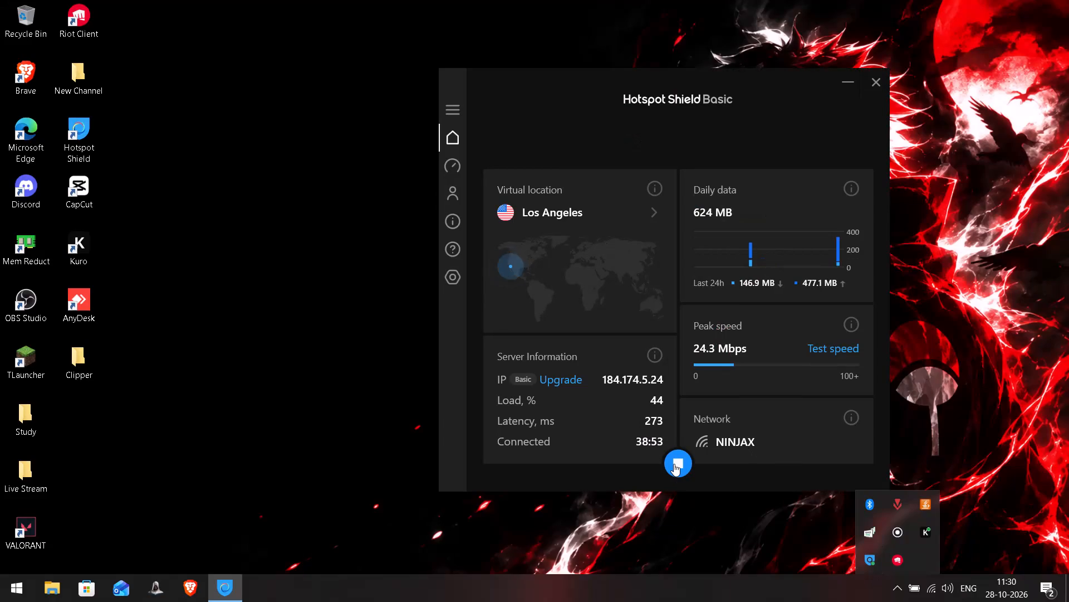
left_click(879, 79)
left_click(892, 588)
right_click(871, 559)
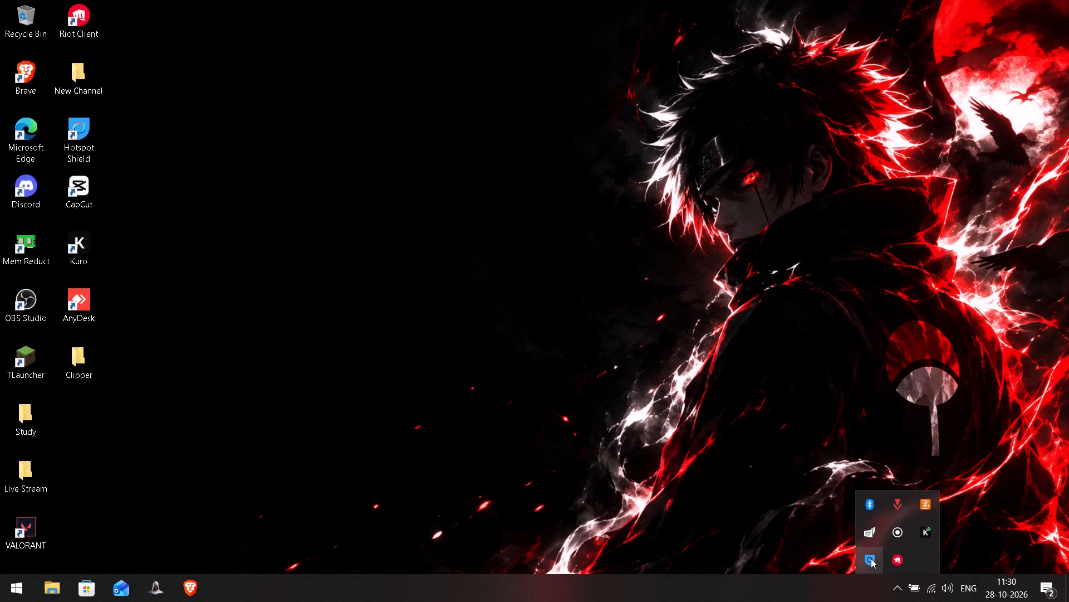
left_click(898, 550)
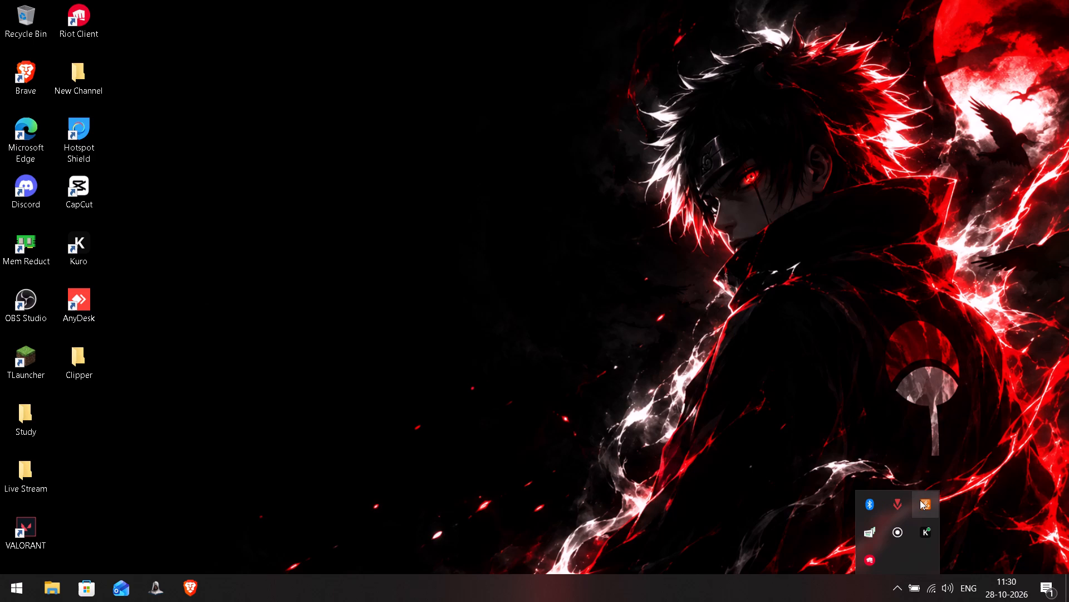
Open the options of the orange background app among the hidden system tray icons.
right_click(925, 501)
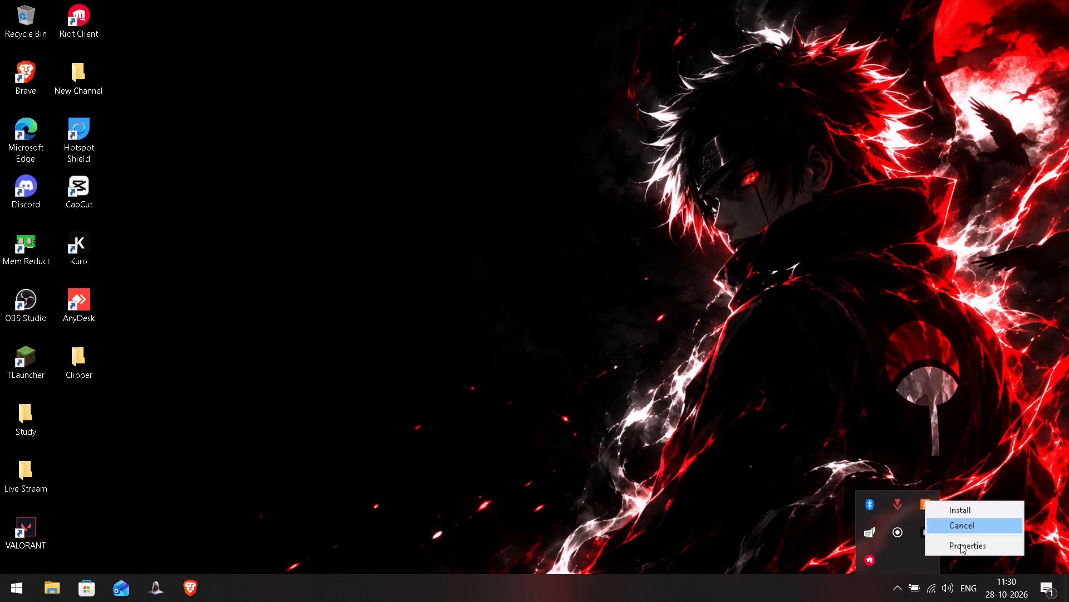
Cancel the pending Java update in the notification area and dismiss the tray overflow.
left_click(963, 529)
left_click(900, 597)
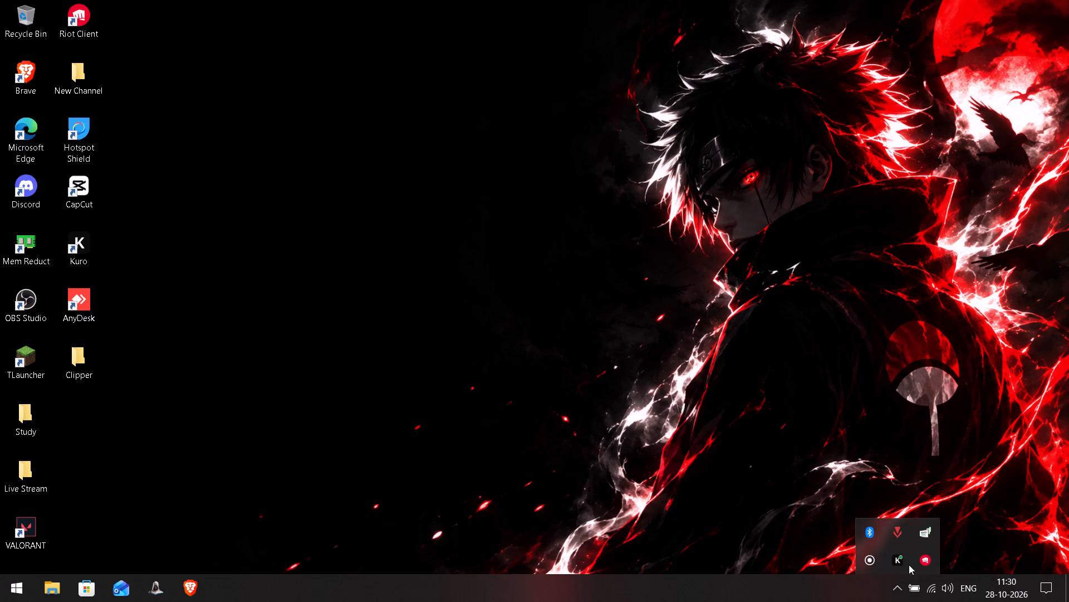
left_click(681, 418)
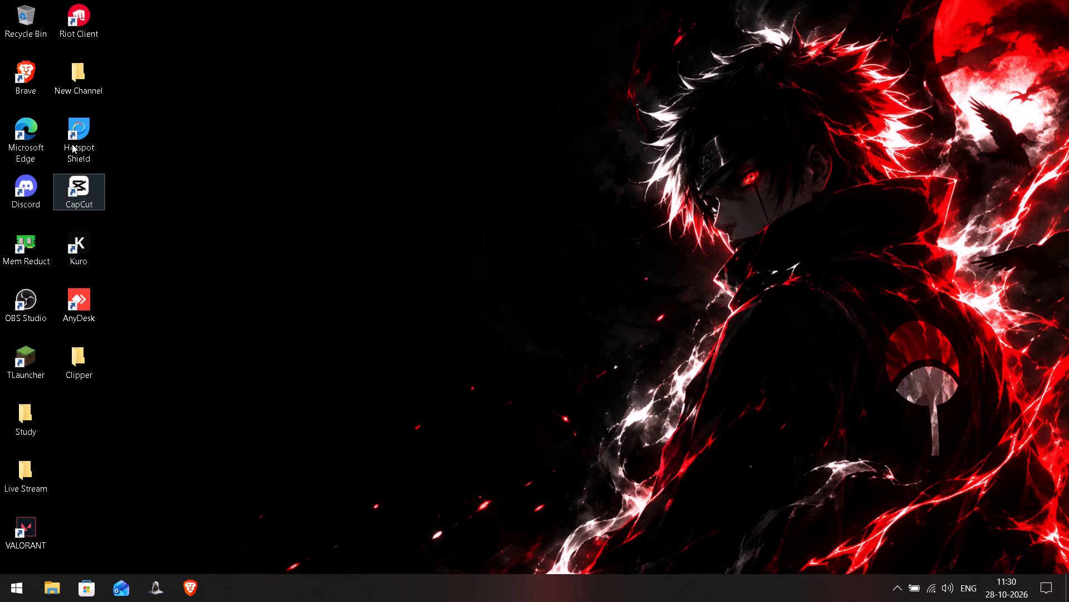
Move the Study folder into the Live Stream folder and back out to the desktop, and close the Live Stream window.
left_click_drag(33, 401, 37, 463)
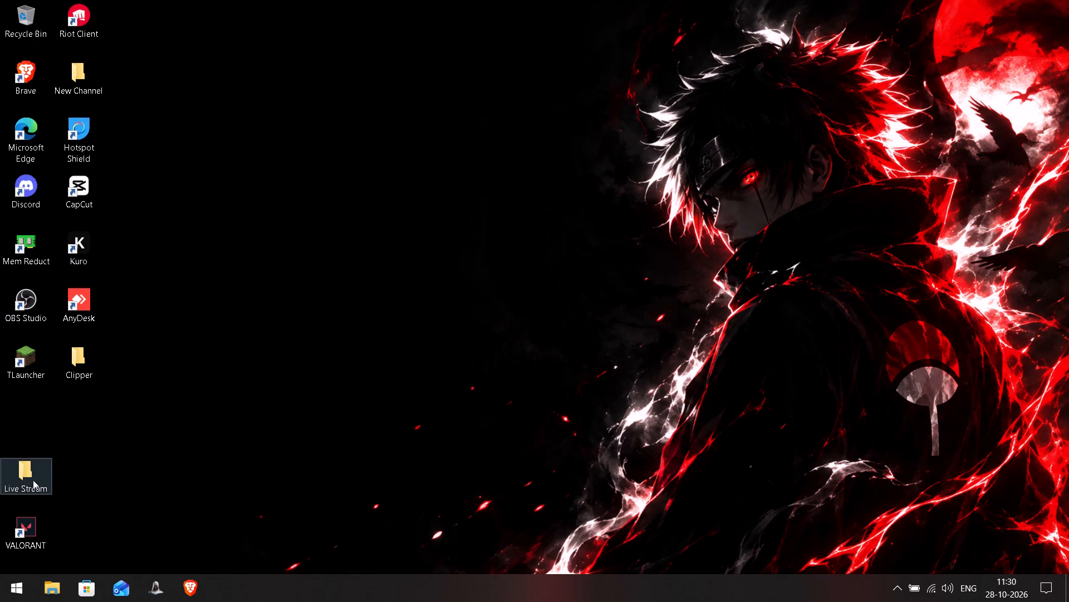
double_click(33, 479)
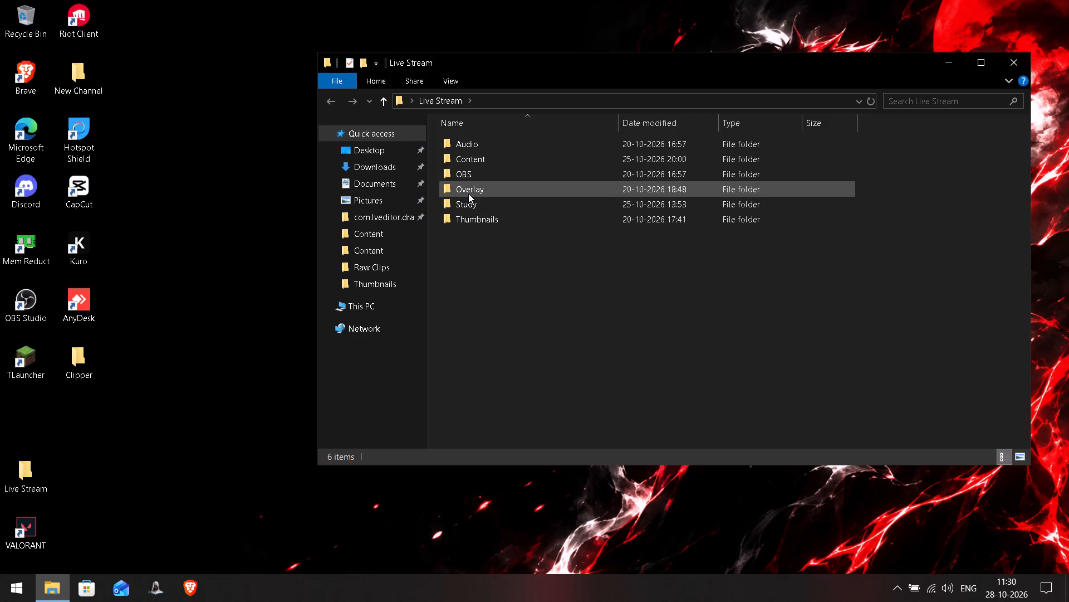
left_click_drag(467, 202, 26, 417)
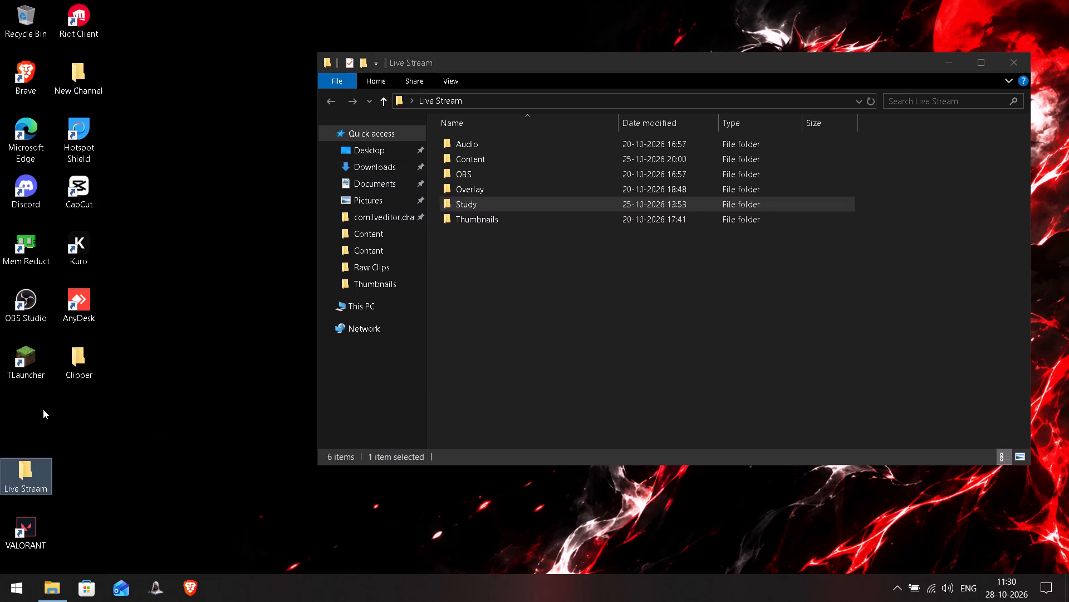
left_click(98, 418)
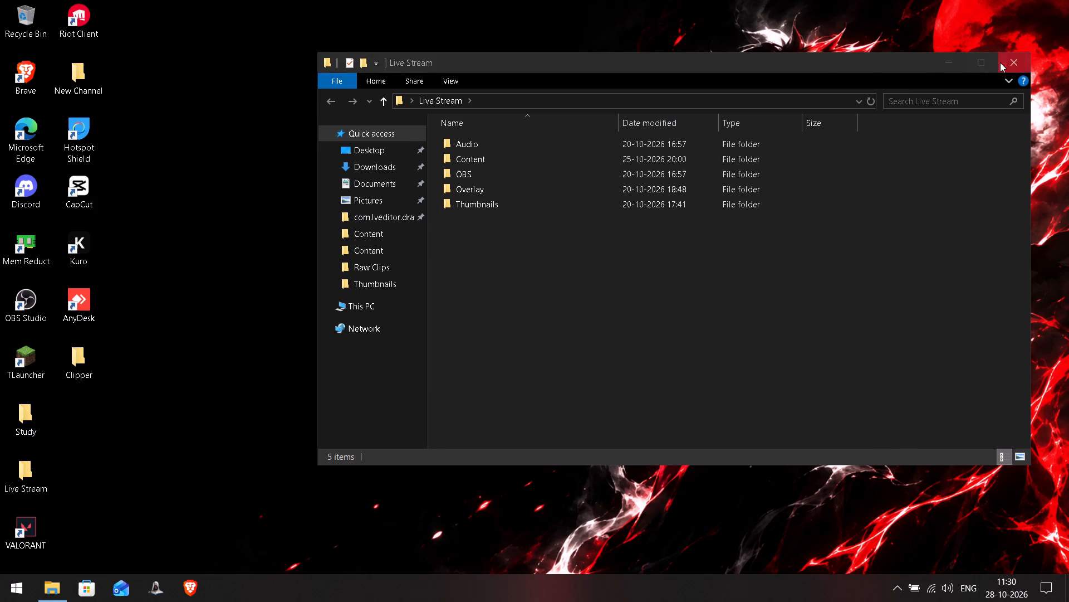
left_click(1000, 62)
Permanently delete the Study folder from the desktop.
left_click(27, 413)
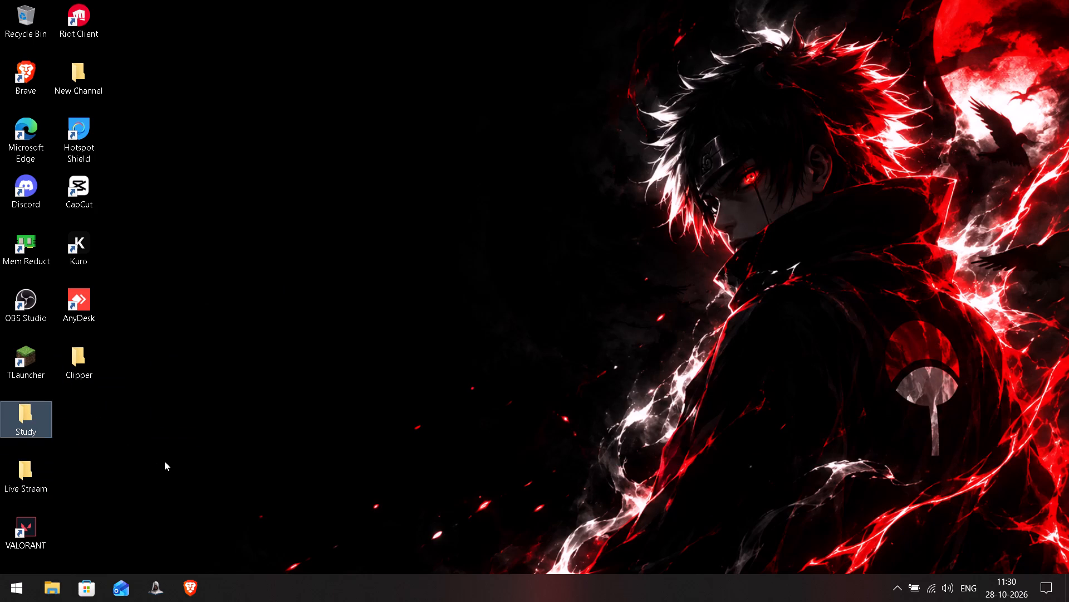
key("shift+Delete")
key("Return")
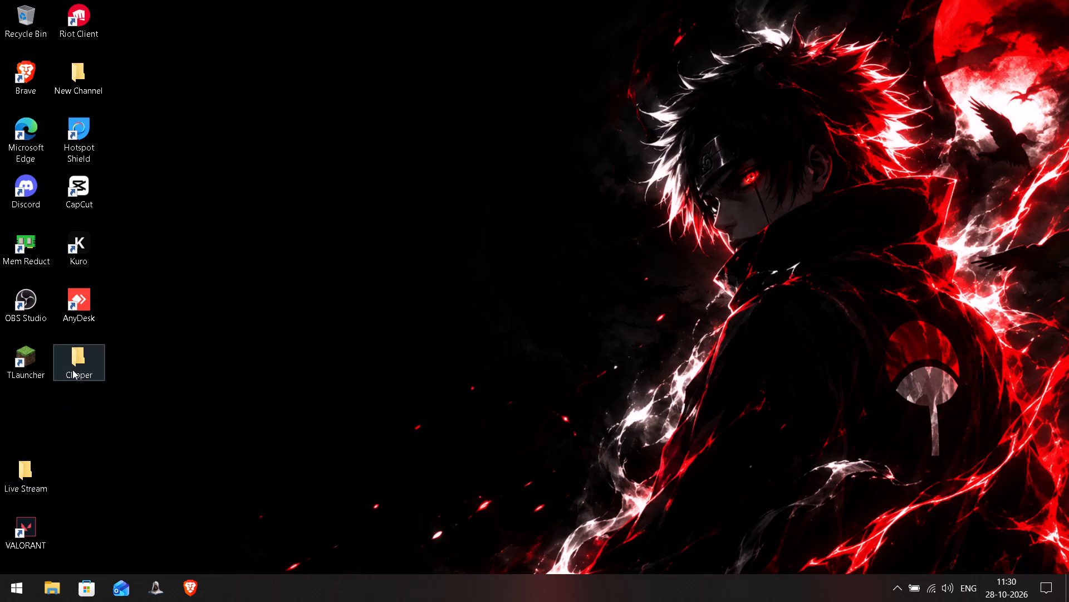
Move the Clipper folder into the empty desktop slot between TLauncher and Live Stream.
left_click_drag(72, 370, 1, 428)
left_click(158, 424)
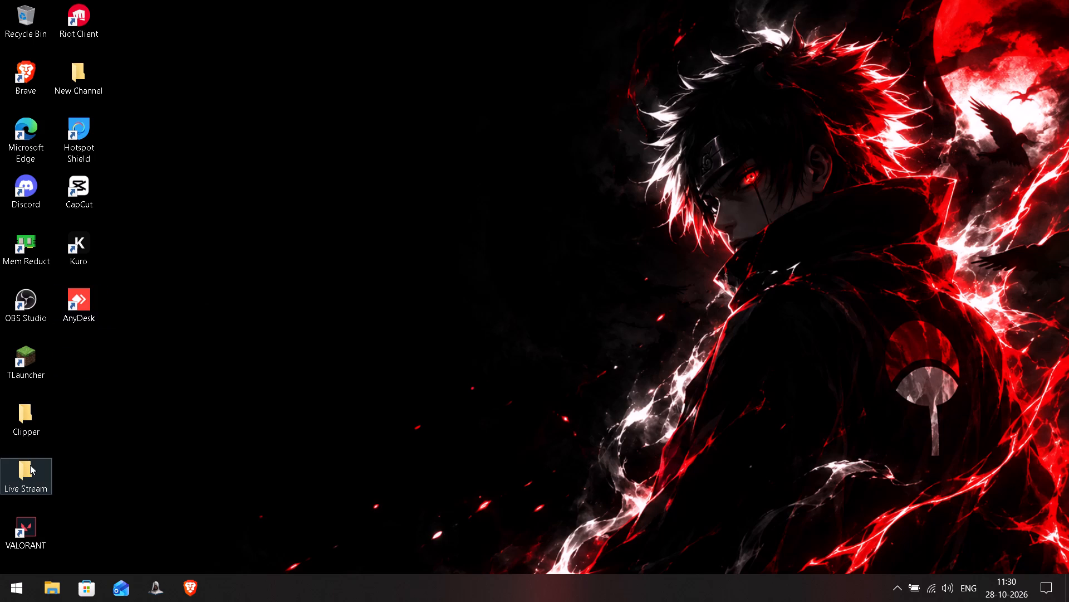
Open the exported Void_Short_6 video from the Content folder inside New Channel.
double_click(87, 76)
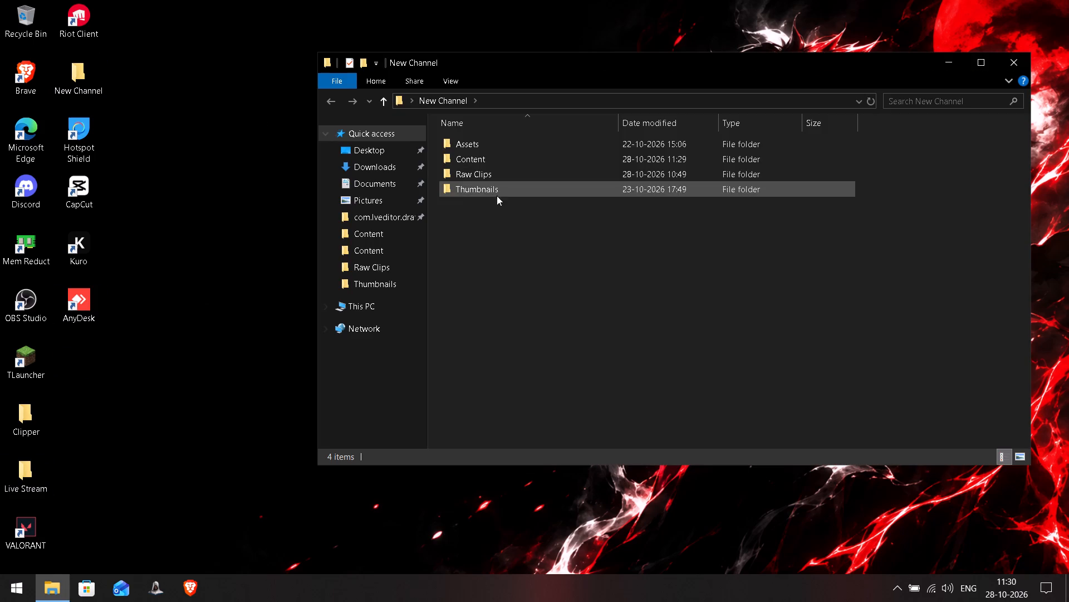
left_click(484, 149)
double_click(474, 159)
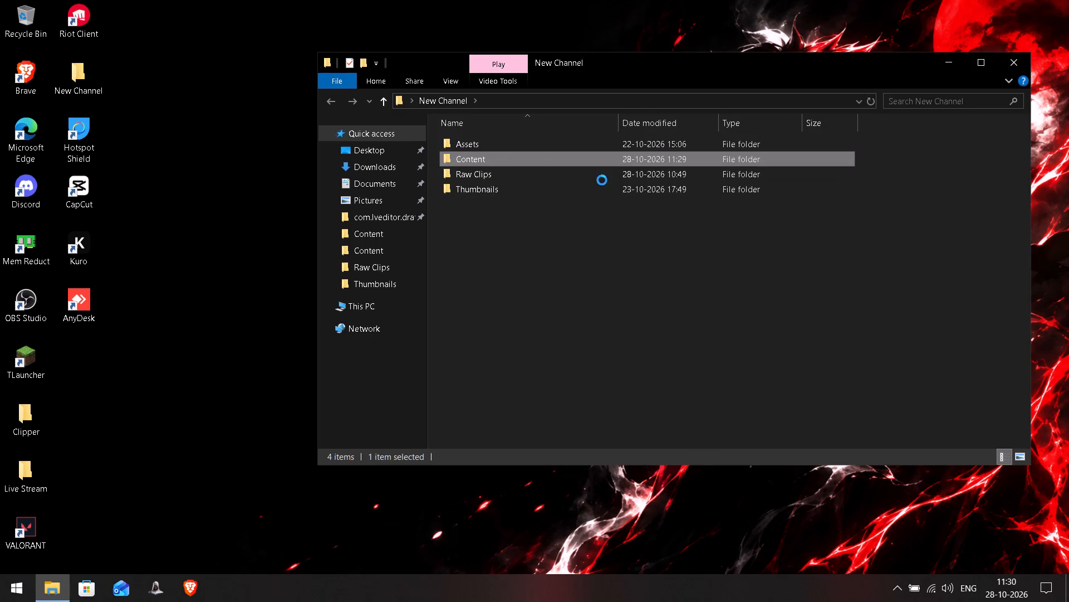
double_click(841, 184)
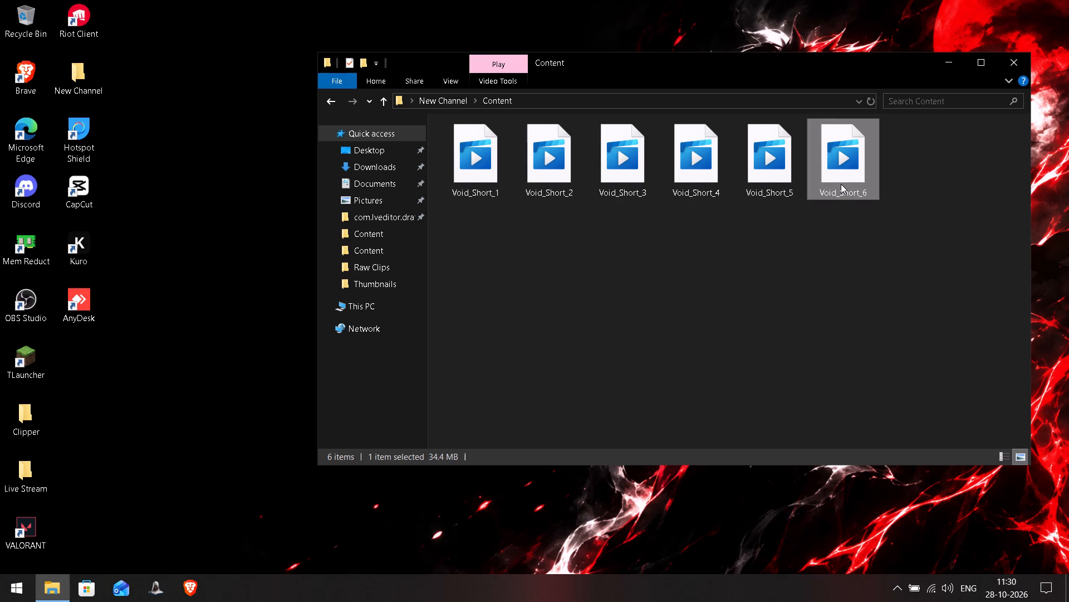
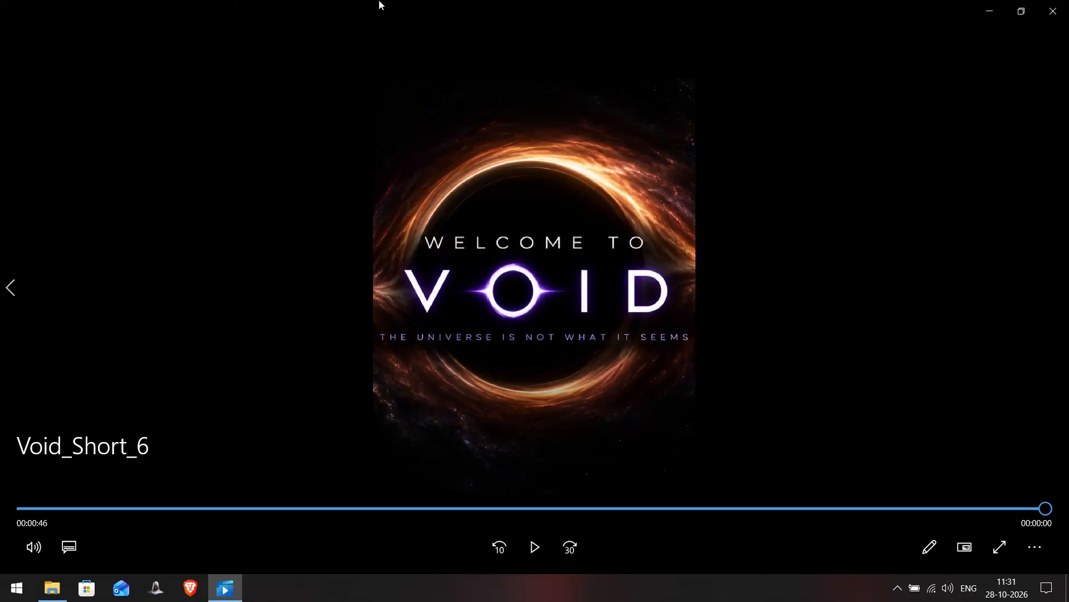
Close the Void_Short_6 video playback and the Content folder window.
left_click(1068, 10)
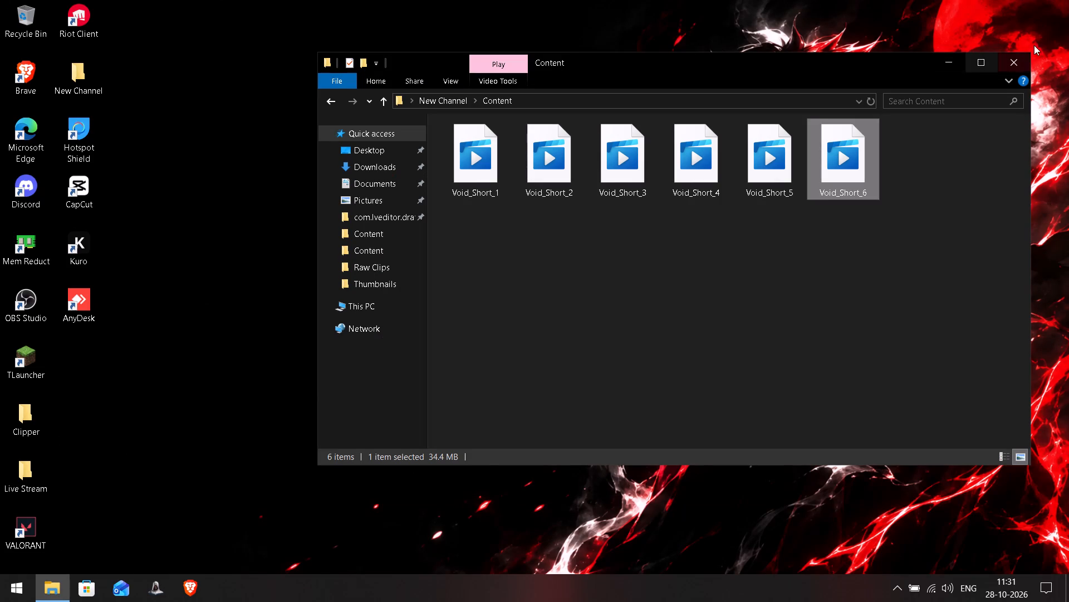
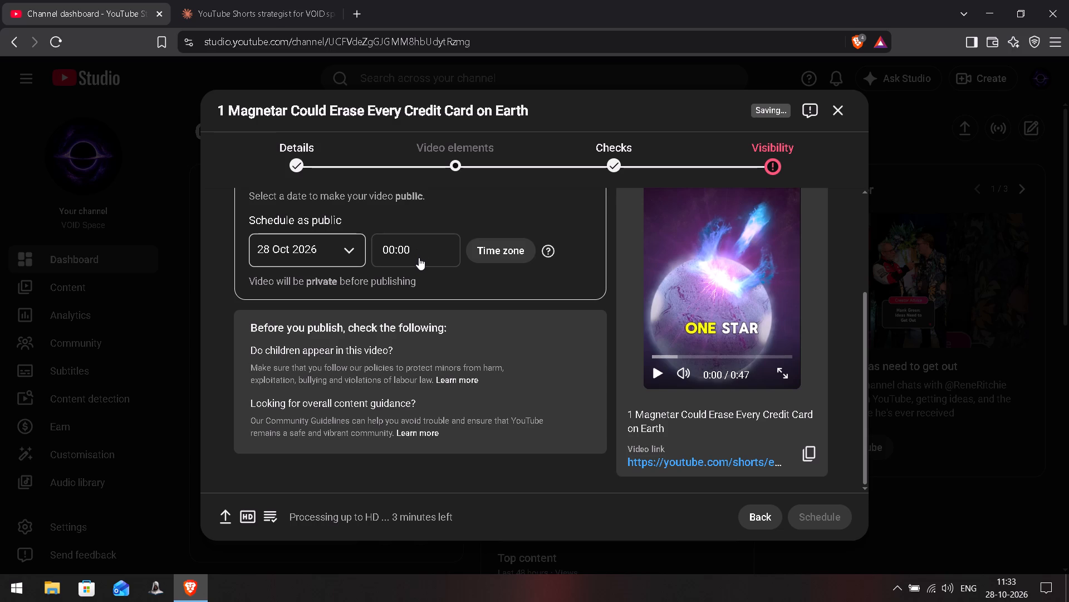
left_click(413, 254)
scroll(413, 258, "down", 18)
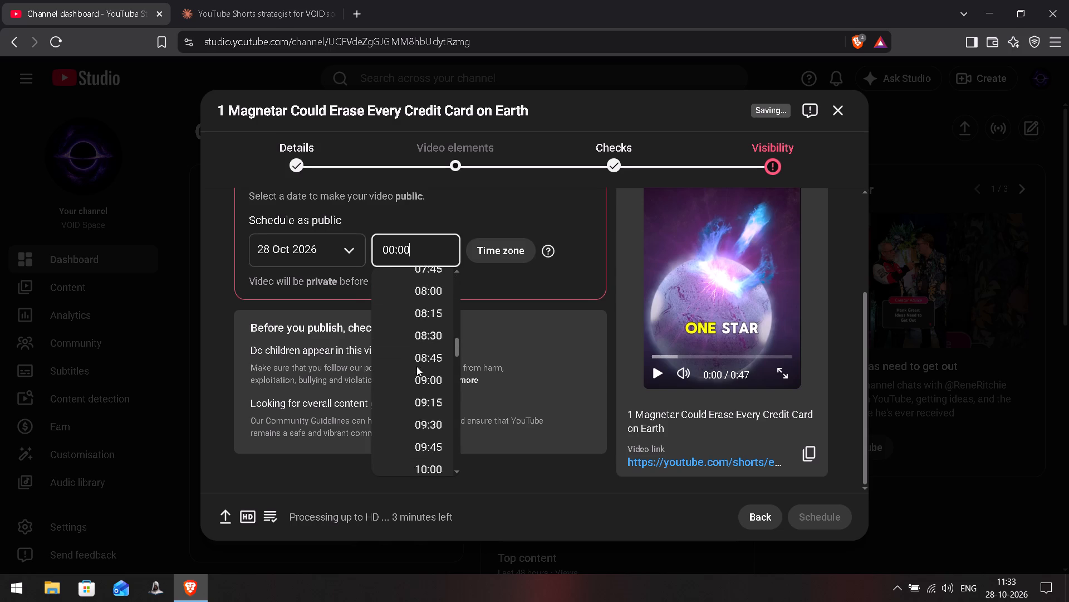
scroll(416, 366, "down", 15)
scroll(421, 322, "up", 1)
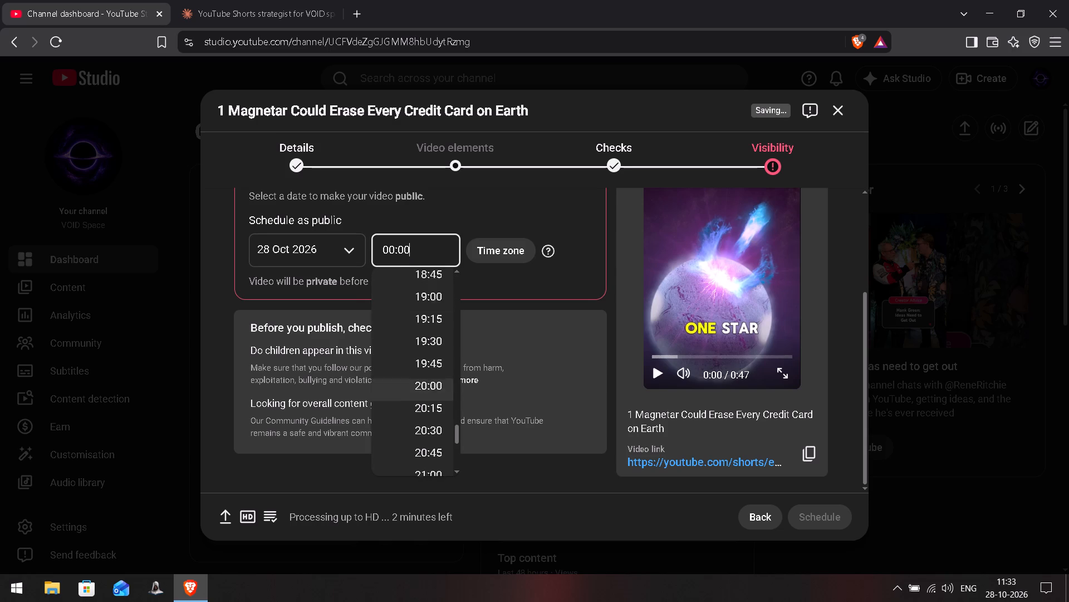
scroll(421, 323, "up", 1)
left_click(425, 415)
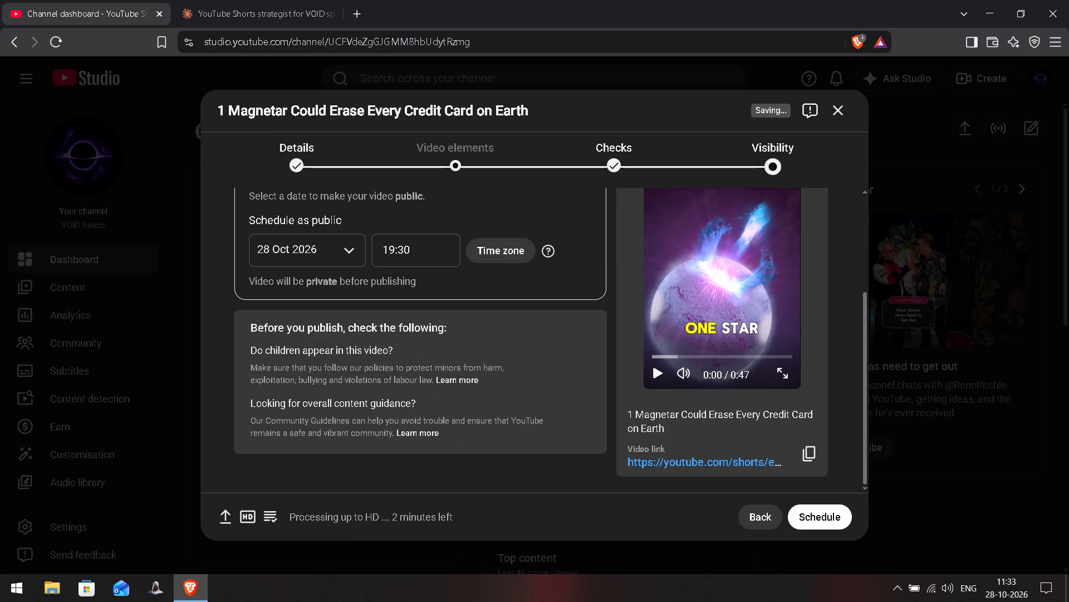
Return to Details and set the thumbnail to the video frame captioned "STRONGER THAN EARTH'S".
left_click(305, 165)
scroll(382, 354, "down", 5)
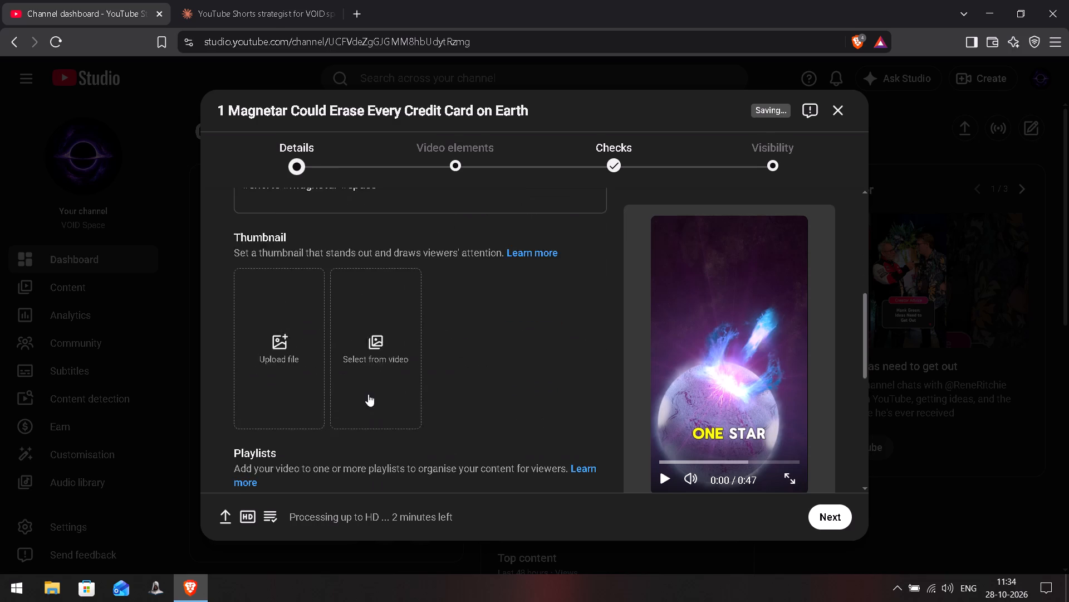
scroll(368, 394, "down", 2)
scroll(368, 397, "up", 1)
left_click(391, 284)
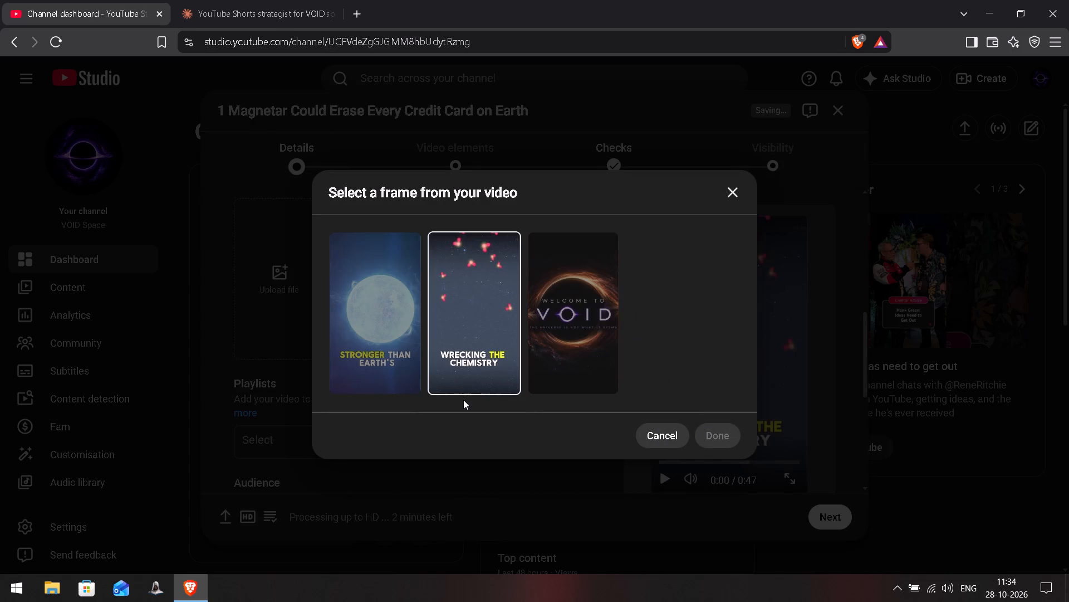
left_click(380, 329)
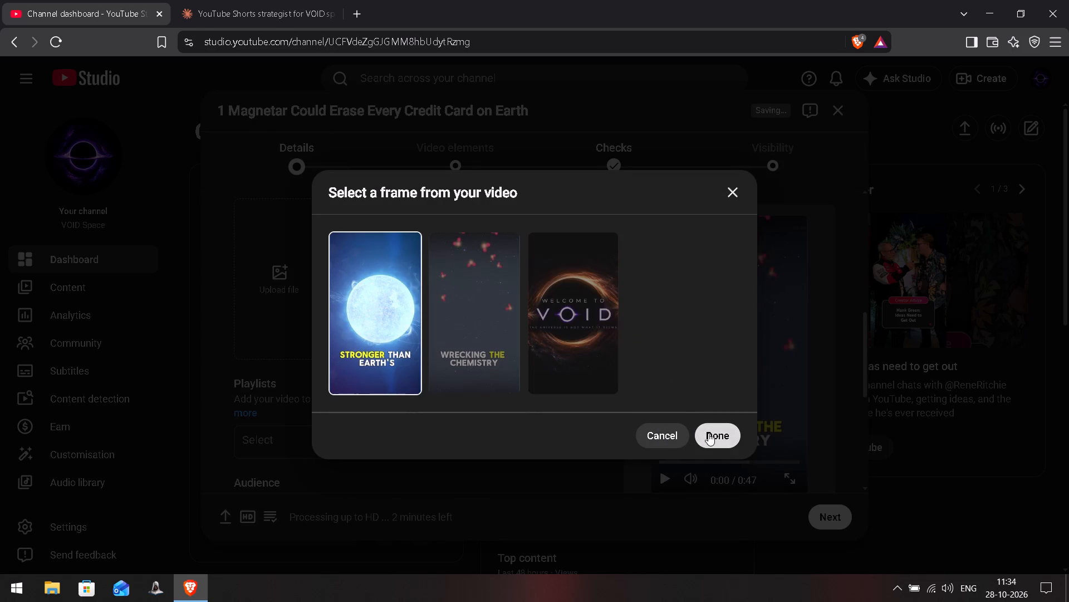
left_click(708, 433)
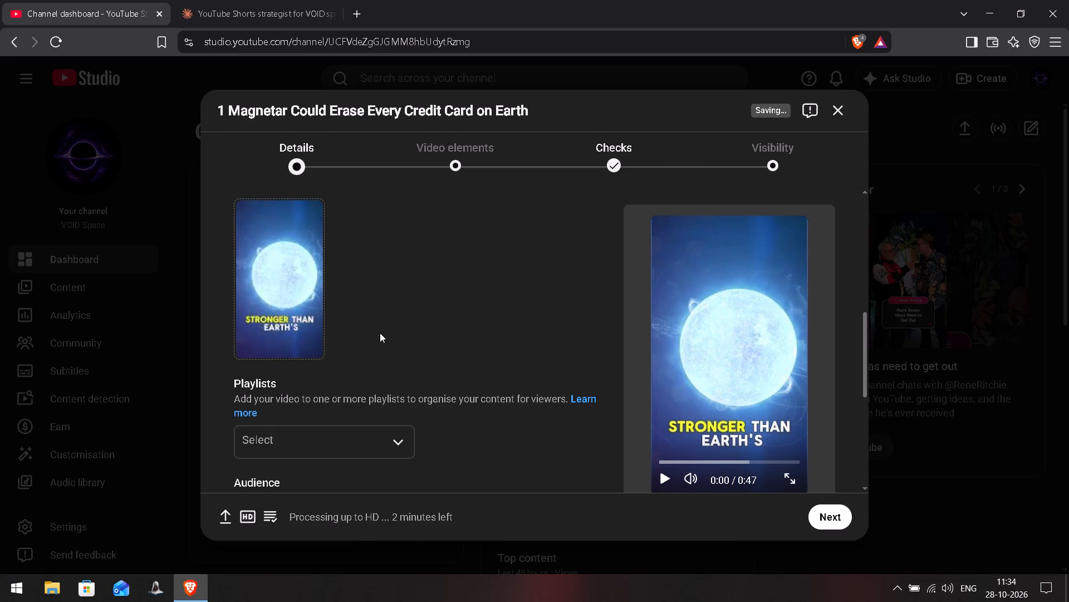
Proceed through the remaining upload stages to Visibility and submit the video's scheduled publication.
scroll(431, 363, "up", 7)
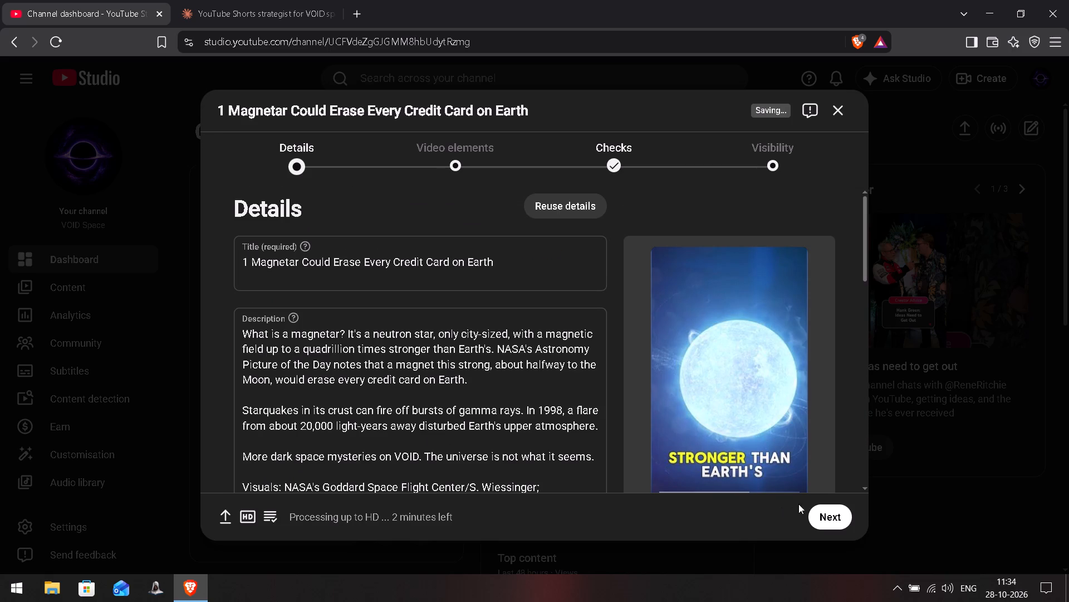
left_click(818, 513)
left_click(840, 525)
left_click(839, 522)
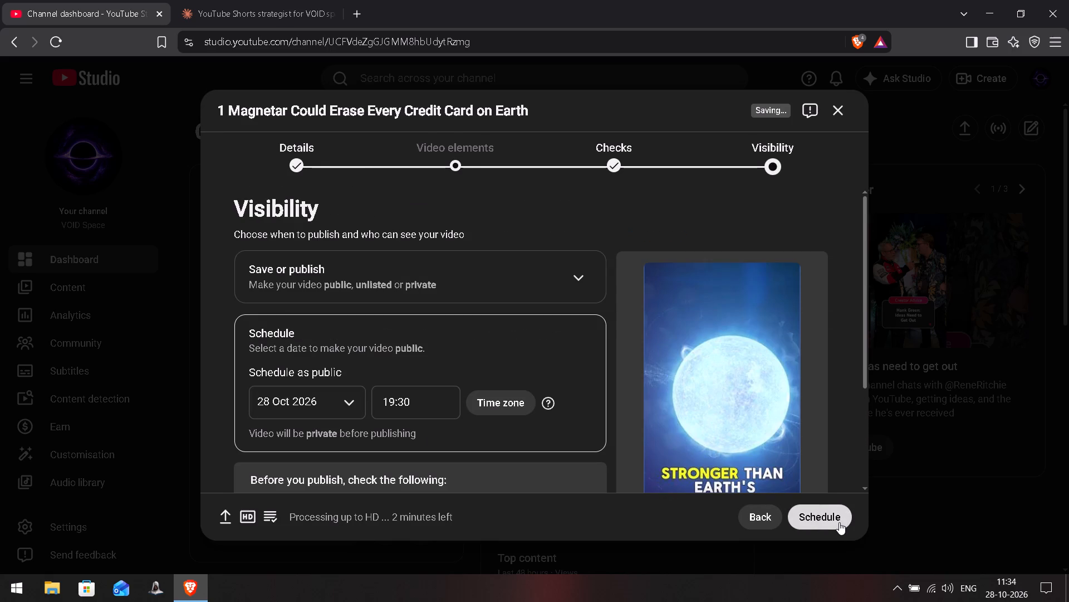
left_click(839, 522)
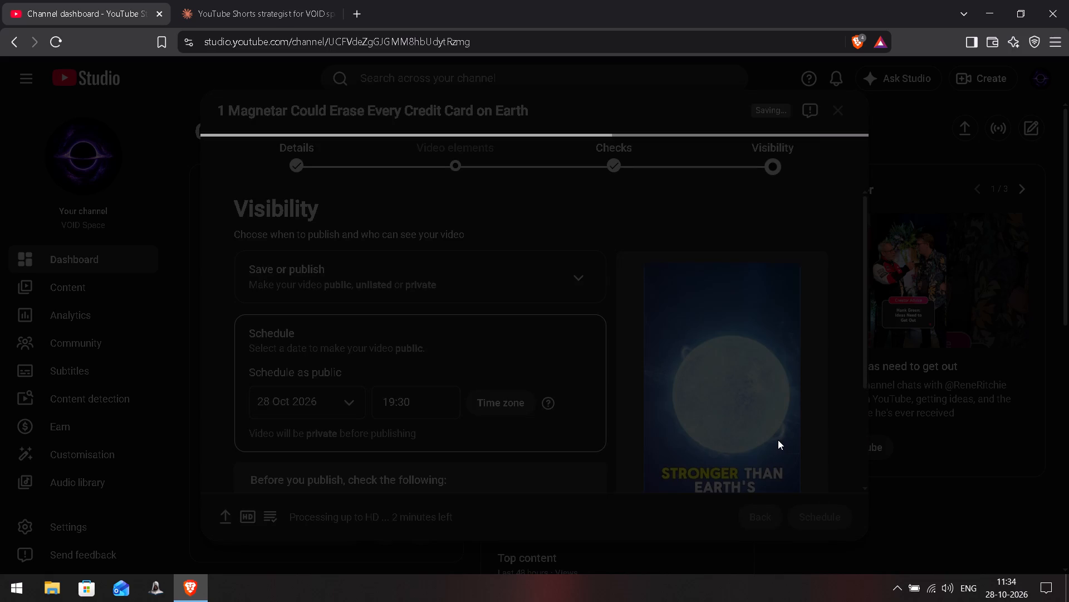
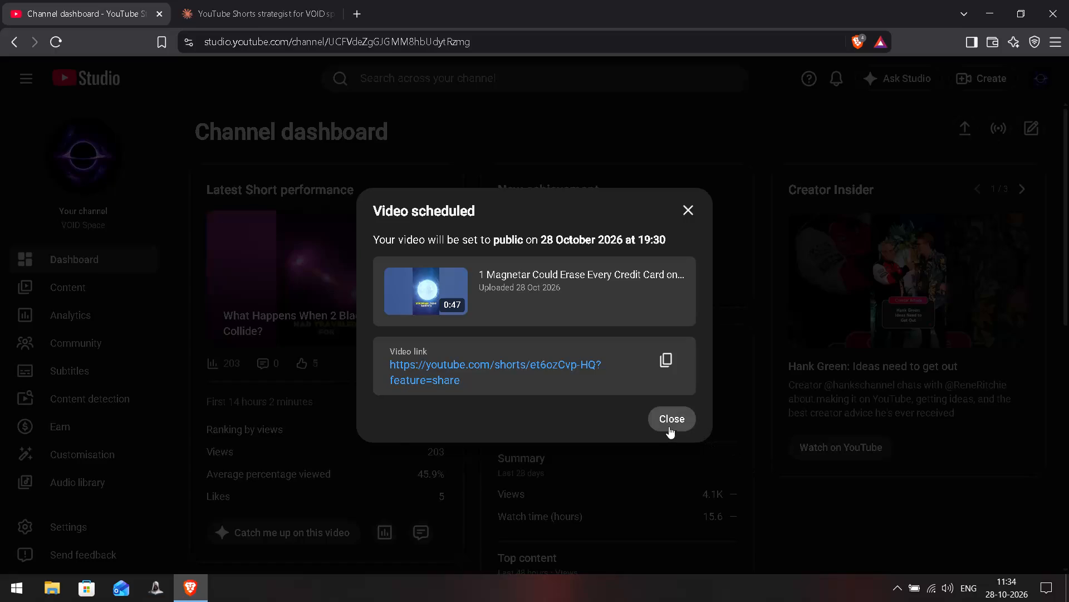
Dismiss the confirmation of the magnetar Short's scheduled publication.
left_click(669, 426)
scroll(431, 343, "down", 5)
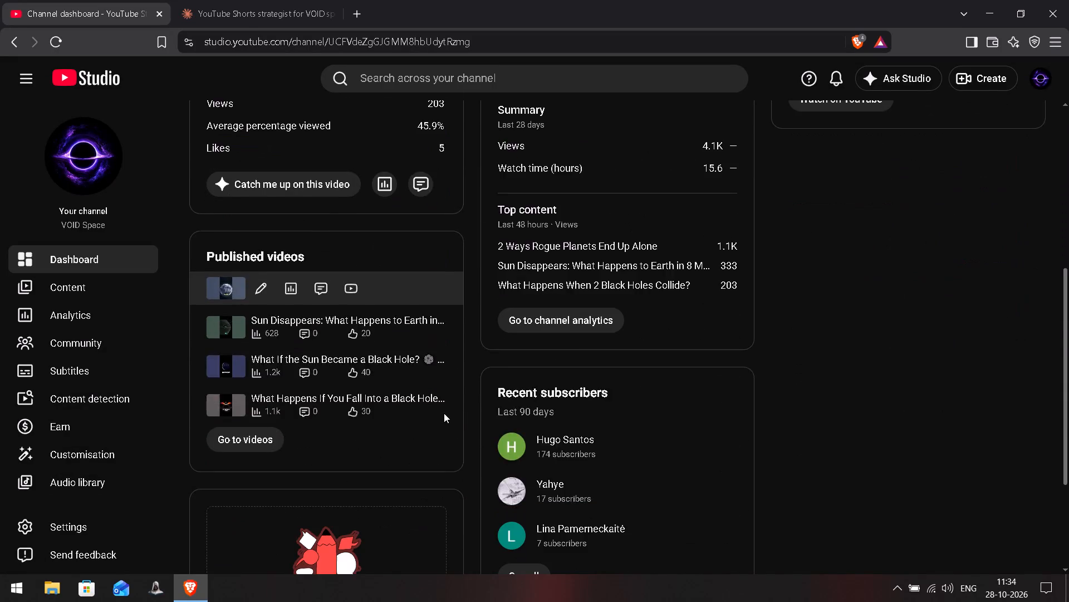
scroll(444, 413, "down", 3)
scroll(444, 413, "up", 2)
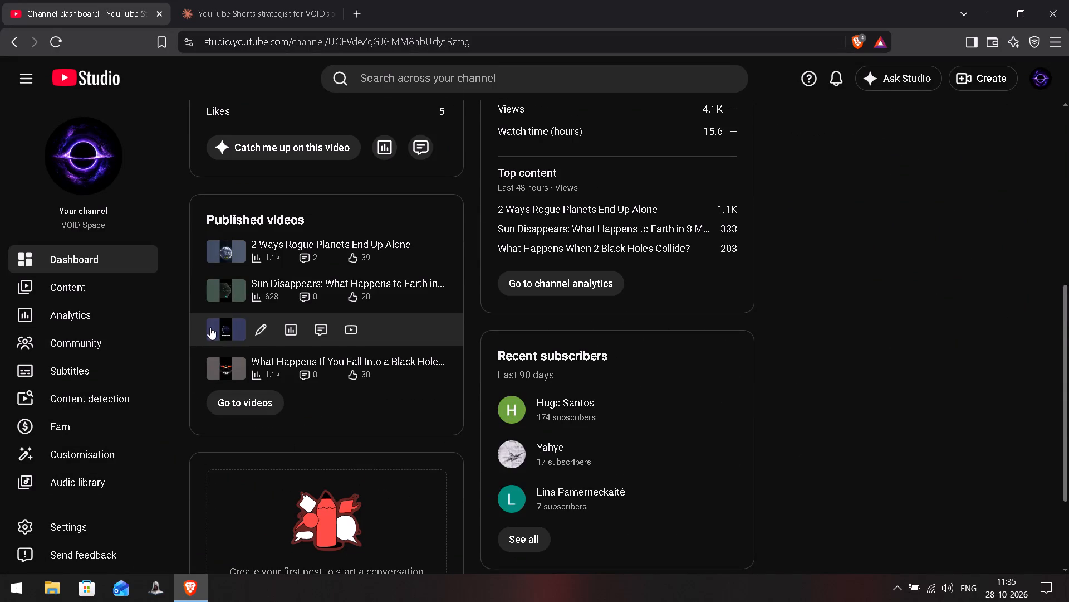
scroll(781, 356, "up", 2)
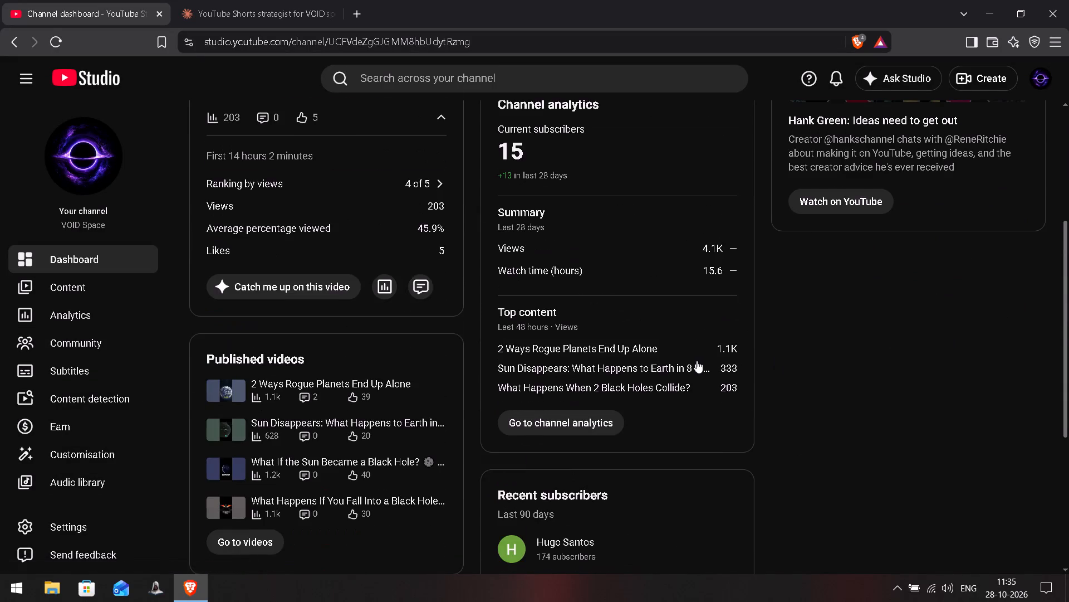